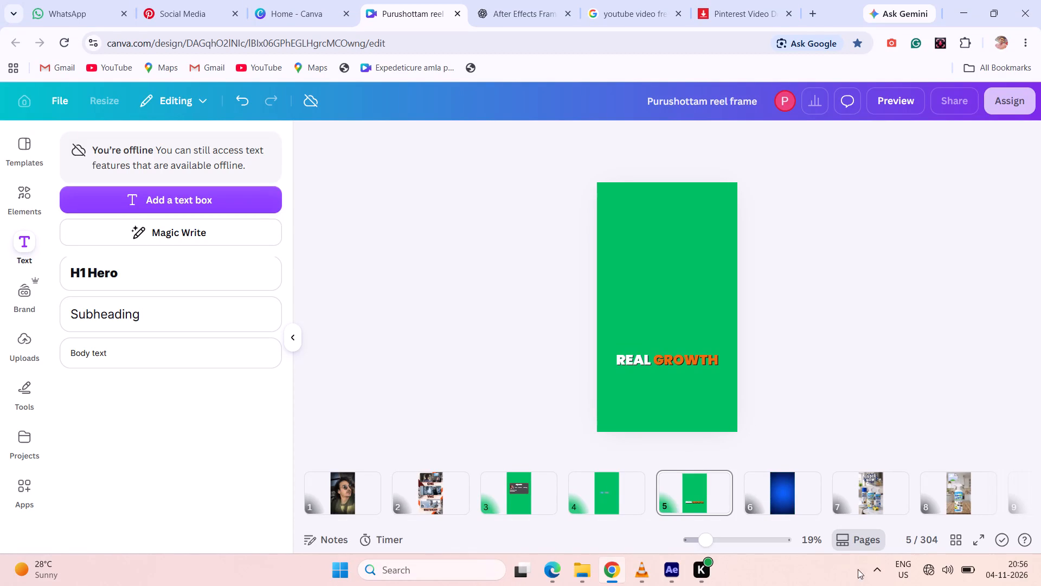
Check the available Wi-Fi networks for the iPhone hotspot connection.
left_click(930, 572)
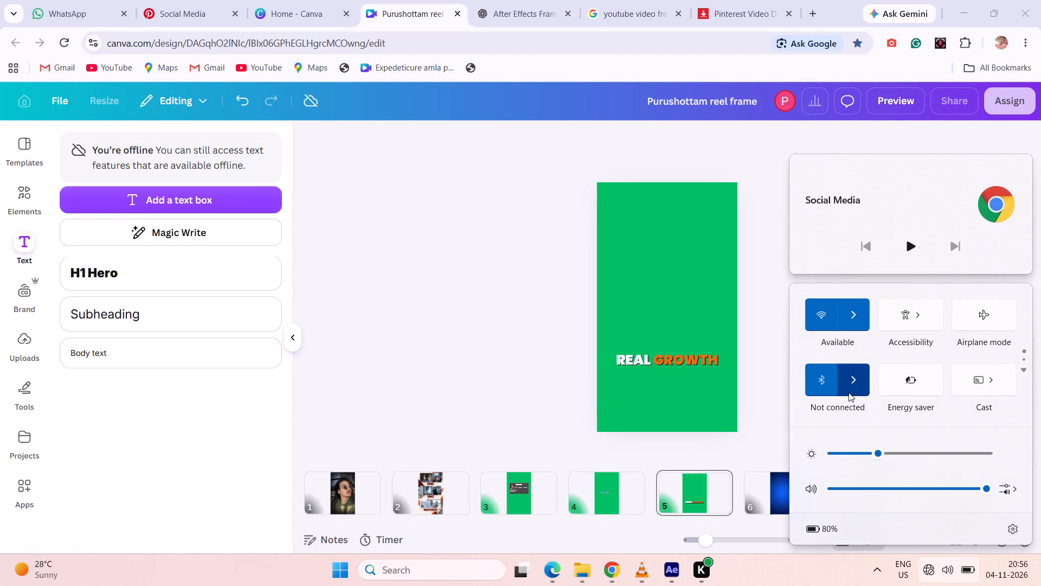
left_click(853, 322)
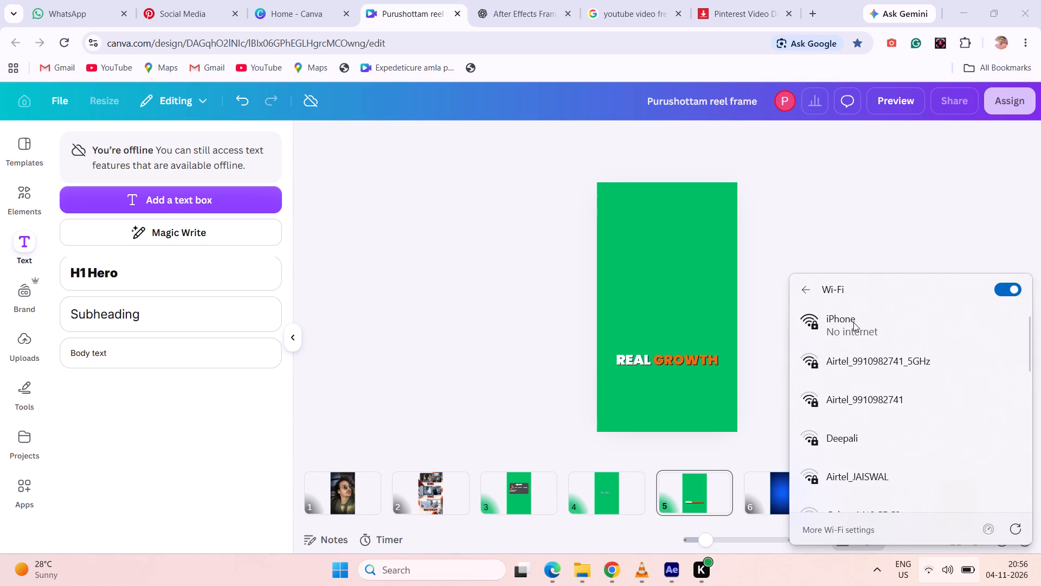
left_click(794, 566)
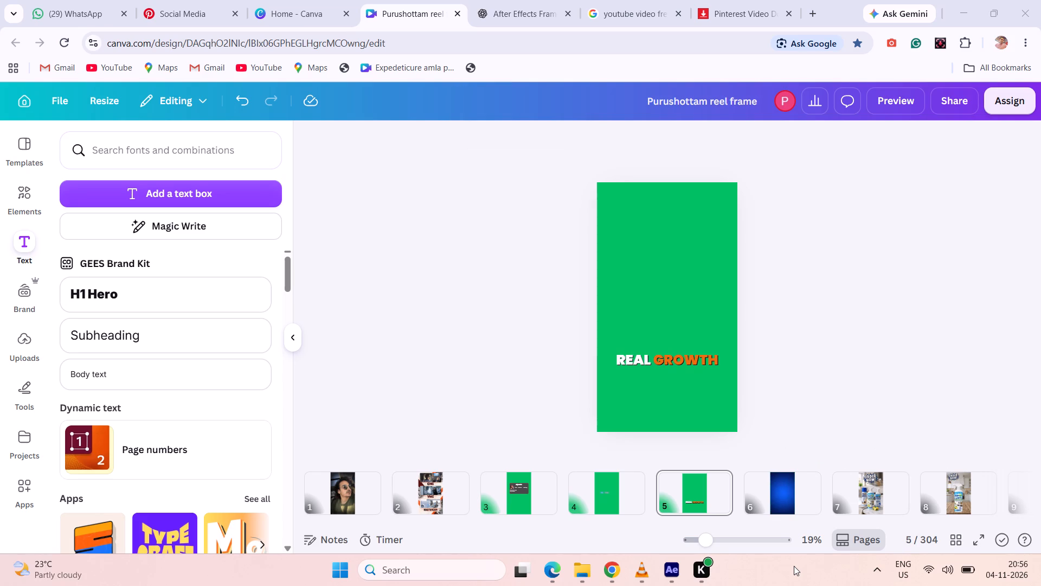
Check the paired Bluetooth devices and the UBON U6 connection.
left_click(944, 569)
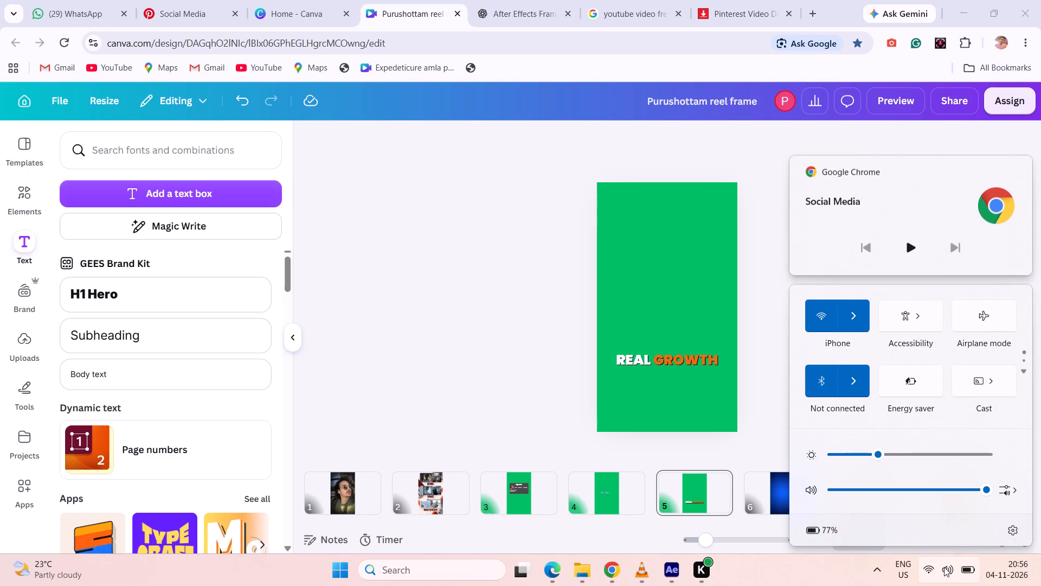
left_click(858, 376)
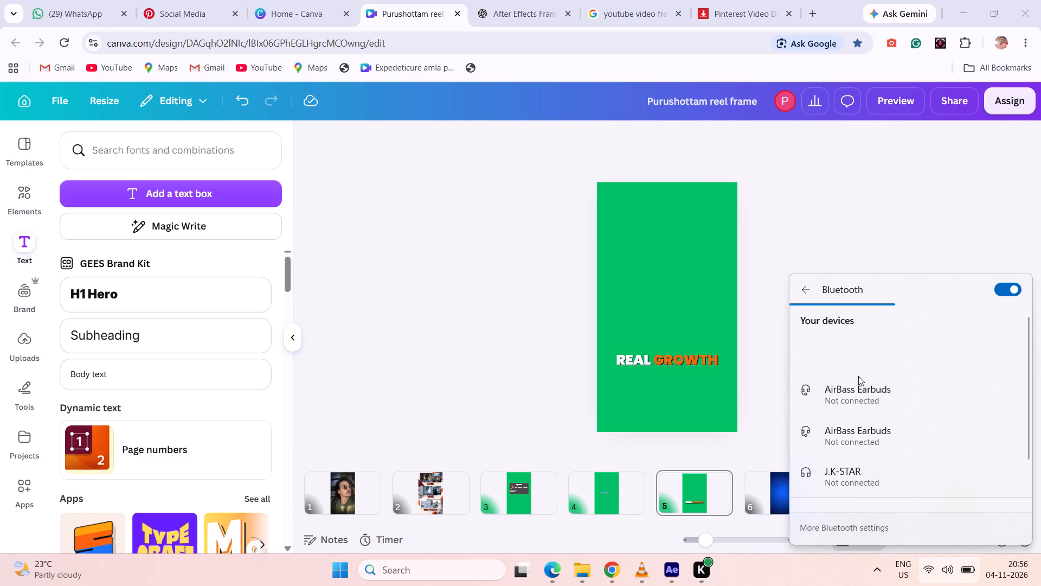
left_click(788, 576)
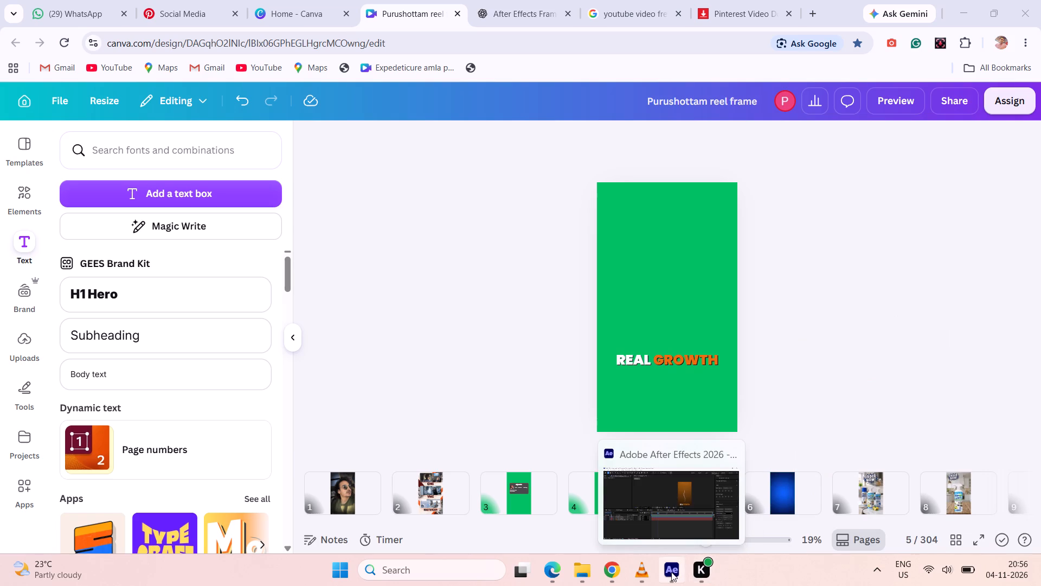
left_click(930, 566)
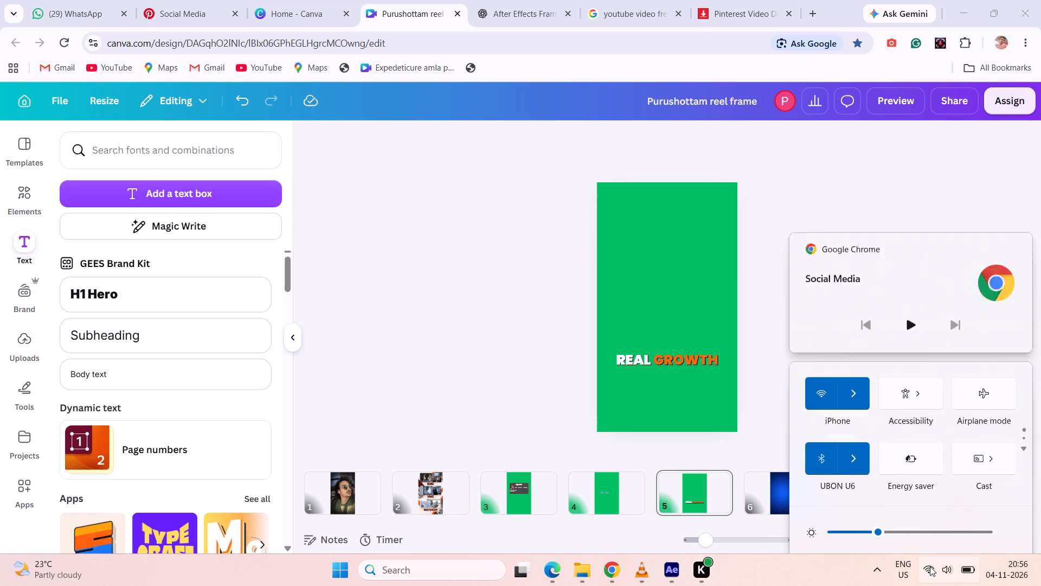
left_click(930, 566)
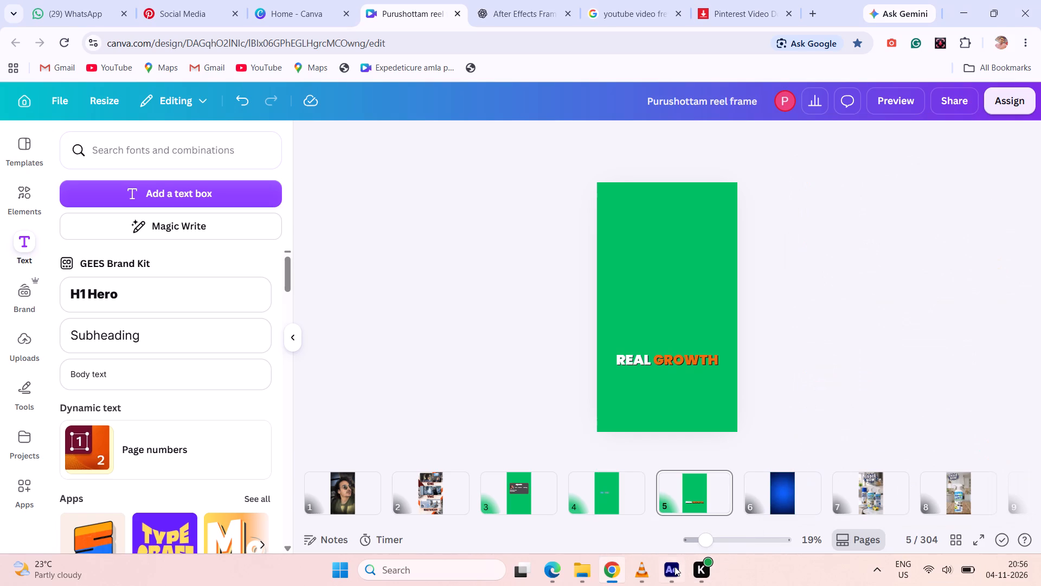
Switch to VLC and play Reference.mp4 from about 00:19 to review the section where the REAL text animates in.
left_click(636, 573)
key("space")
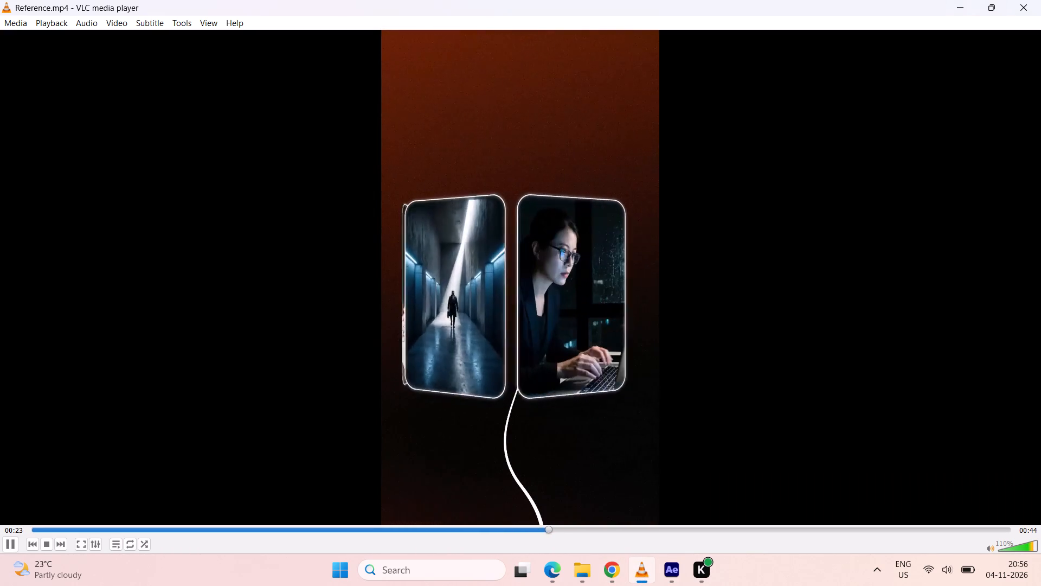
left_click_drag(535, 525, 479, 528)
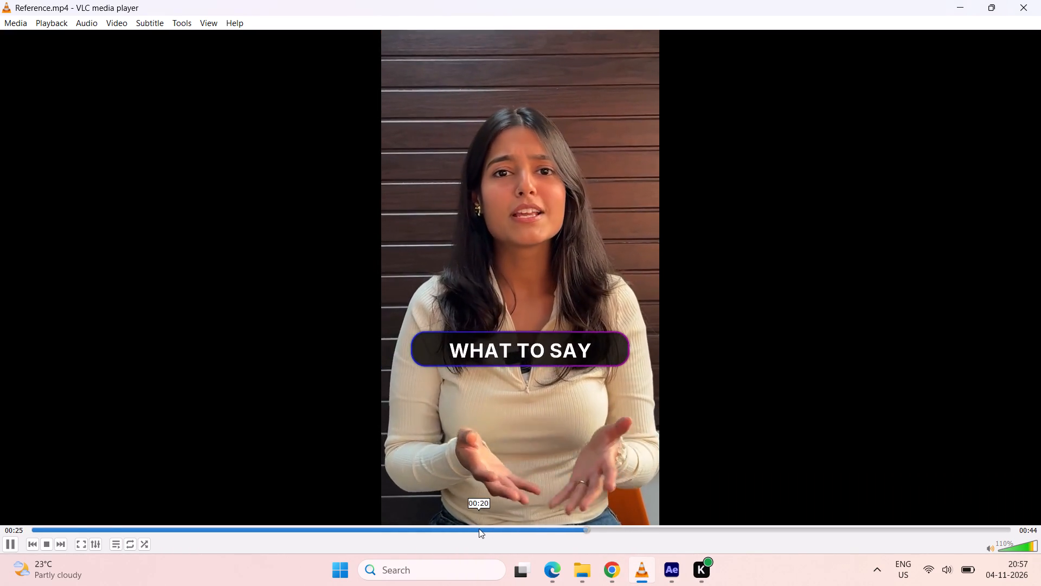
left_click_drag(479, 528, 454, 531)
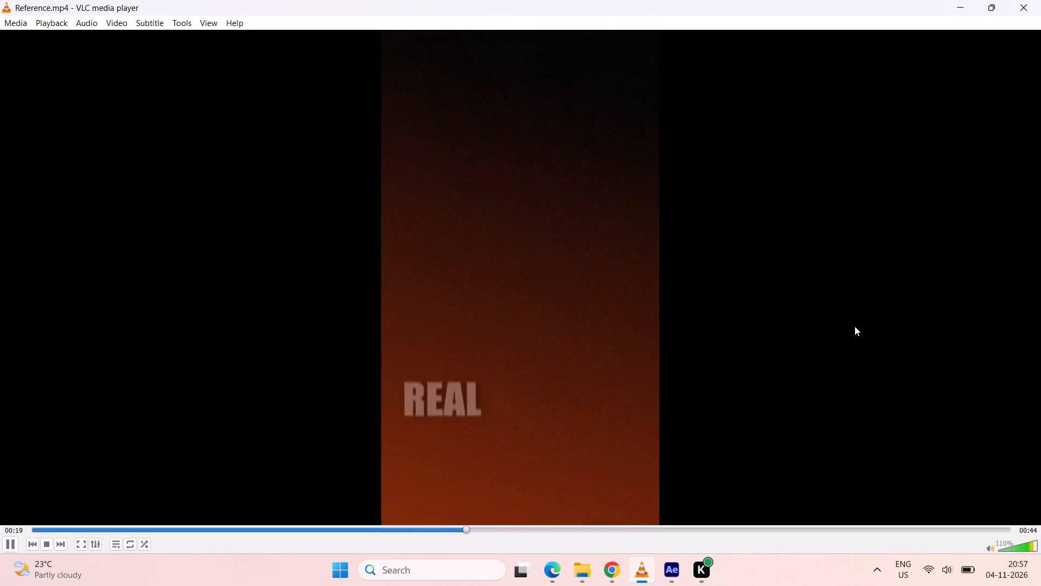
Review the reference video's segment from about 00:19 to 00:24, covering the REAL GROWTH text and the rotating image cards.
key("space")
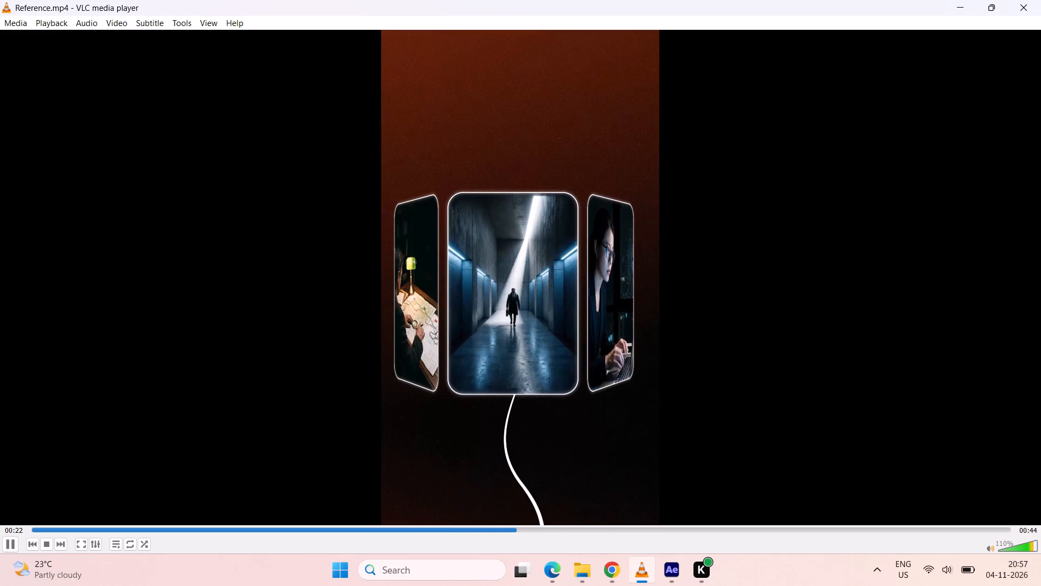
left_click_drag(490, 529, 455, 528)
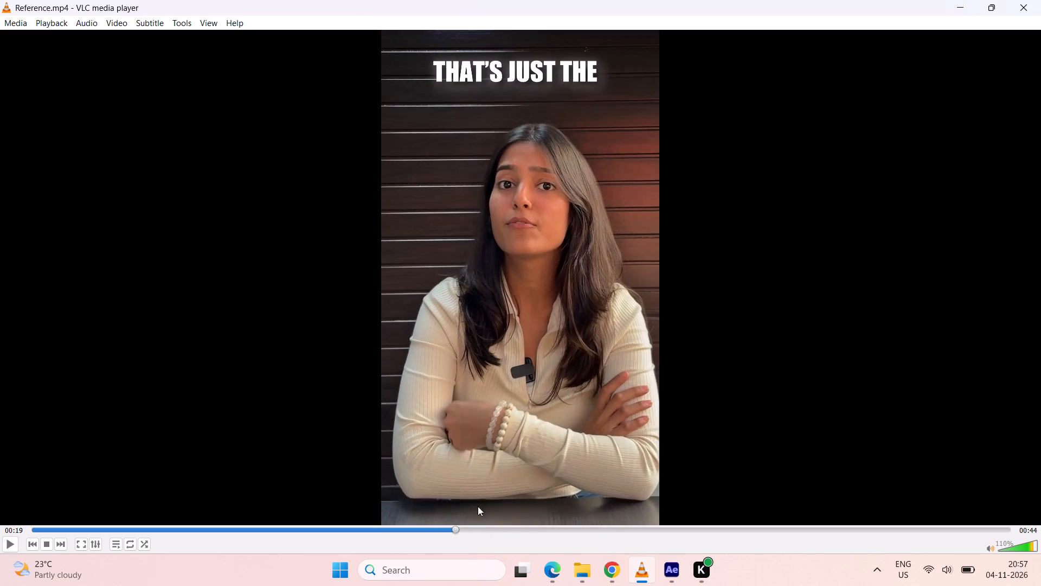
key("space")
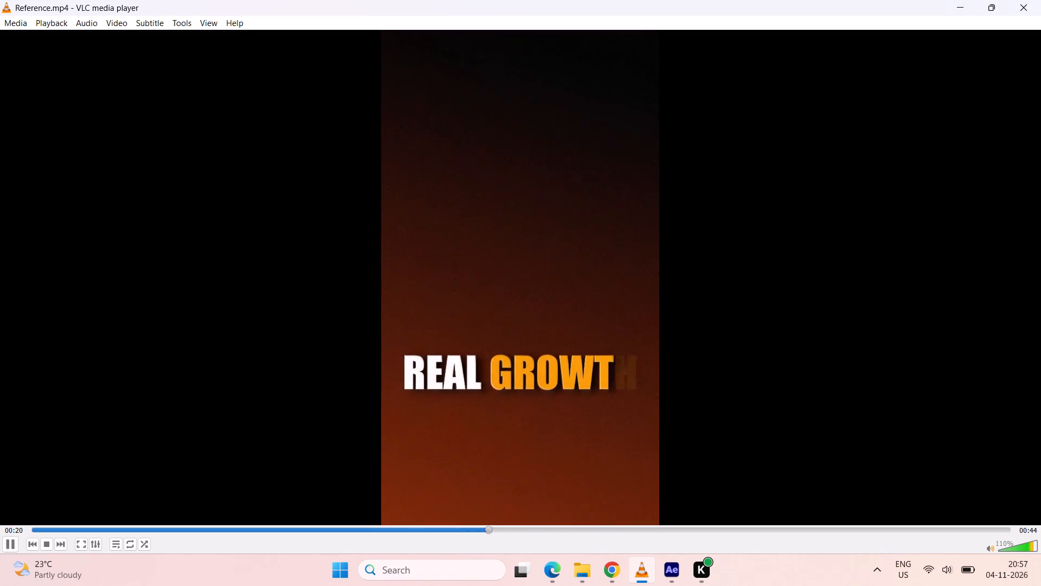
key("space")
key("space")
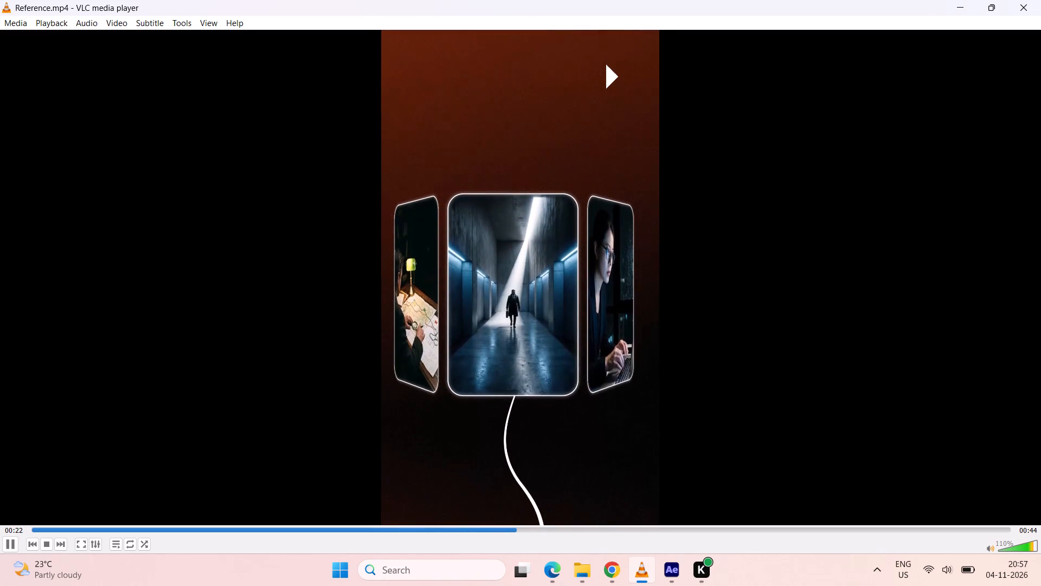
key("space")
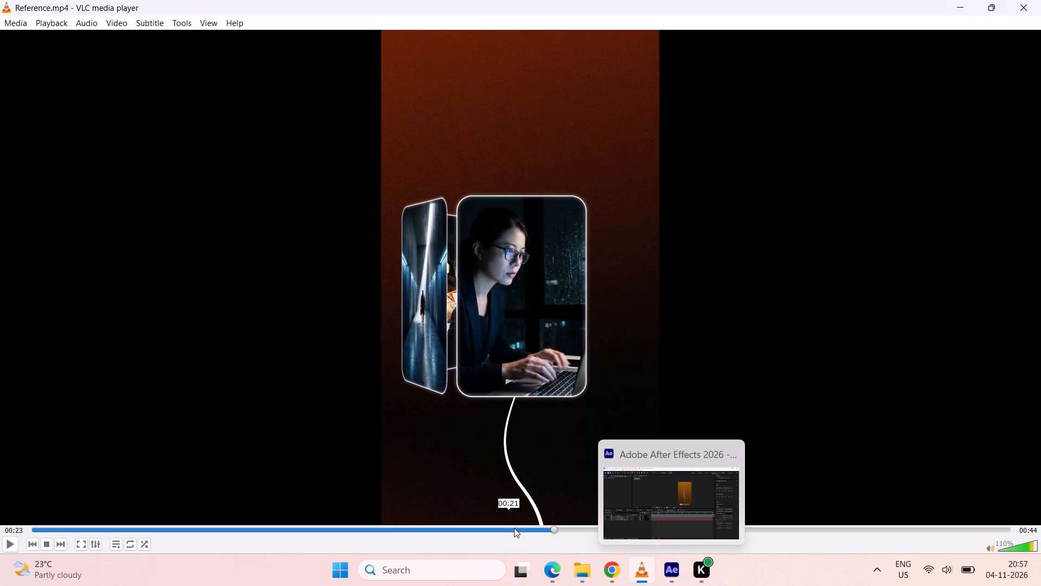
left_click_drag(554, 533, 503, 538)
key("space")
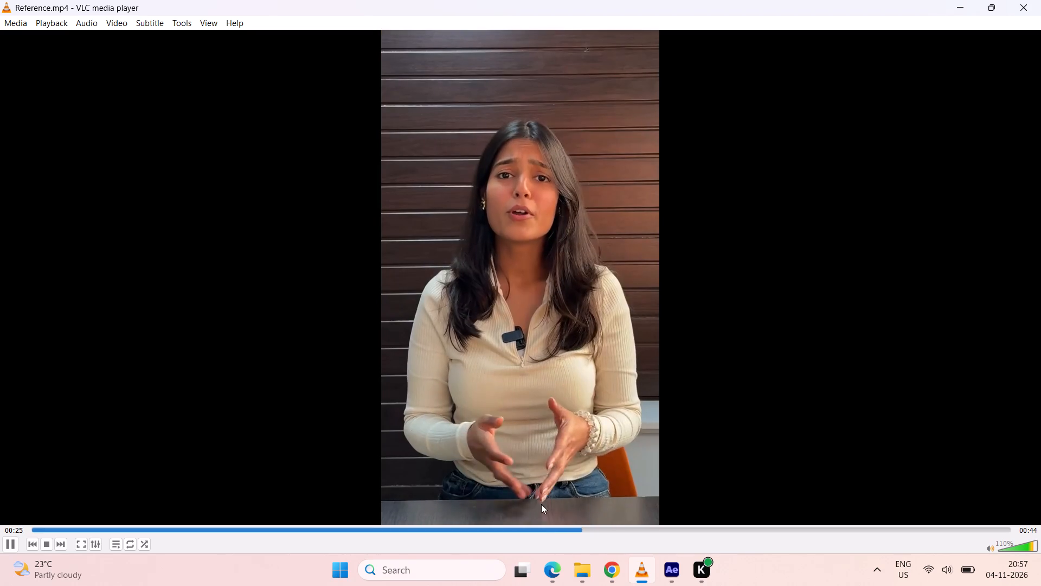
key("space")
left_click_drag(478, 530, 415, 536)
key("space")
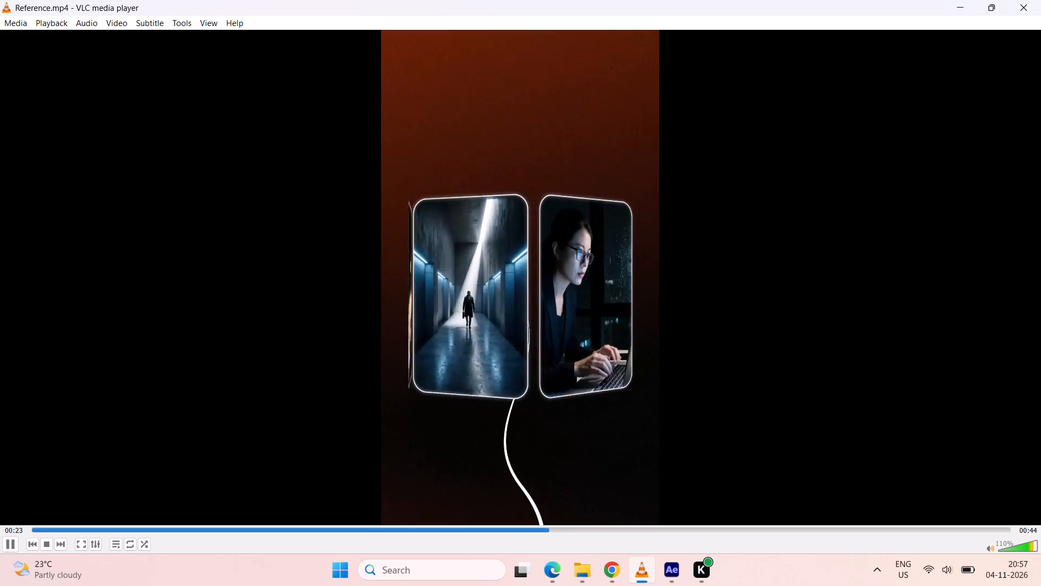
key("space")
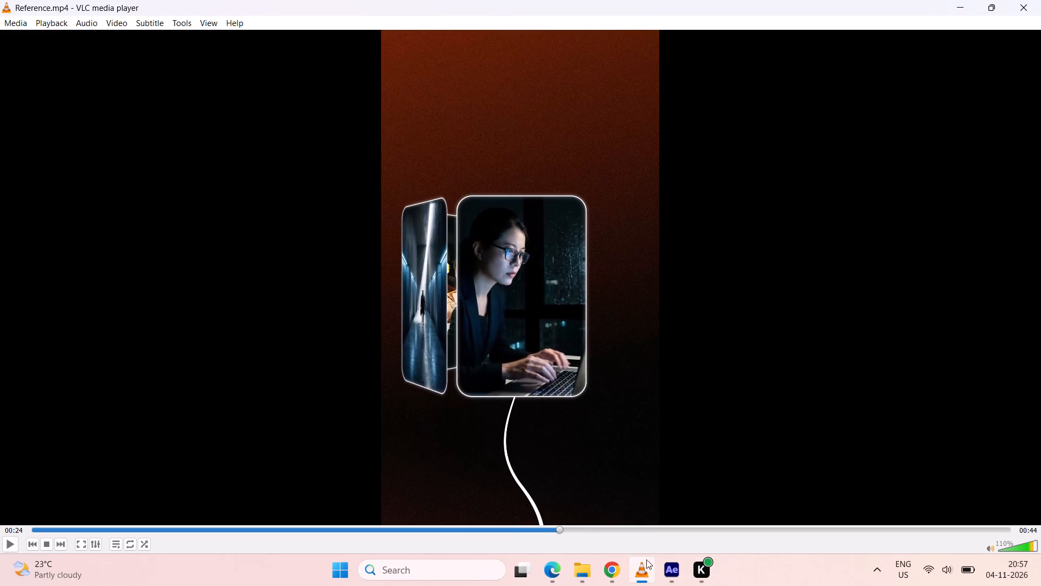
left_click_drag(548, 532, 538, 532)
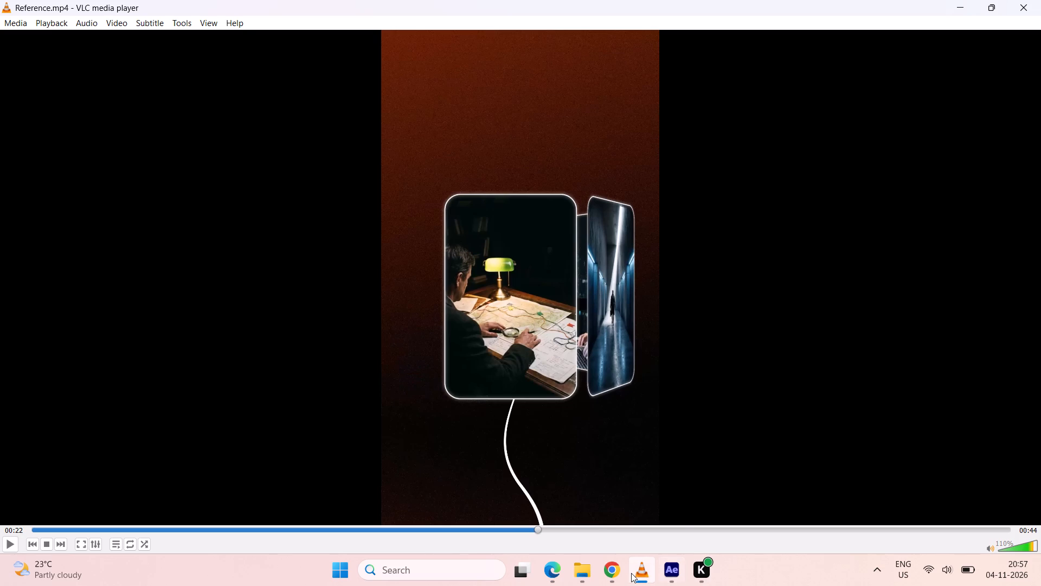
Switch to Pinterest in Chrome and search for "consestency".
left_click(622, 572)
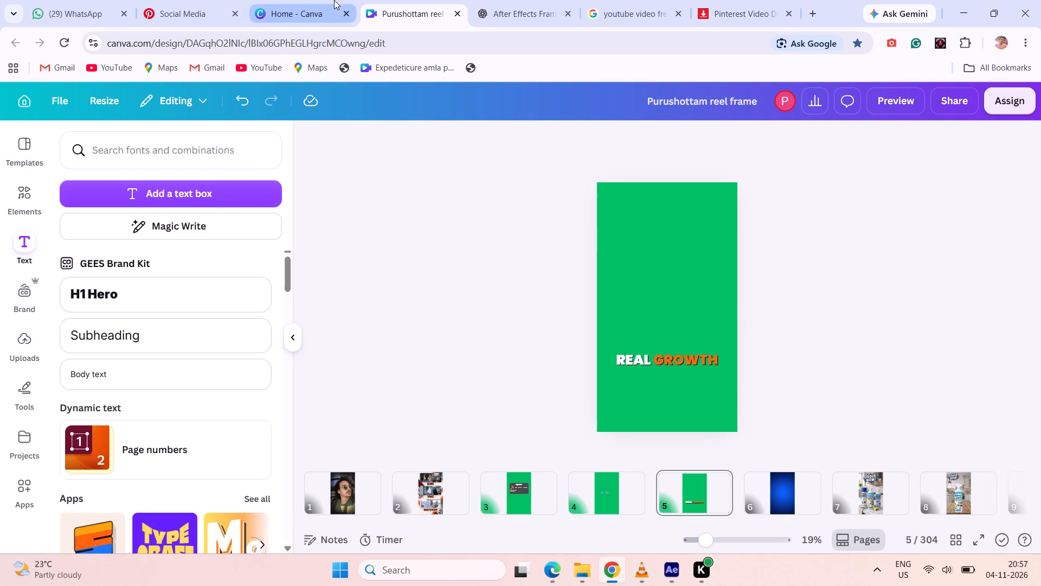
left_click(185, 9)
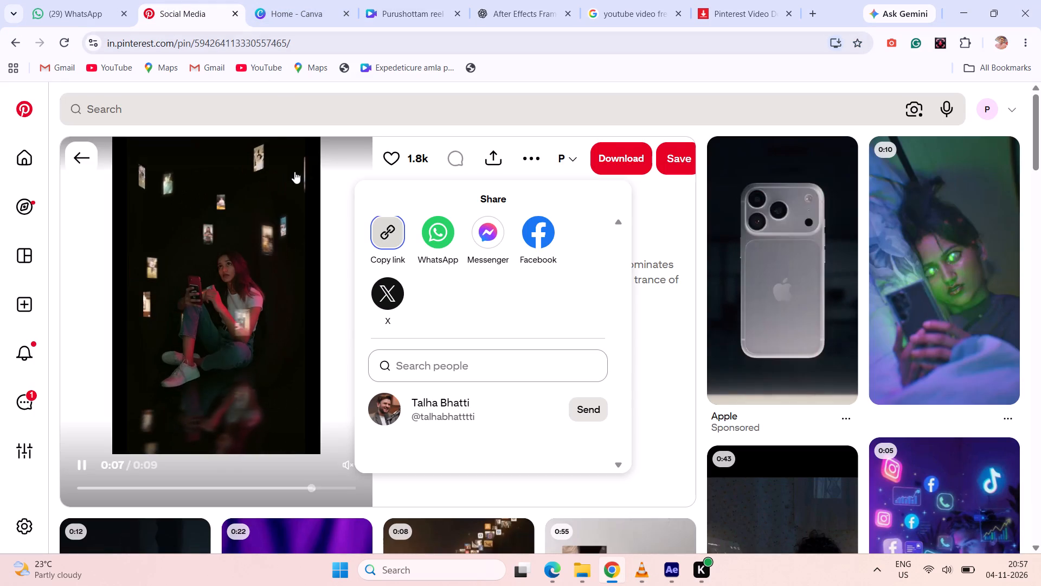
left_click(274, 118)
type("consistency")
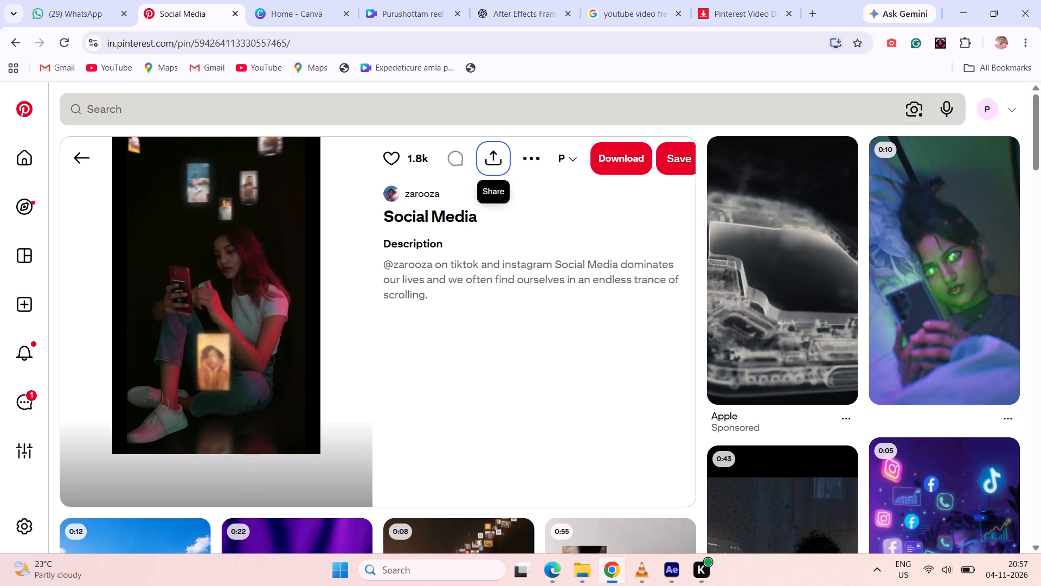
key("Return")
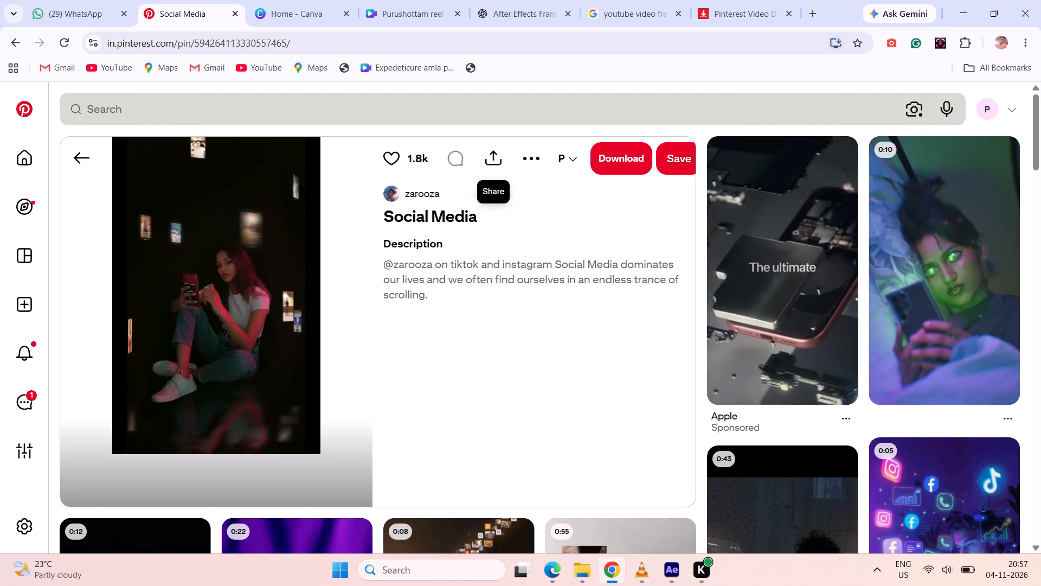
left_click(274, 118)
type("con")
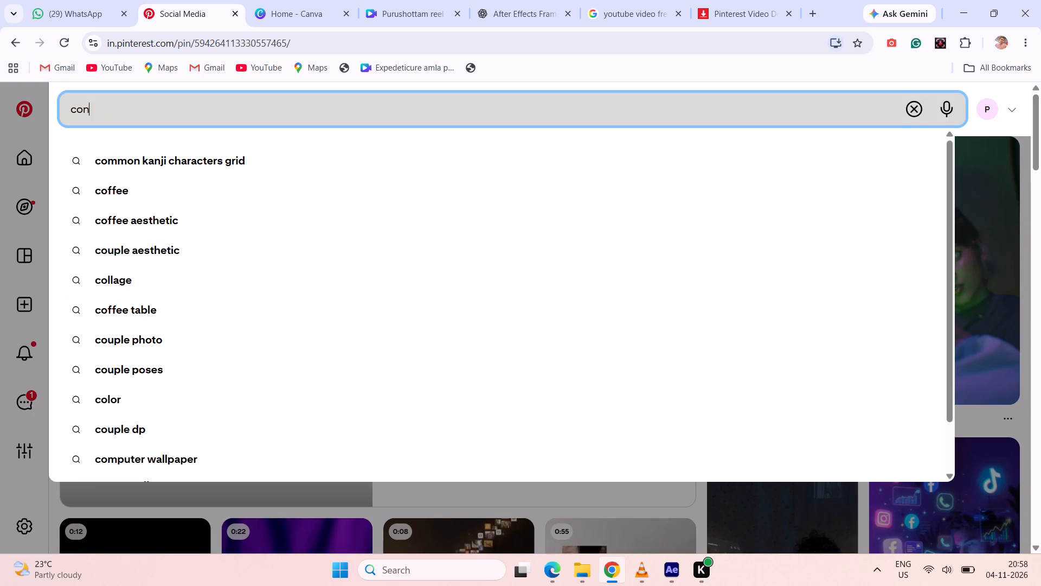
type("se")
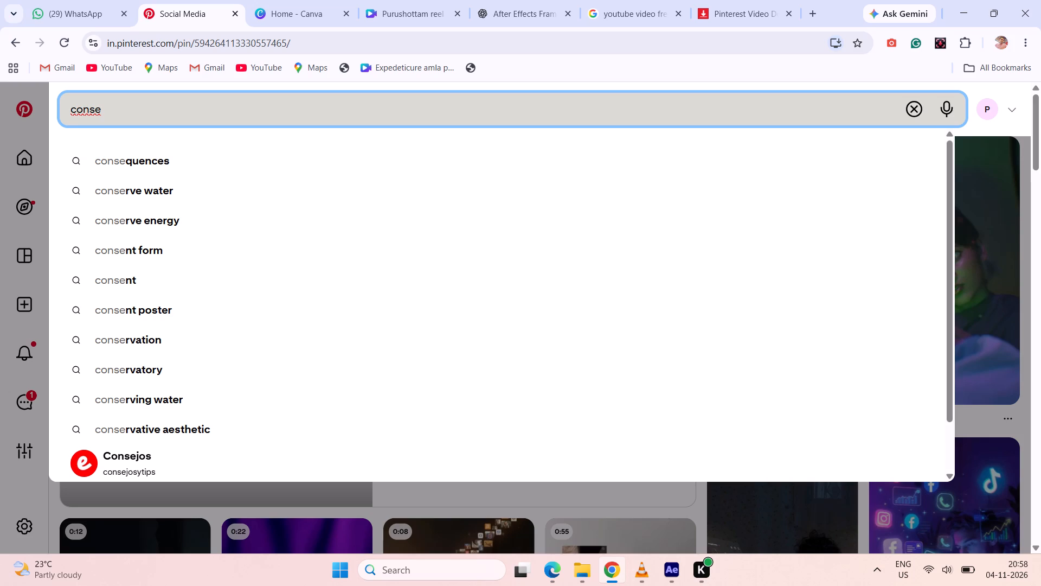
type("stency")
key("Return")
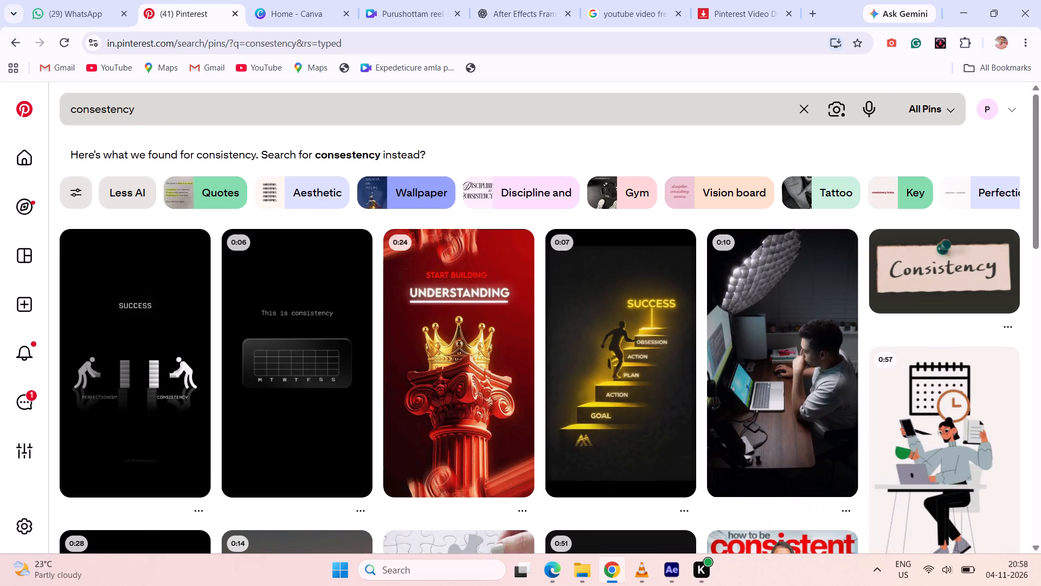
Browse the consistency pins, check the study-at-desk video pin and its related pins for usable visuals, and return to the results.
scroll(530, 272, "down", 3)
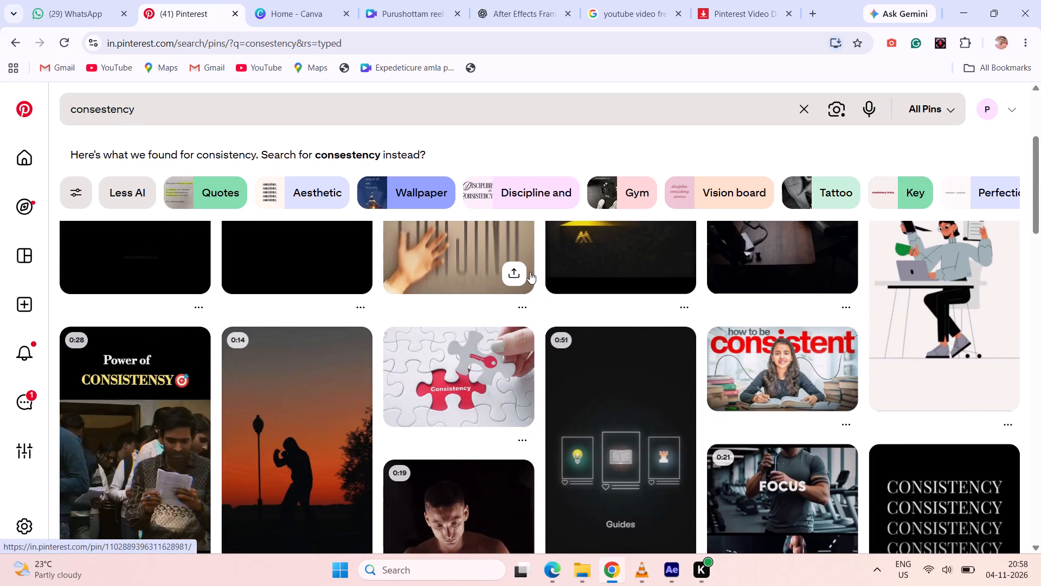
scroll(530, 272, "down", 7)
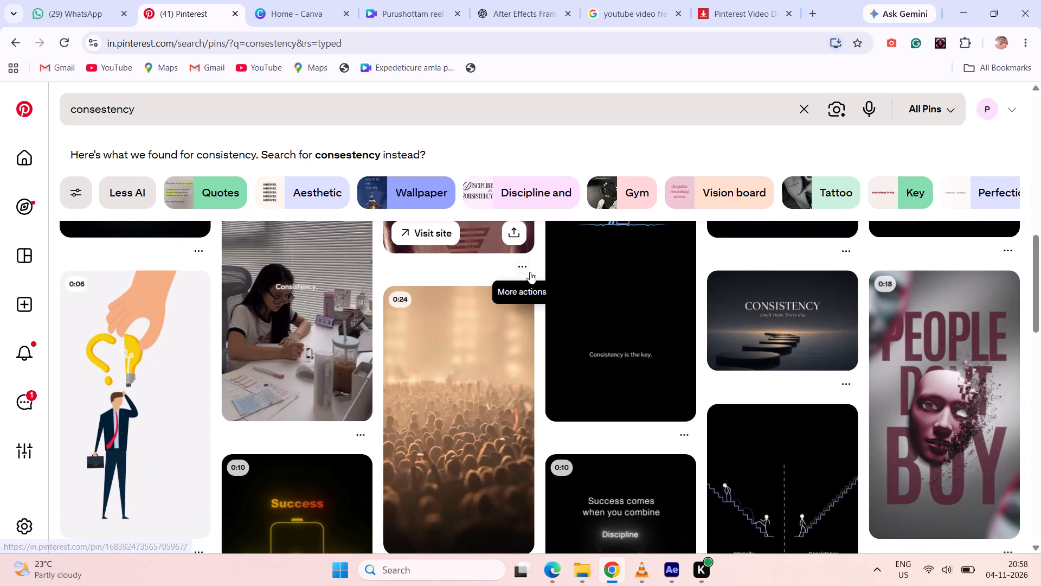
scroll(530, 272, "down", 2)
scroll(530, 272, "up", 1)
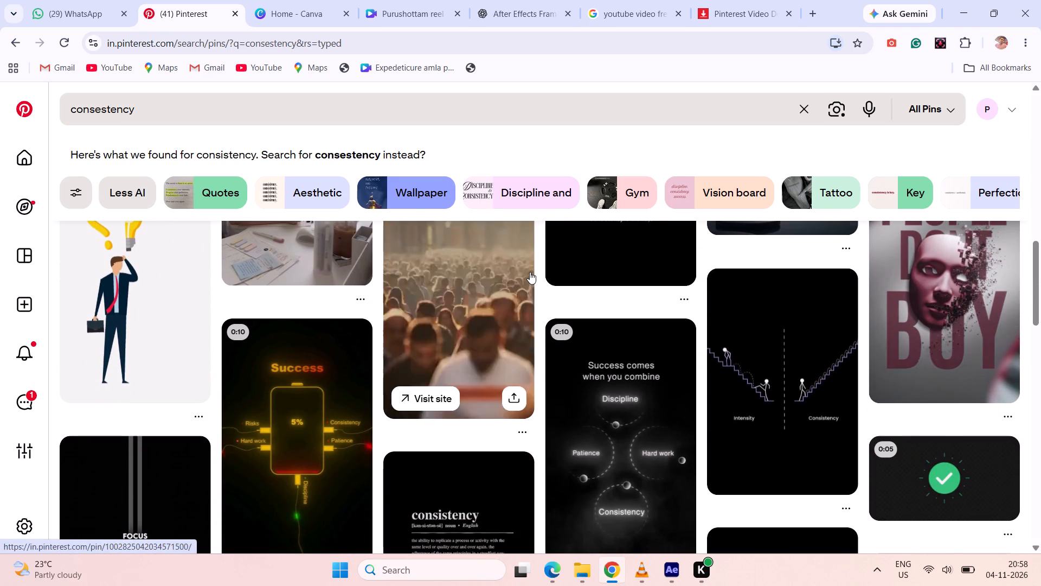
scroll(530, 272, "up", 1)
left_click(286, 328)
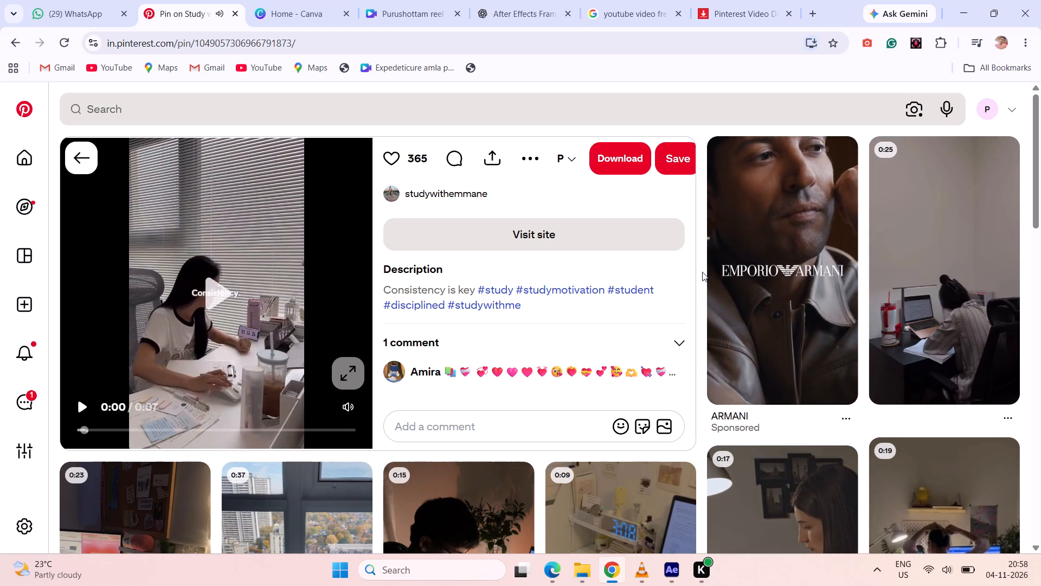
scroll(700, 281, "down", 5)
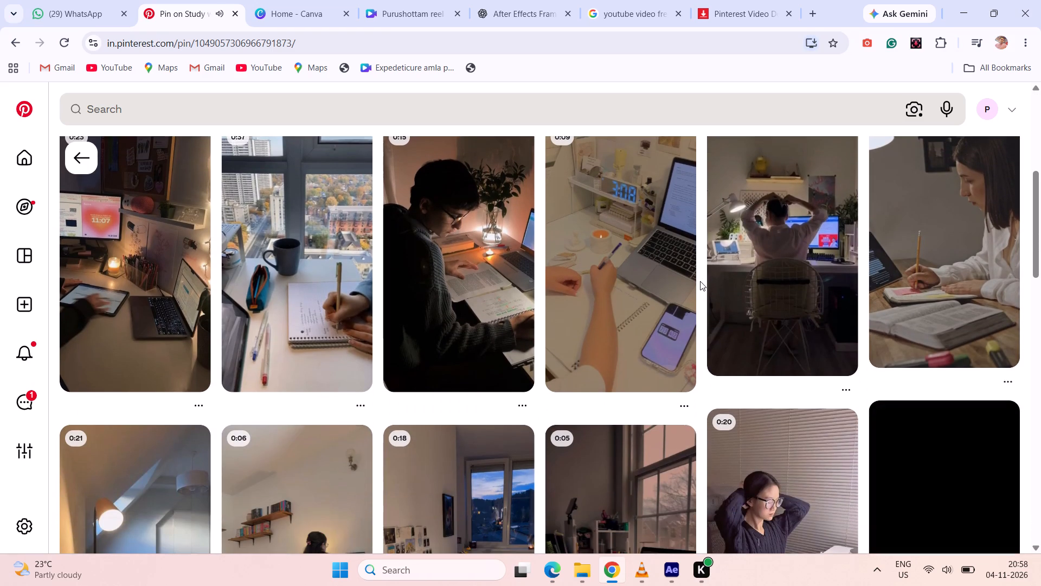
scroll(700, 281, "down", 3)
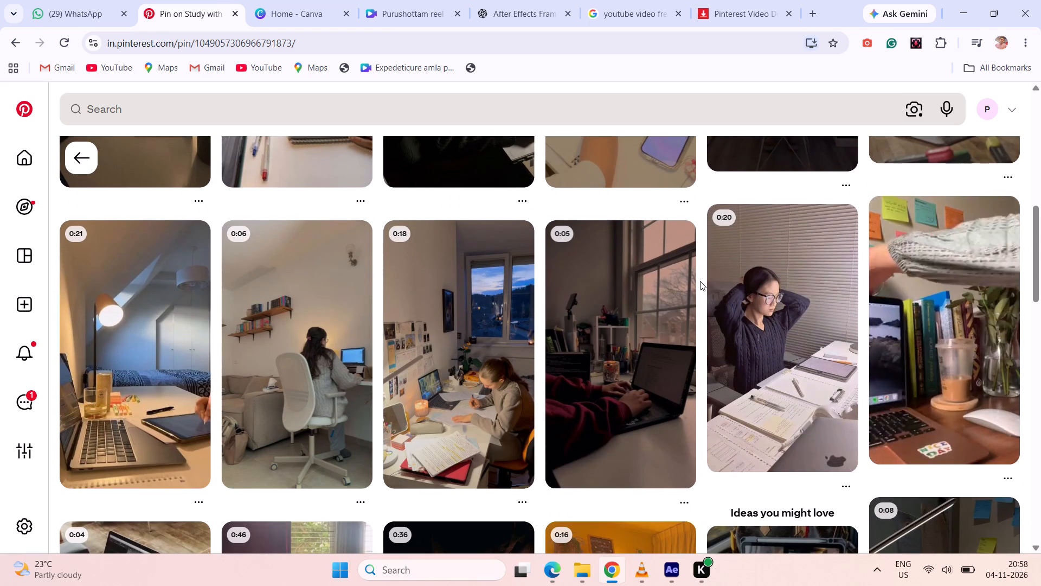
scroll(700, 281, "down", 3)
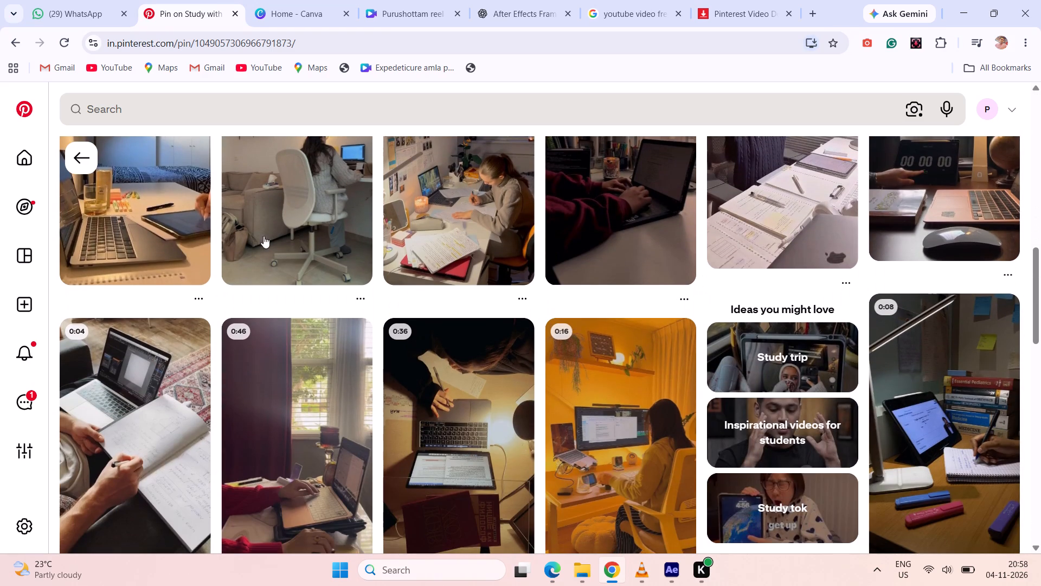
left_click(74, 154)
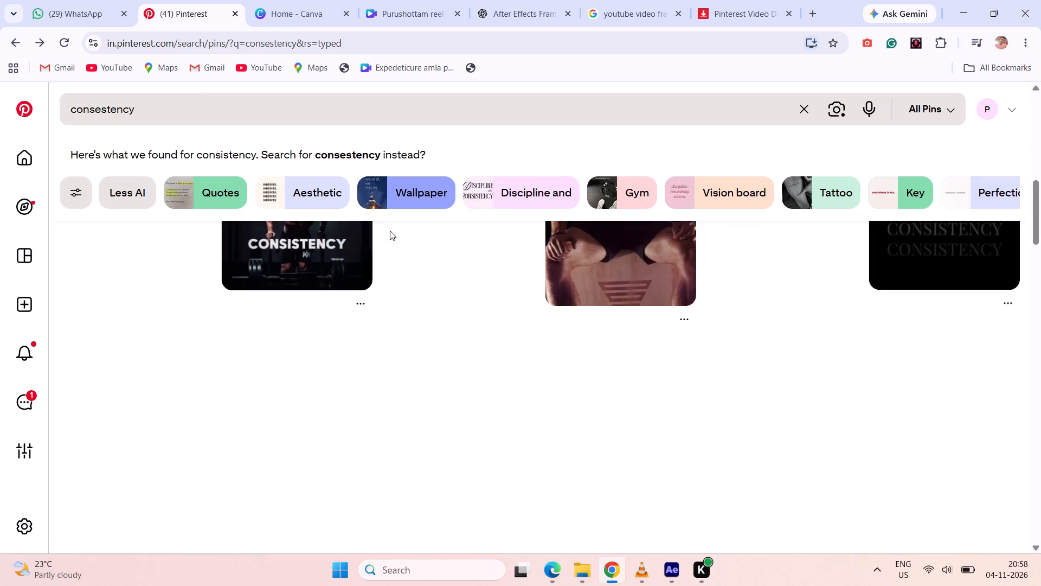
Examine more of the consistency search results for a suitable image or video.
scroll(450, 282, "down", 14)
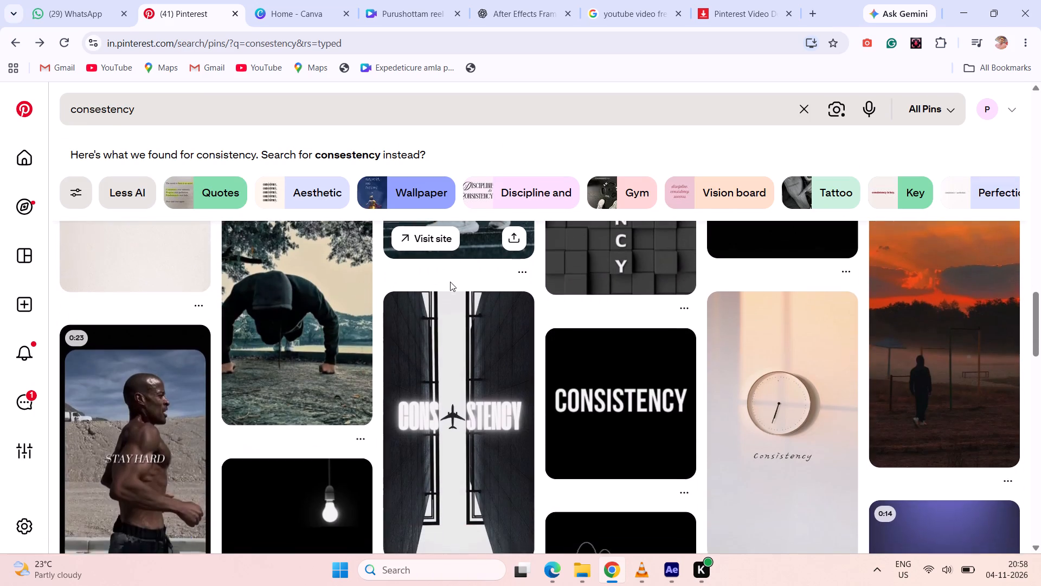
scroll(450, 282, "down", 6)
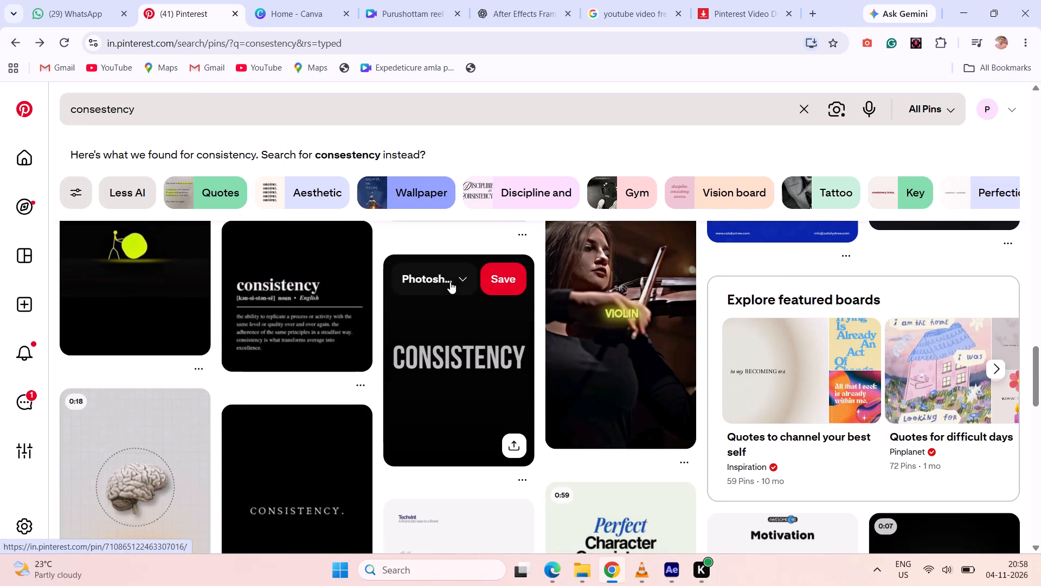
scroll(450, 282, "up", 19)
scroll(450, 282, "up", 14)
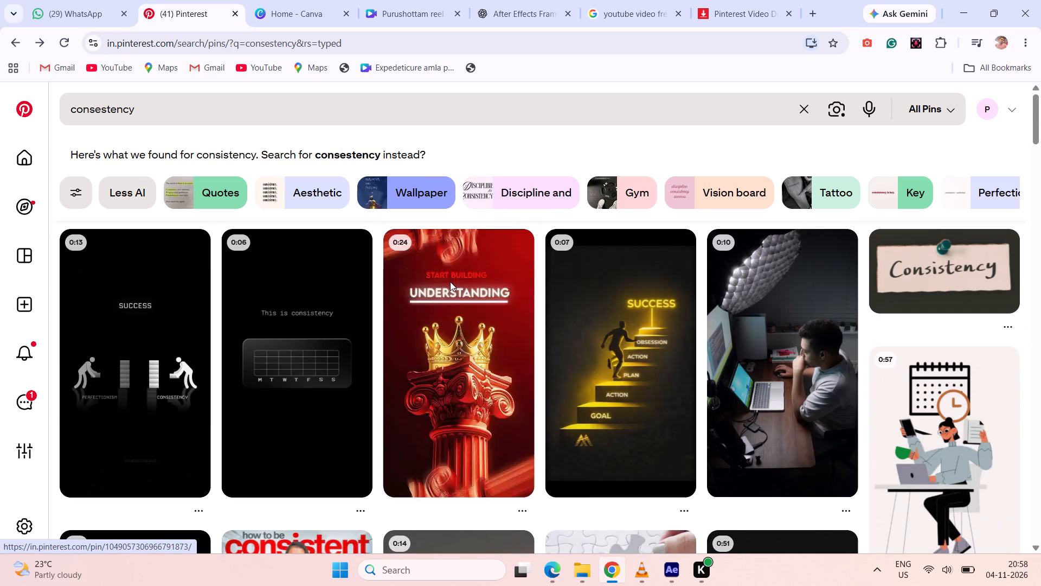
scroll(450, 282, "up", 6)
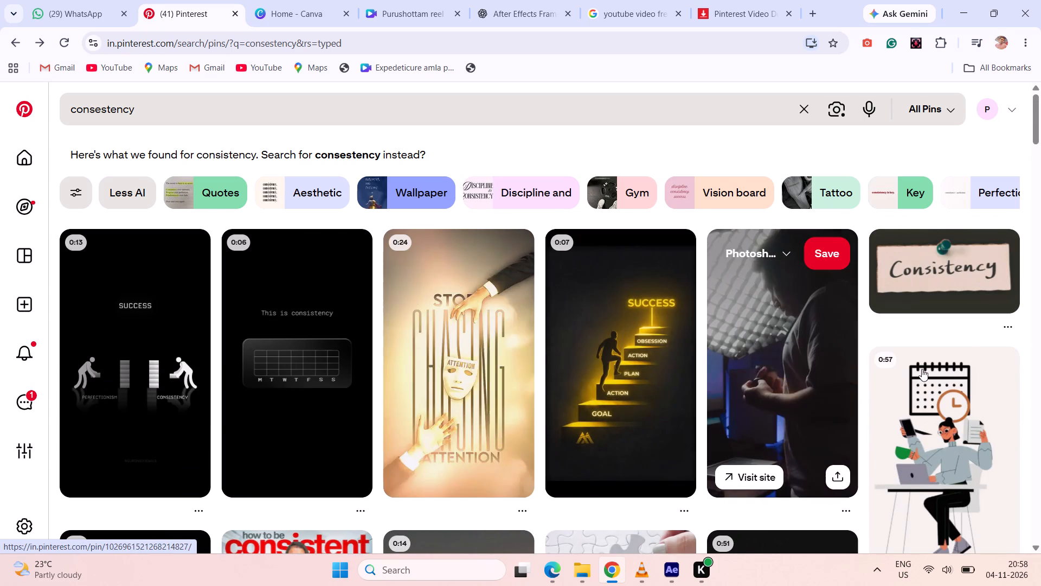
scroll(922, 369, "down", 5)
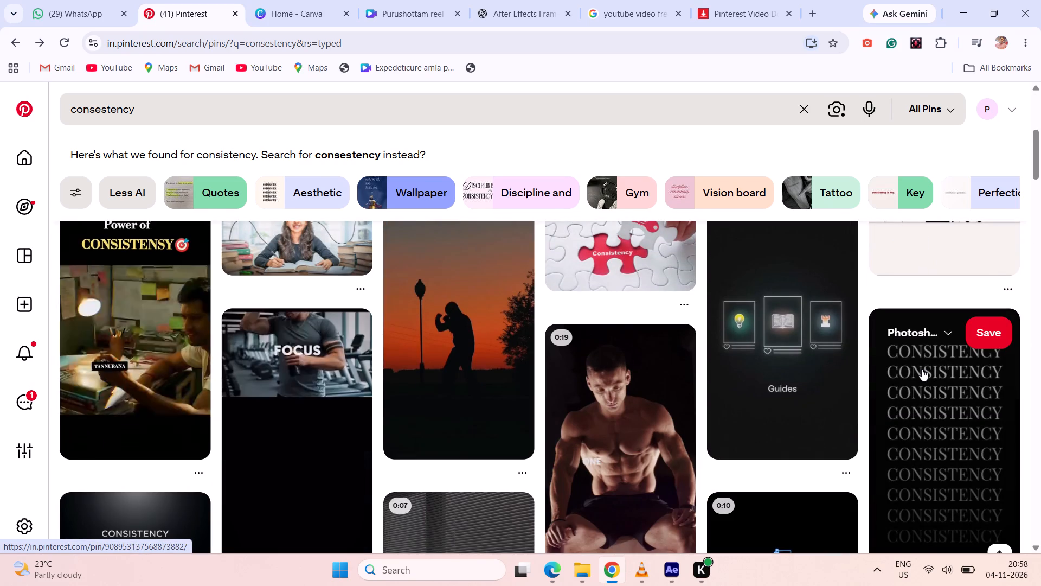
scroll(922, 369, "up", 3)
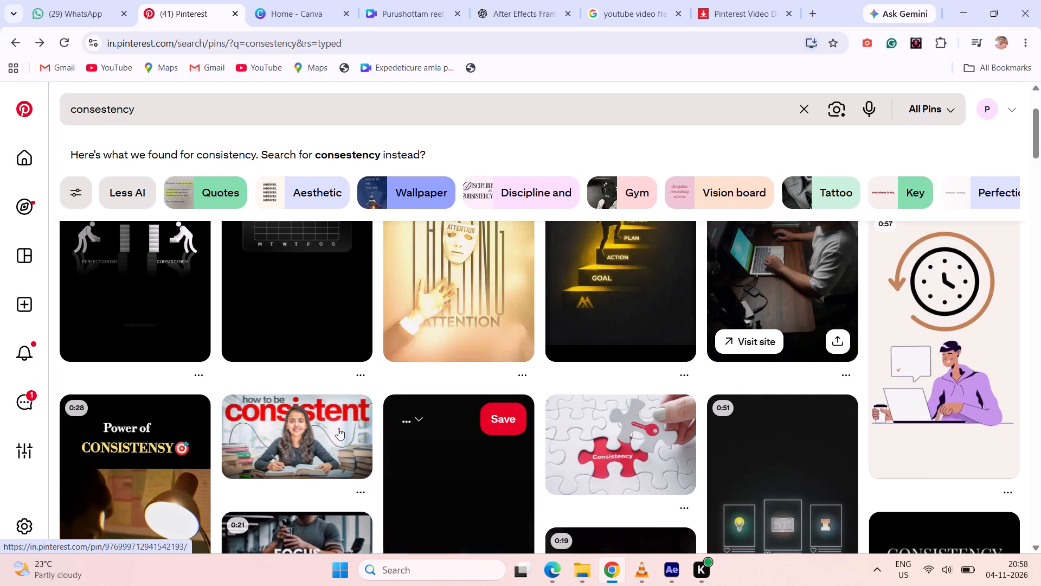
Open the "how to be consistent" thumbnail pin and look through its related pins.
left_click(292, 429)
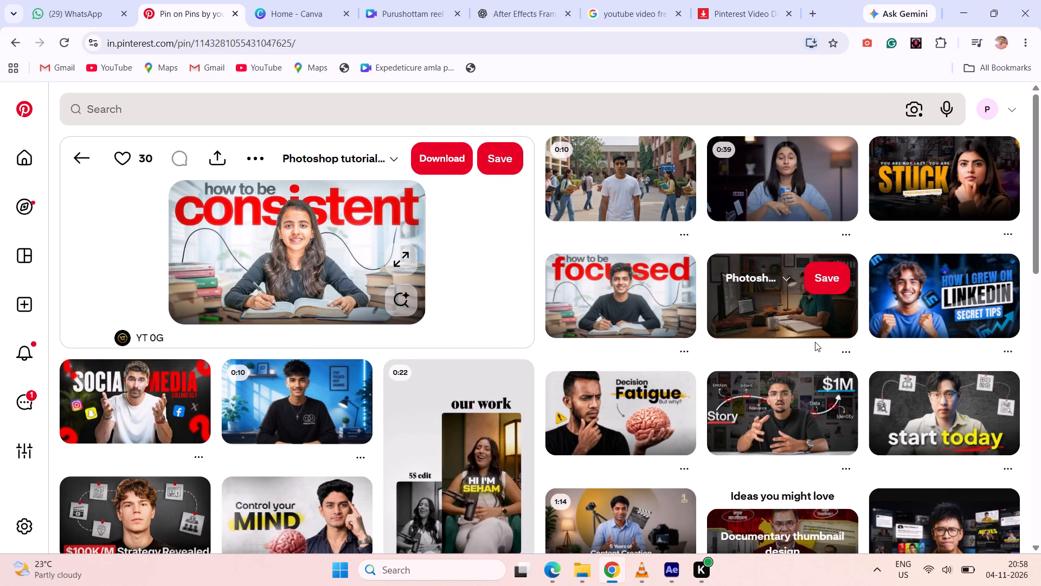
scroll(815, 342, "down", 6)
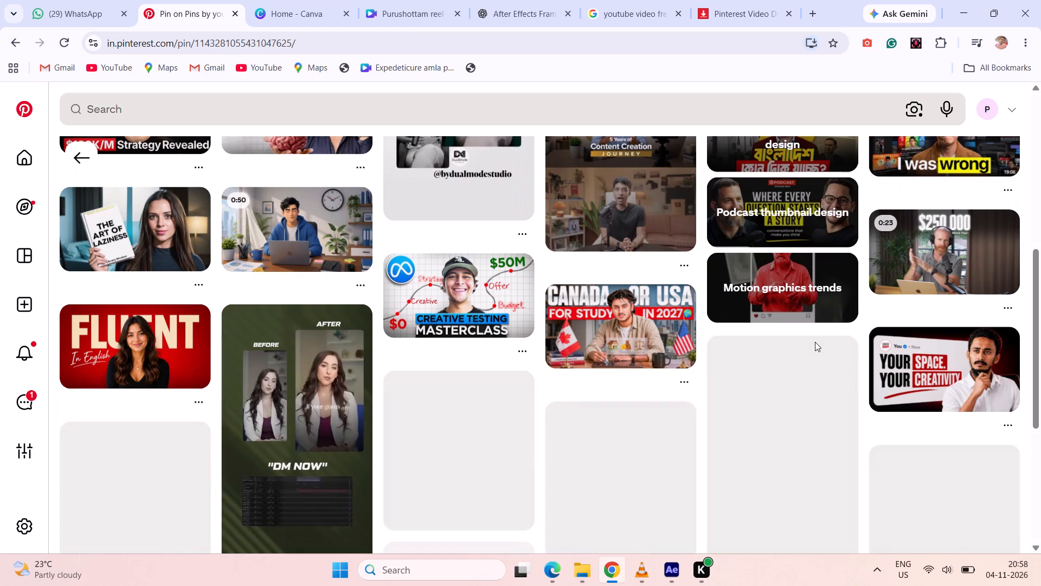
scroll(815, 342, "up", 6)
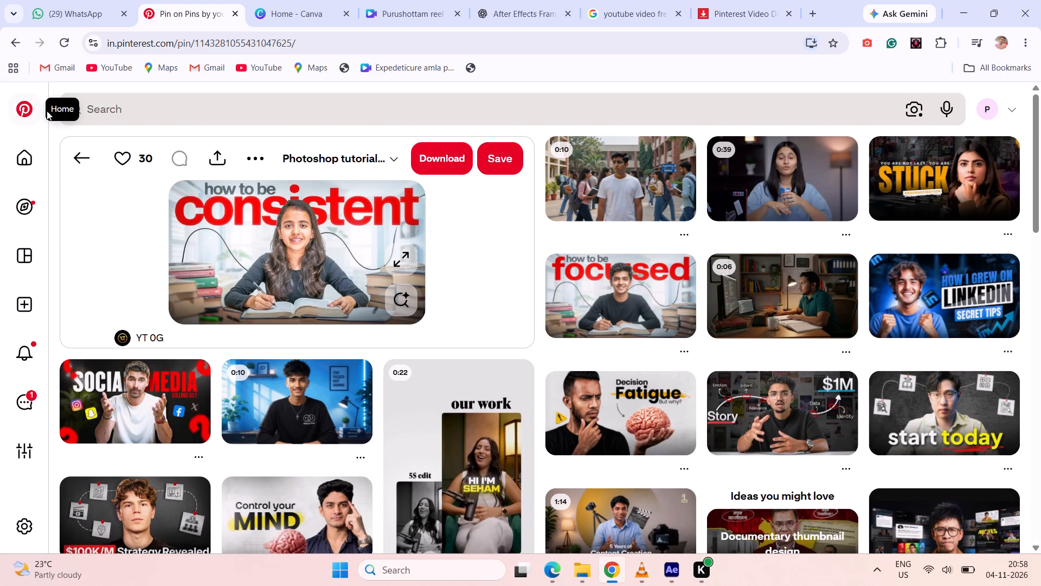
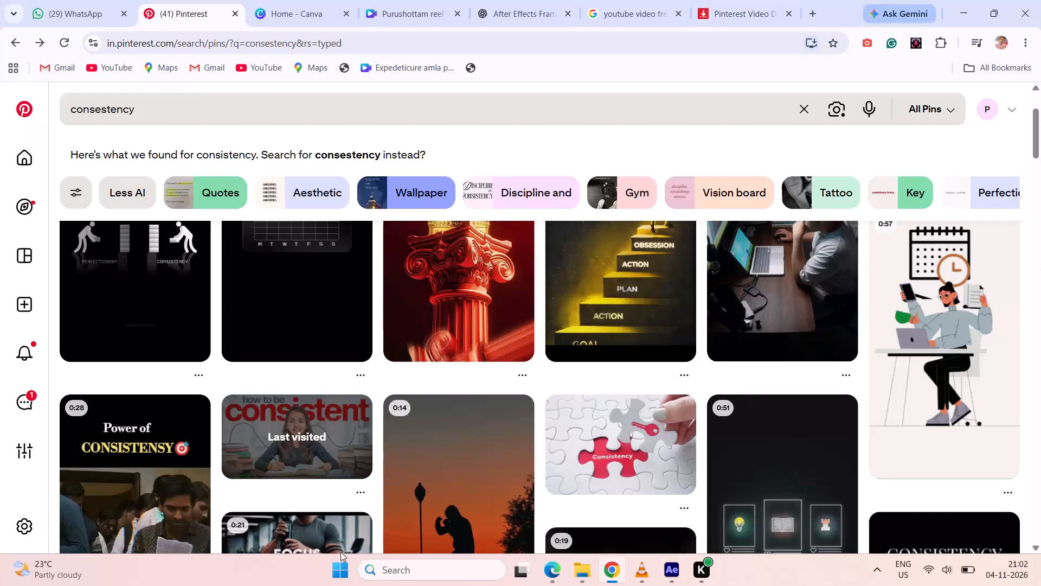
Switch to VLC, check the rotating image cards in the reference video, and return to Chrome.
left_click(641, 573)
key("space")
key("space")
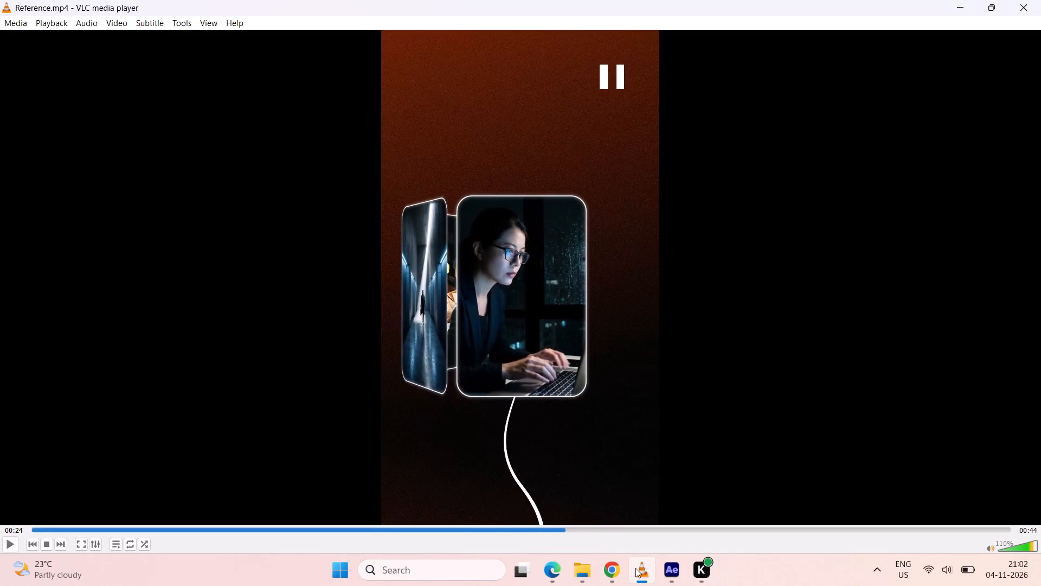
left_click(608, 568)
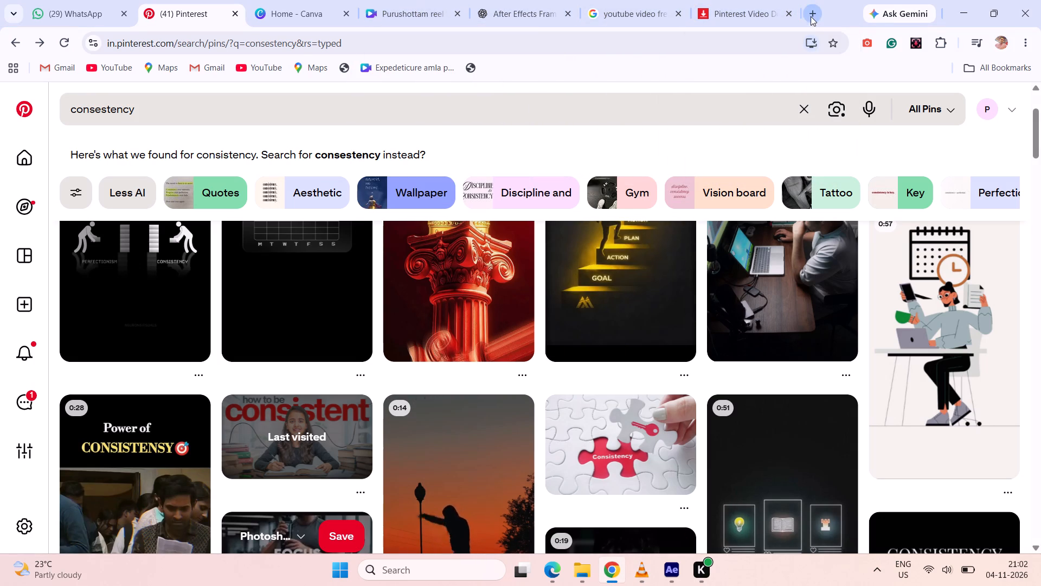
Search Pinterest for "consestency image".
scroll(542, 300, "up", 19)
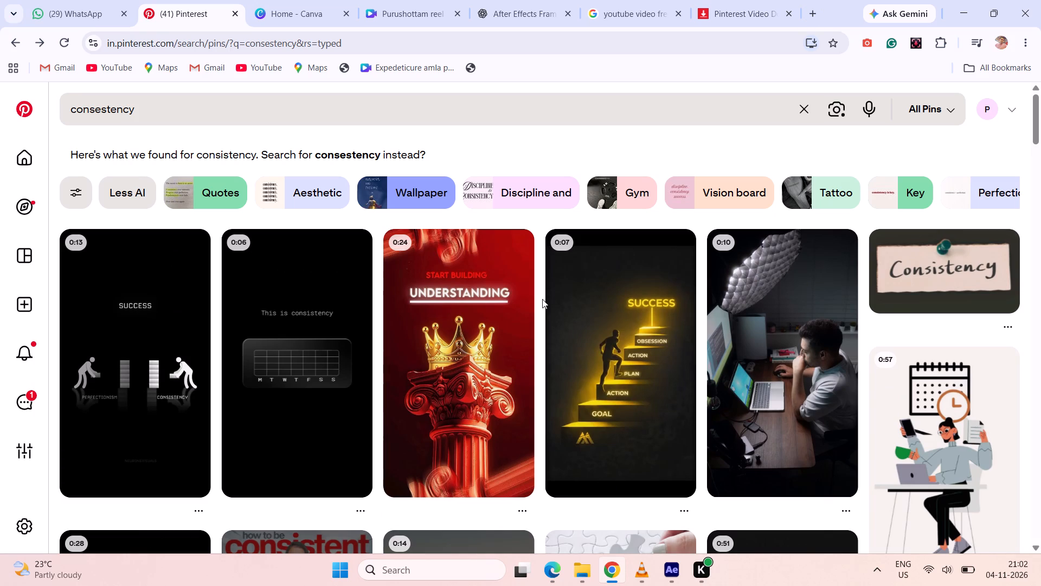
scroll(542, 297, "up", 7)
left_click(354, 156)
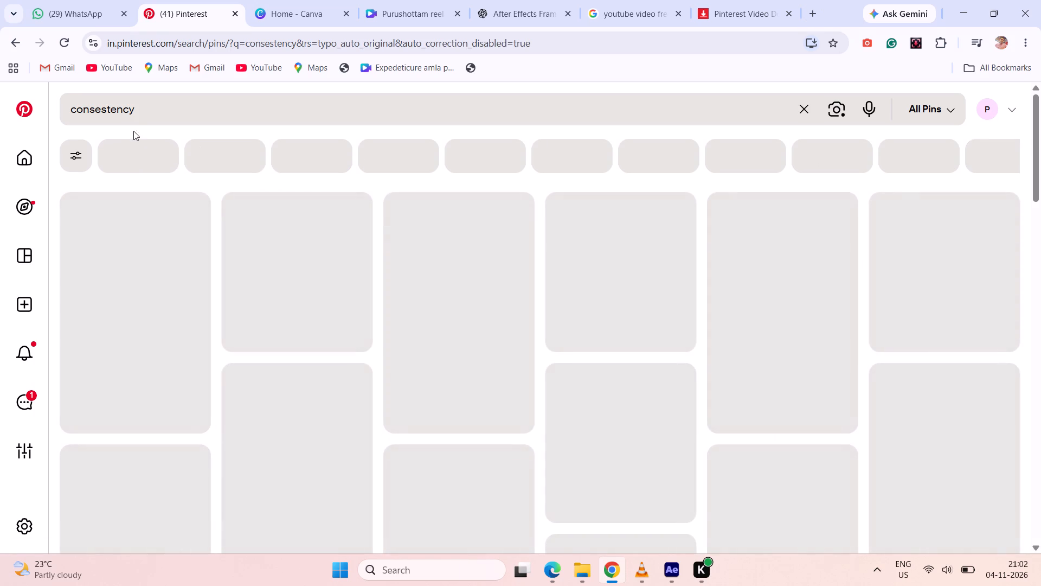
left_click(151, 104)
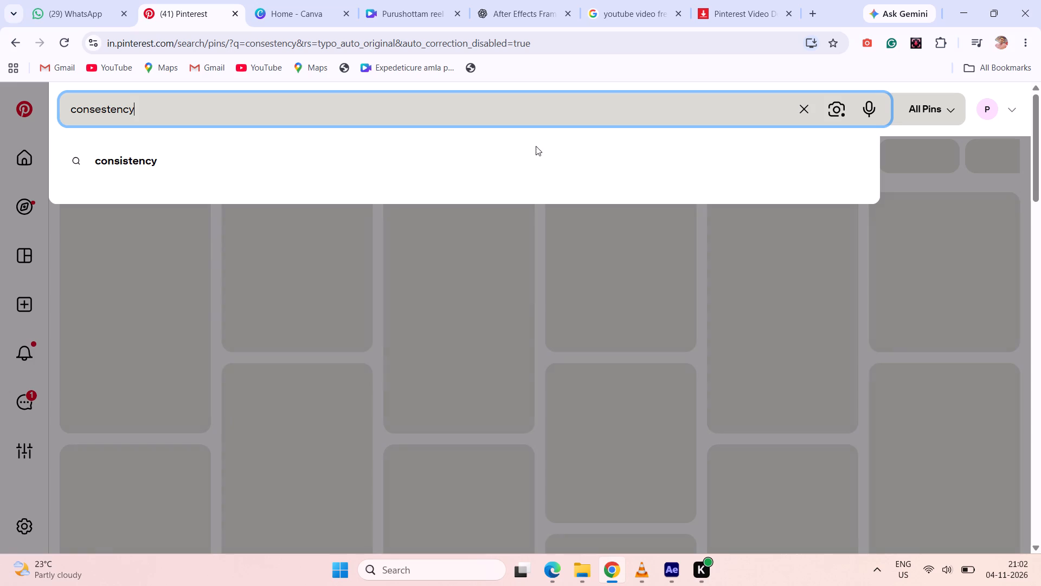
key("space")
type("image")
key("Return")
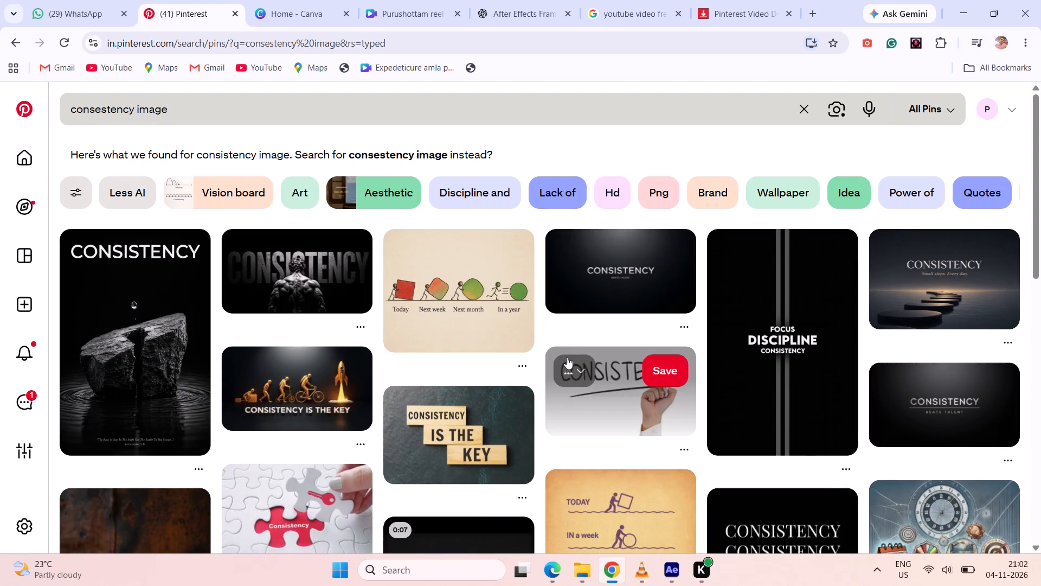
Browse the "consestency image" results for a picture suited to the reel's image cards.
scroll(567, 357, "down", 5)
scroll(567, 357, "up", 2)
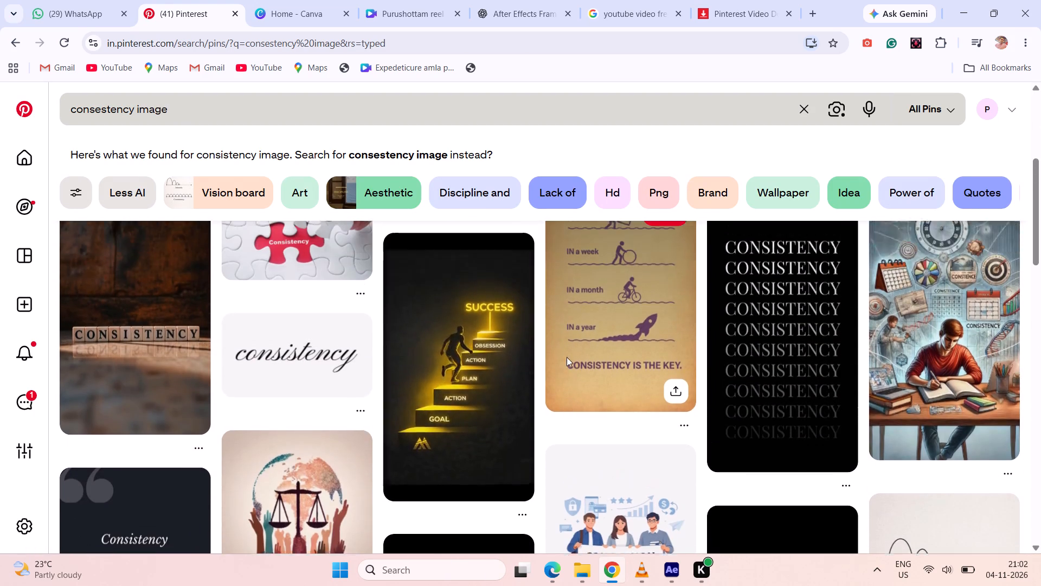
scroll(567, 357, "down", 7)
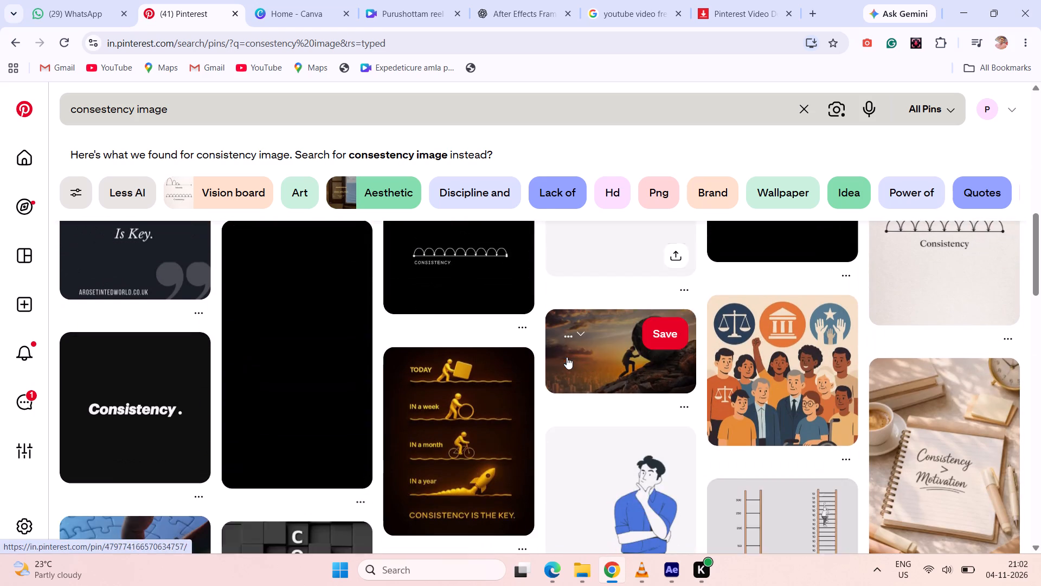
scroll(567, 357, "down", 4)
scroll(567, 357, "up", 8)
scroll(567, 357, "down", 2)
scroll(567, 357, "up", 4)
Open the pin "The Power of Consistency in Achieving Success", look through its related pins, and return to the results.
left_click(952, 333)
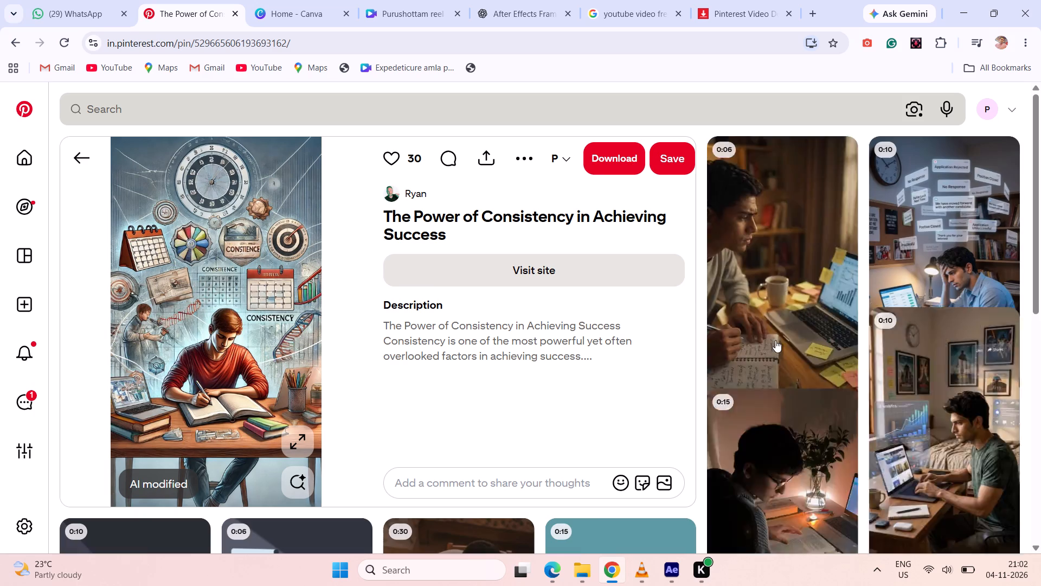
scroll(775, 340, "down", 3)
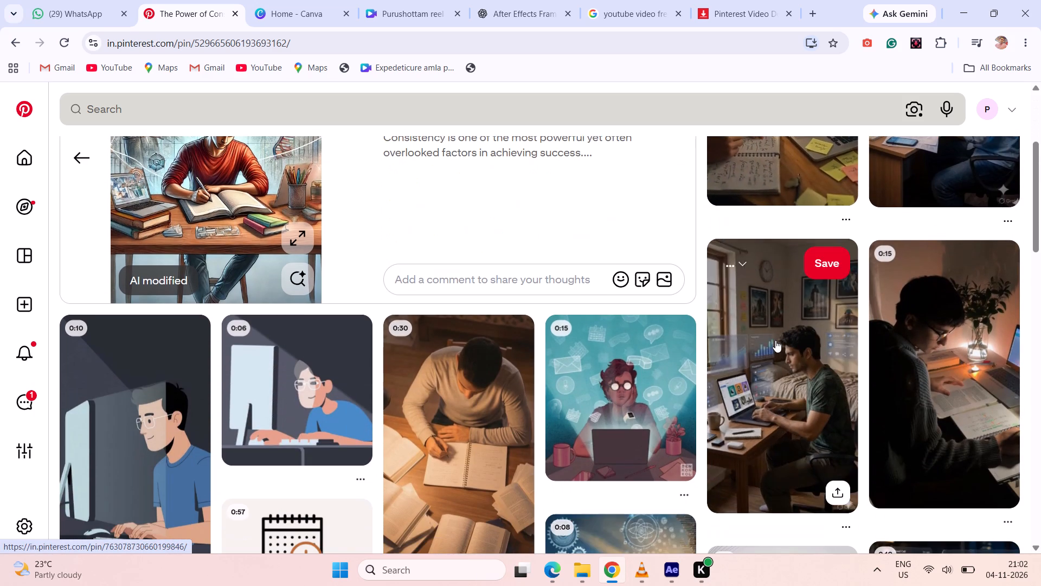
scroll(775, 340, "down", 2)
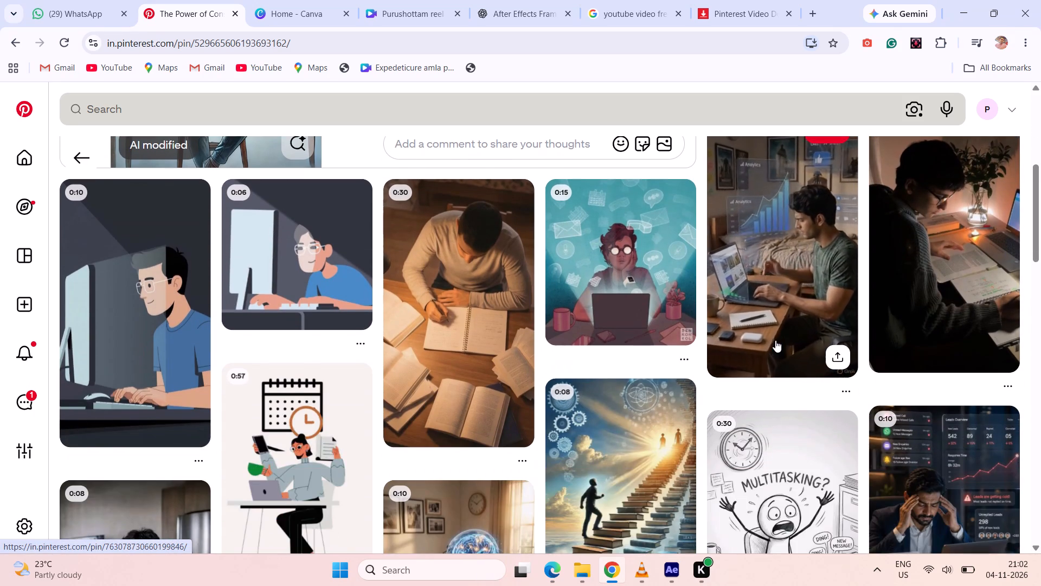
scroll(775, 340, "down", 3)
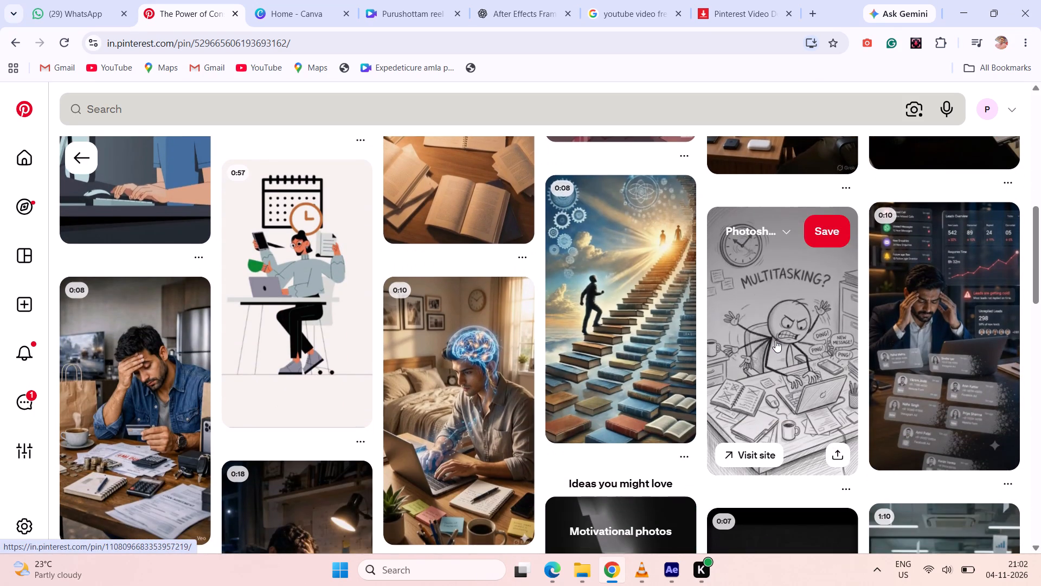
scroll(775, 340, "down", 5)
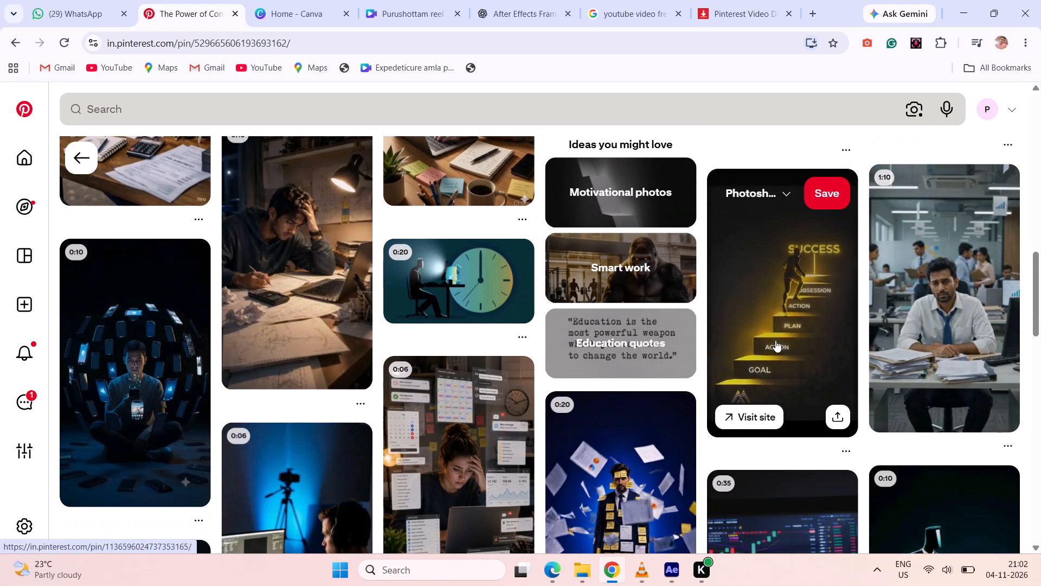
scroll(775, 340, "down", 3)
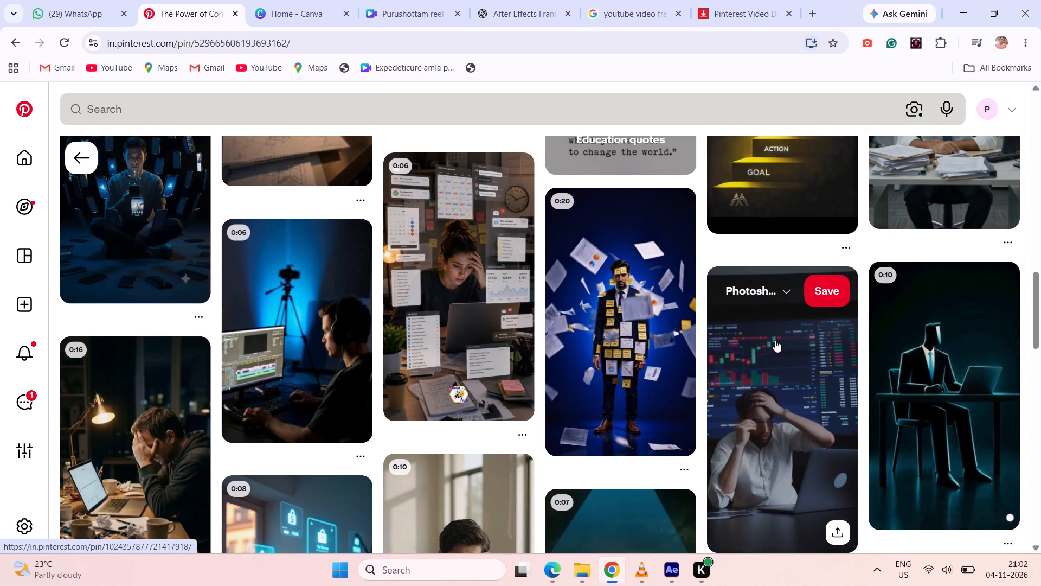
scroll(775, 340, "up", 4)
left_click(80, 162)
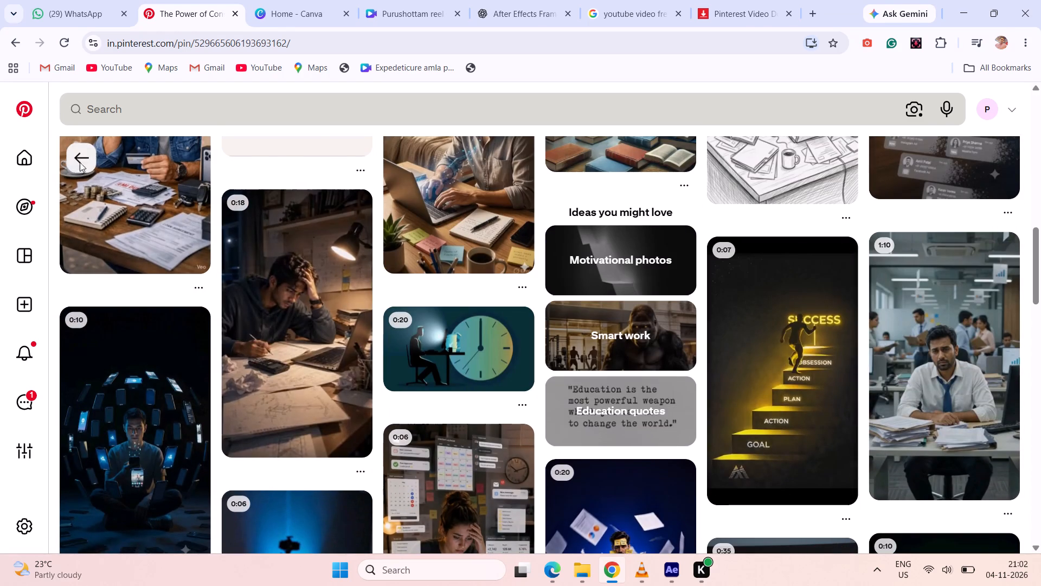
Examine more of the "consestency image" results for a usable picture.
scroll(487, 435, "up", 3)
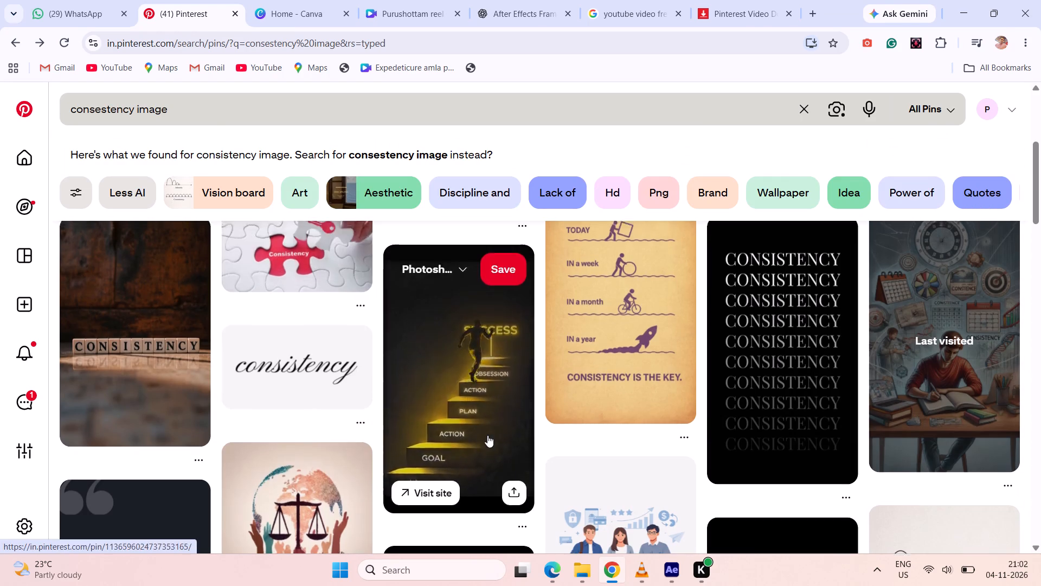
scroll(487, 435, "up", 9)
scroll(487, 435, "down", 3)
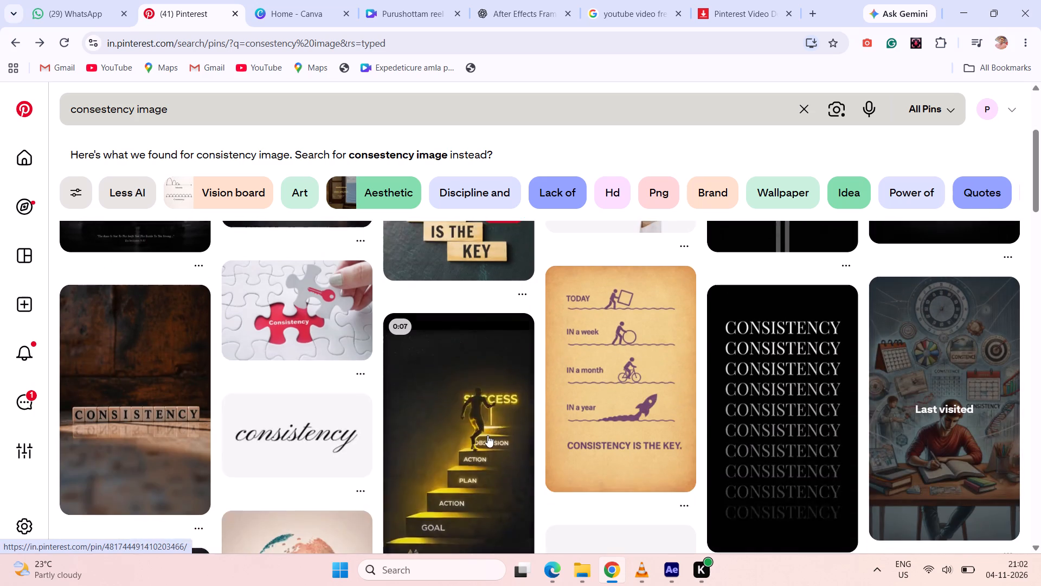
scroll(487, 435, "down", 8)
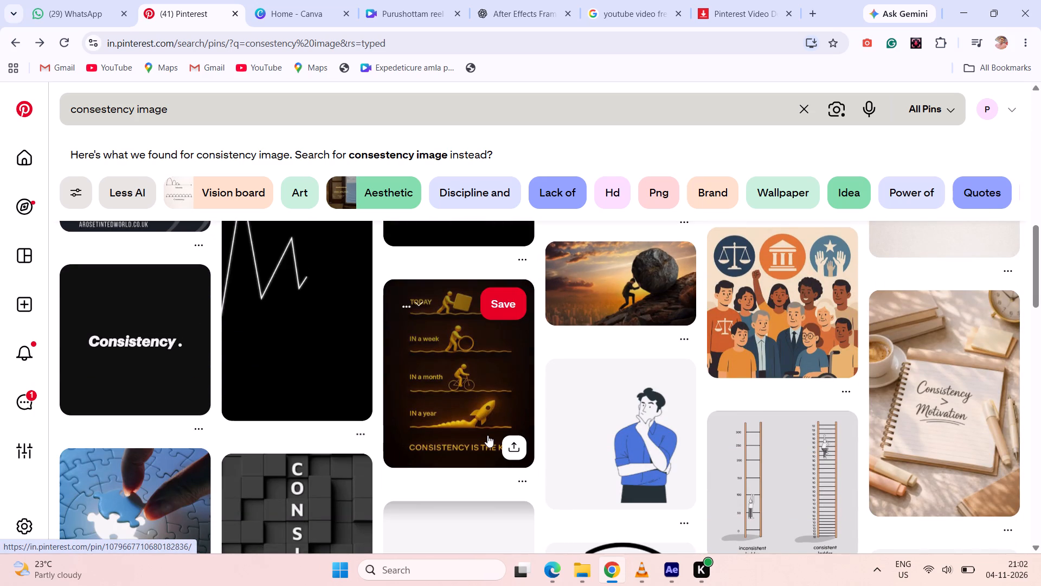
scroll(487, 435, "down", 6)
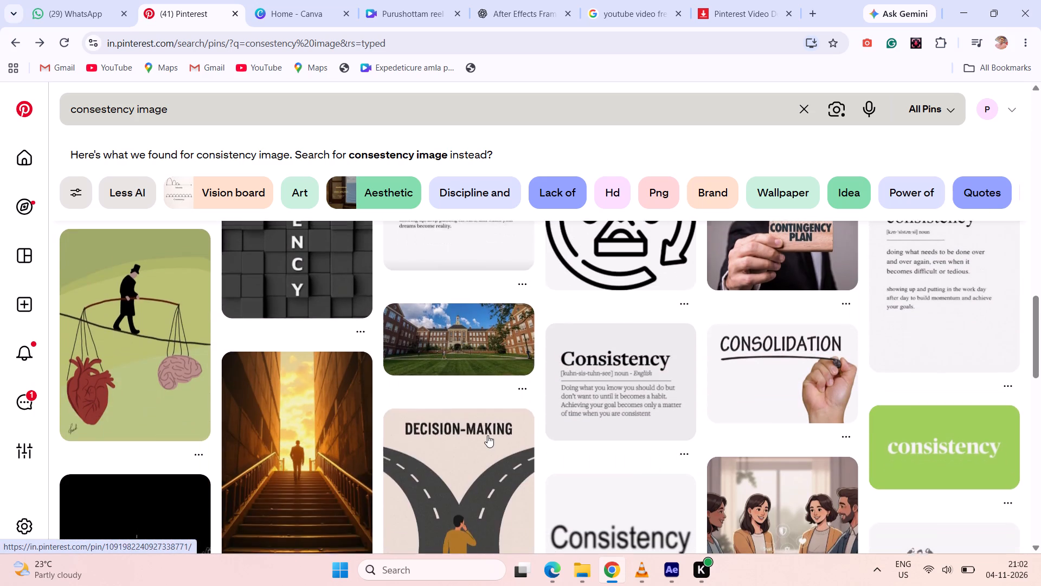
scroll(487, 435, "down", 3)
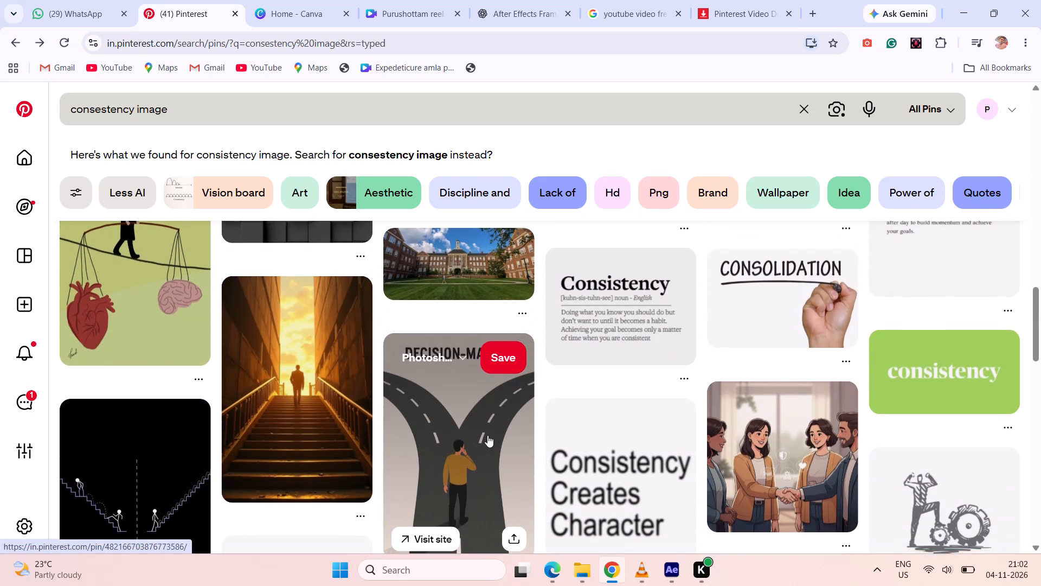
scroll(487, 435, "down", 1)
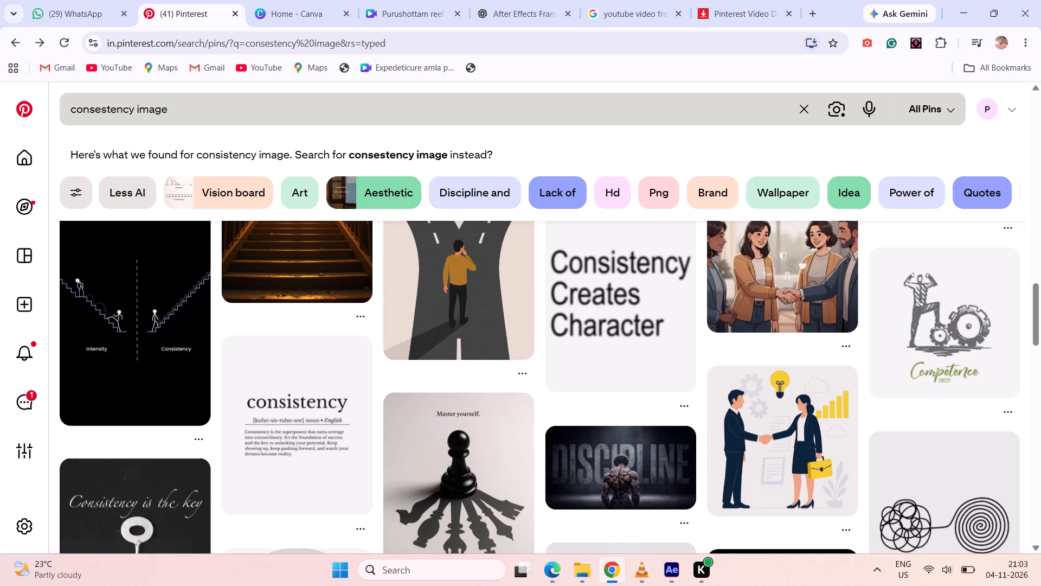
Change the Pinterest search to "consestency planing".
left_click_drag(195, 111, 136, 126)
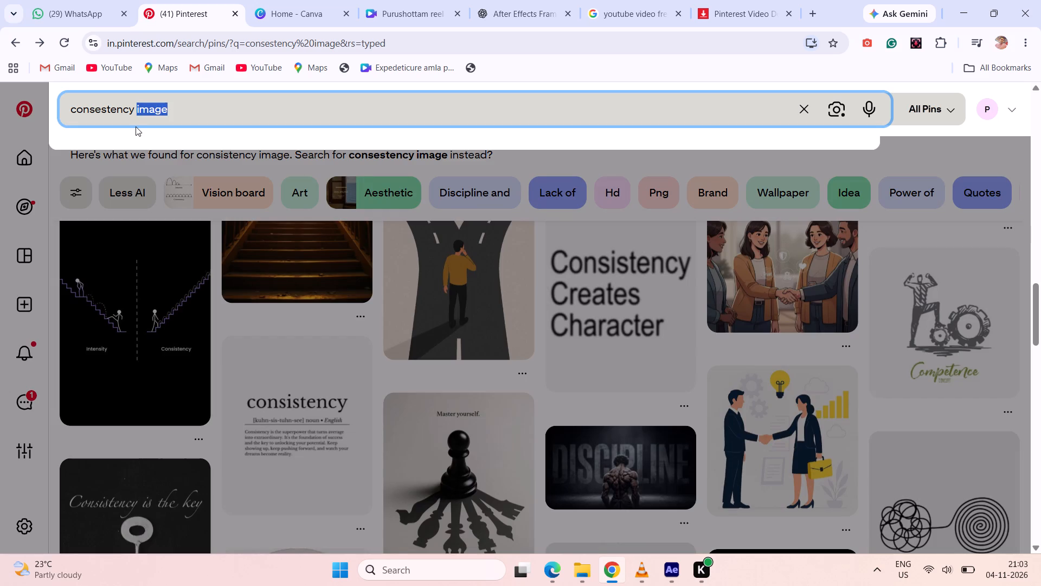
type("pll")
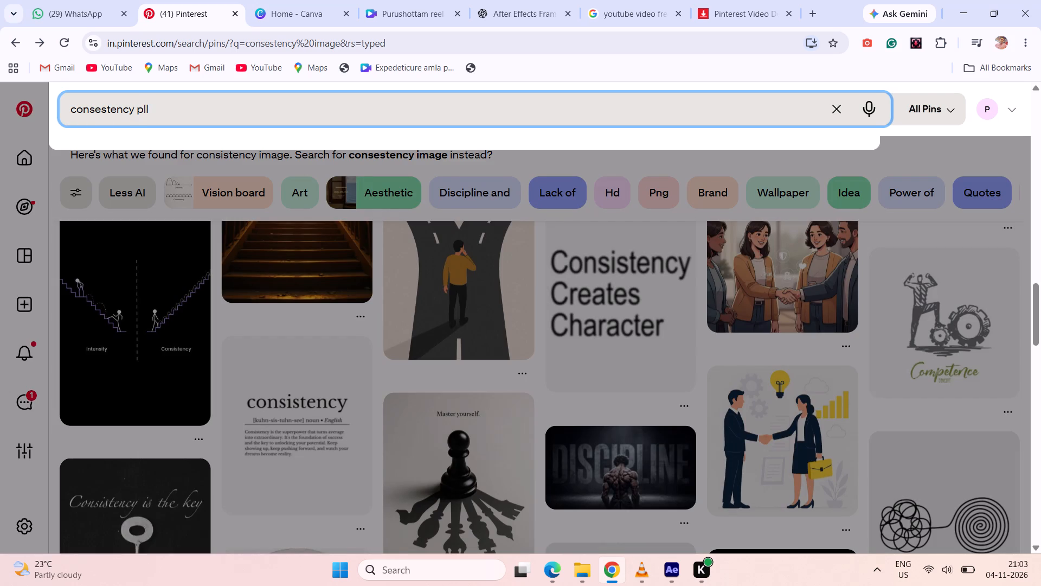
key("BackSpace")
type("aning")
key("Return")
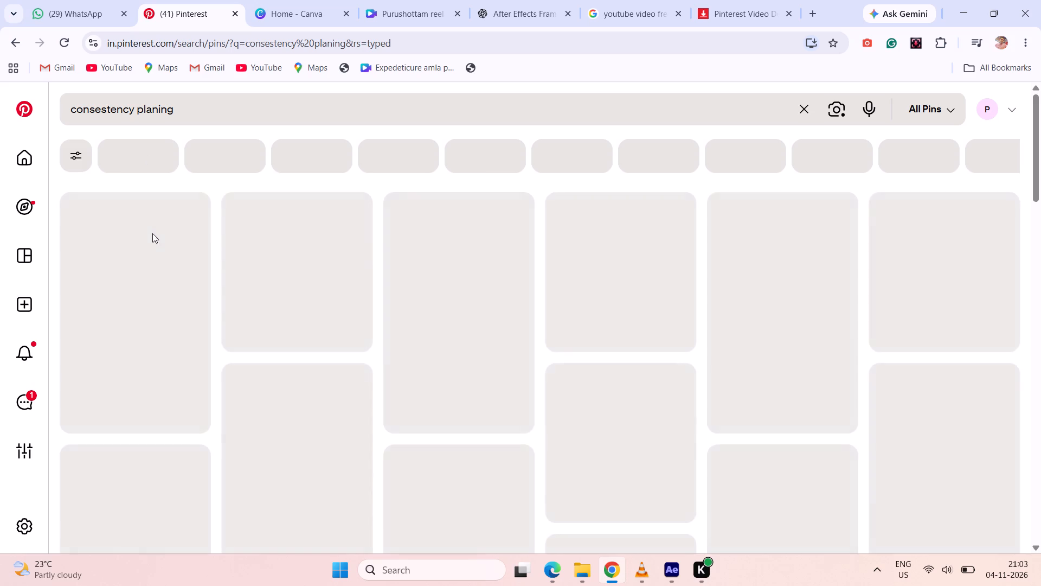
Find the pin of a woman putting sticky notes on a whiteboard, open it, and copy its image.
scroll(573, 351, "down", 3)
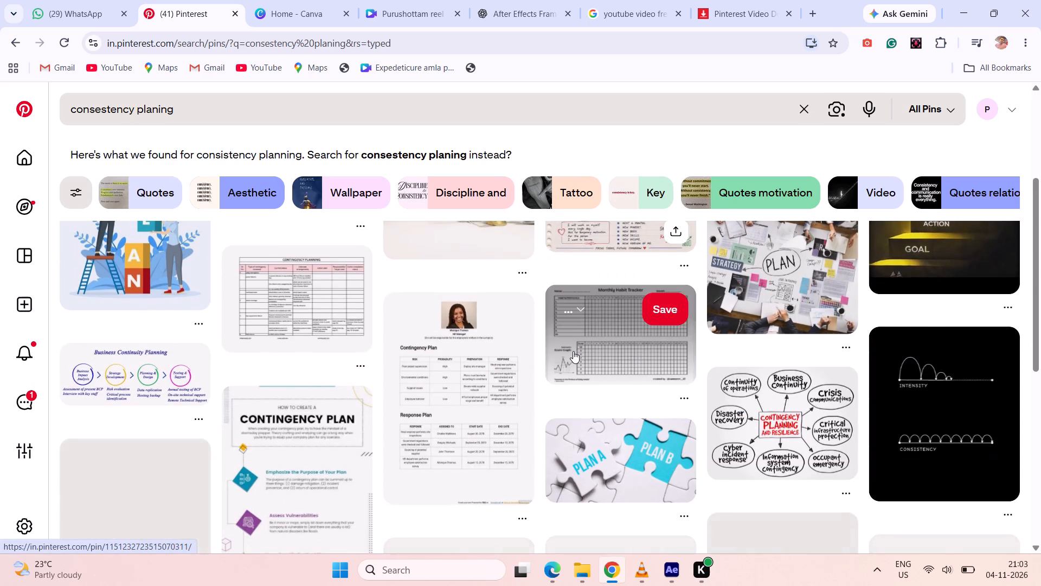
scroll(573, 351, "down", 7)
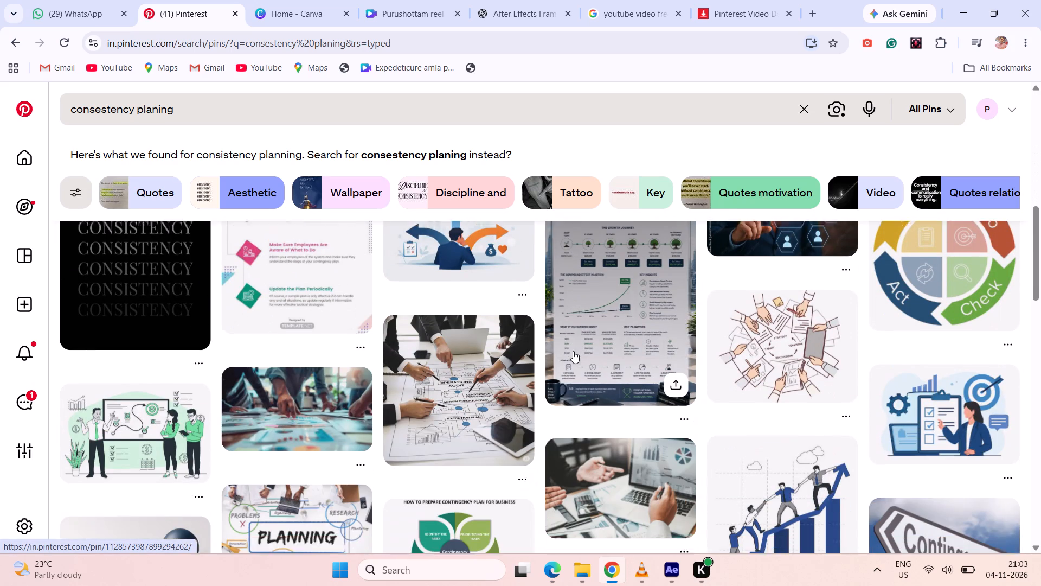
scroll(573, 351, "down", 6)
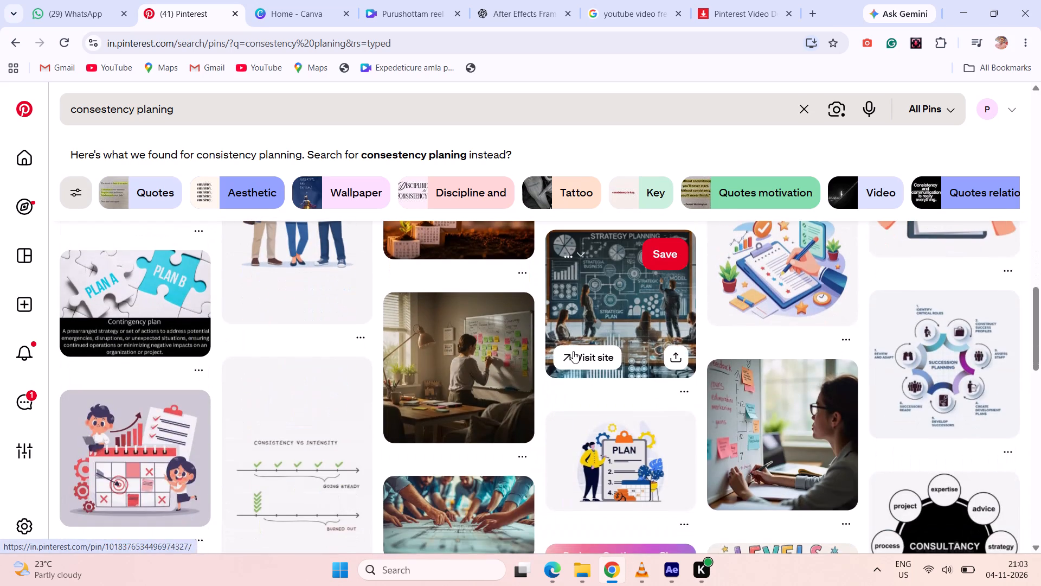
left_click(495, 368)
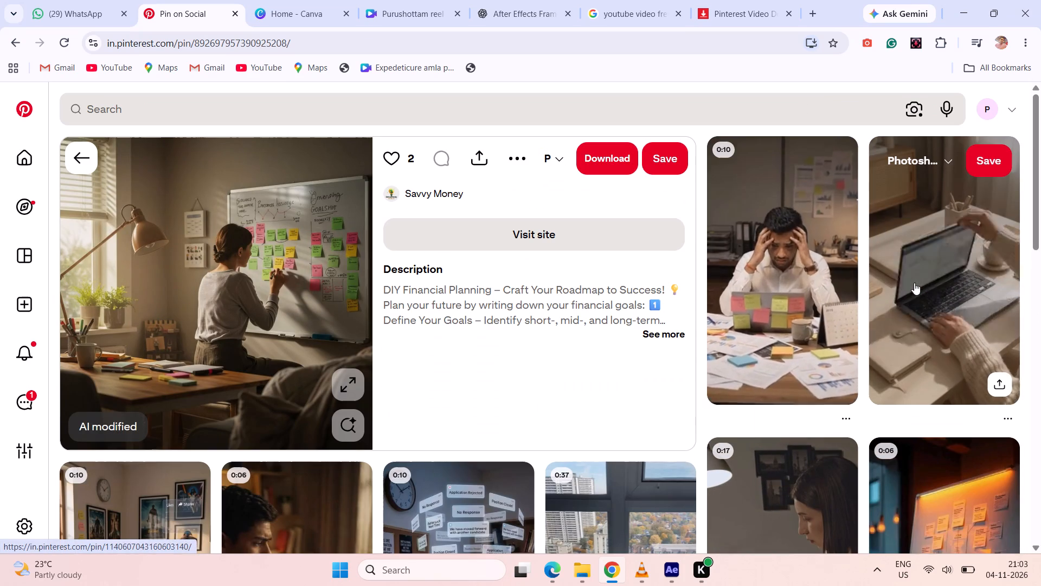
scroll(914, 283, "down", 3)
scroll(914, 283, "up", 4)
right_click(219, 259)
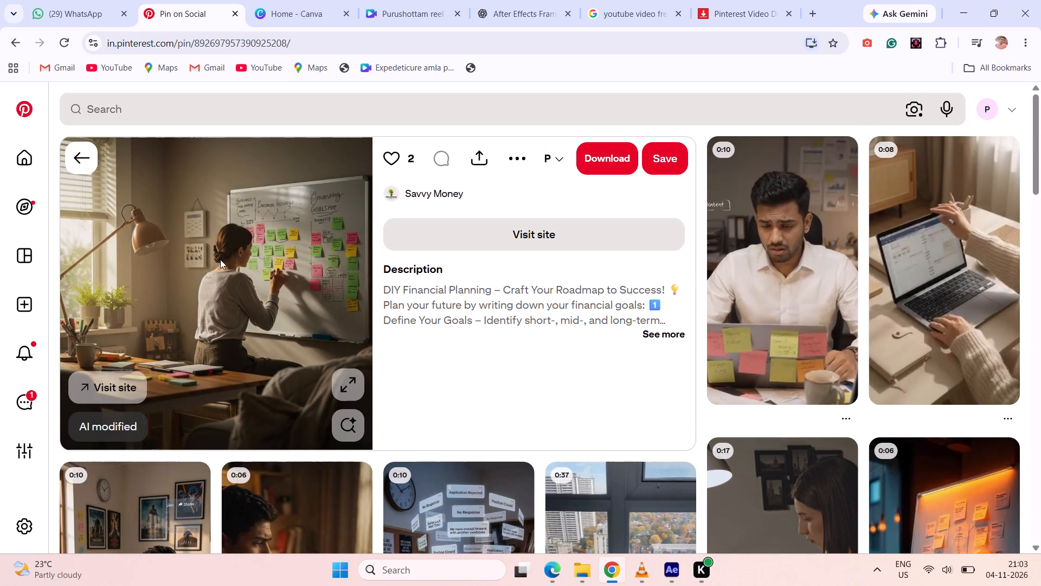
left_click(262, 314)
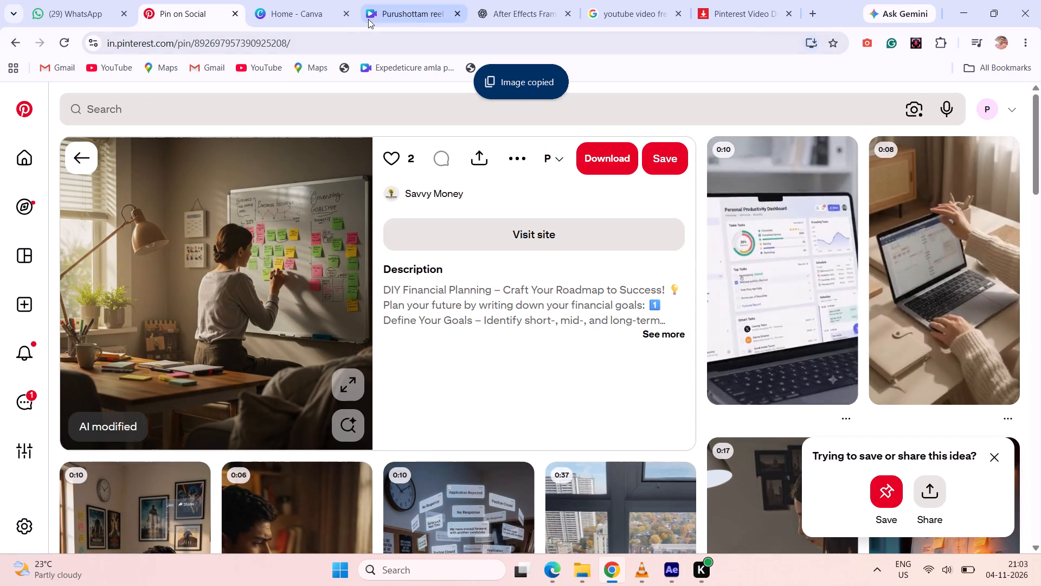
Switch to the "Purushottam reel frame" design in Canva and add a new page between pages 4 and 5.
left_click(386, 6)
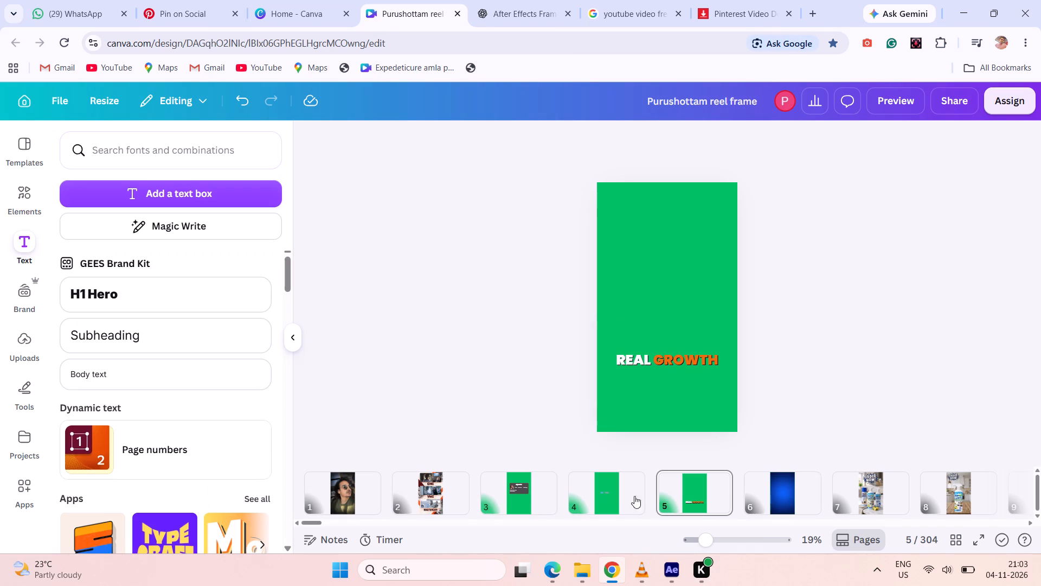
left_click(603, 498)
left_click(1029, 224)
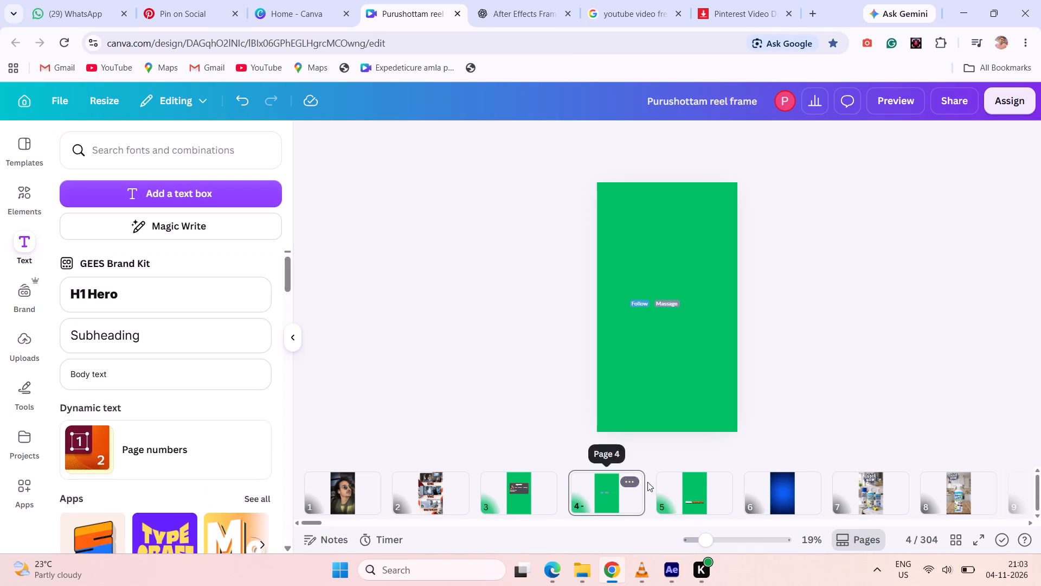
left_click(653, 480)
Paste the copied whiteboard planning image onto the new green page 5.
left_click(663, 346)
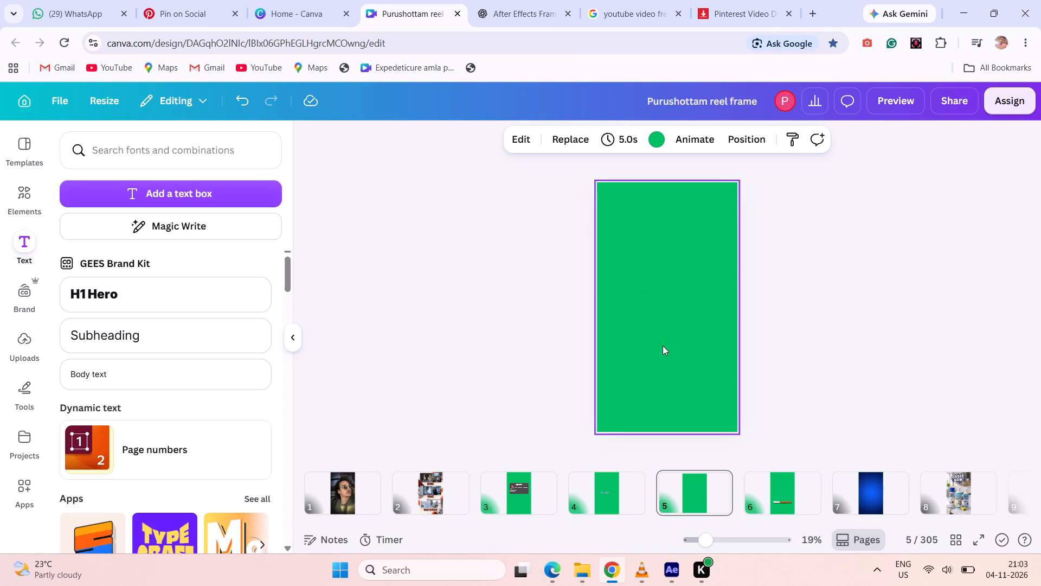
key("ctrl+v")
left_click(915, 295)
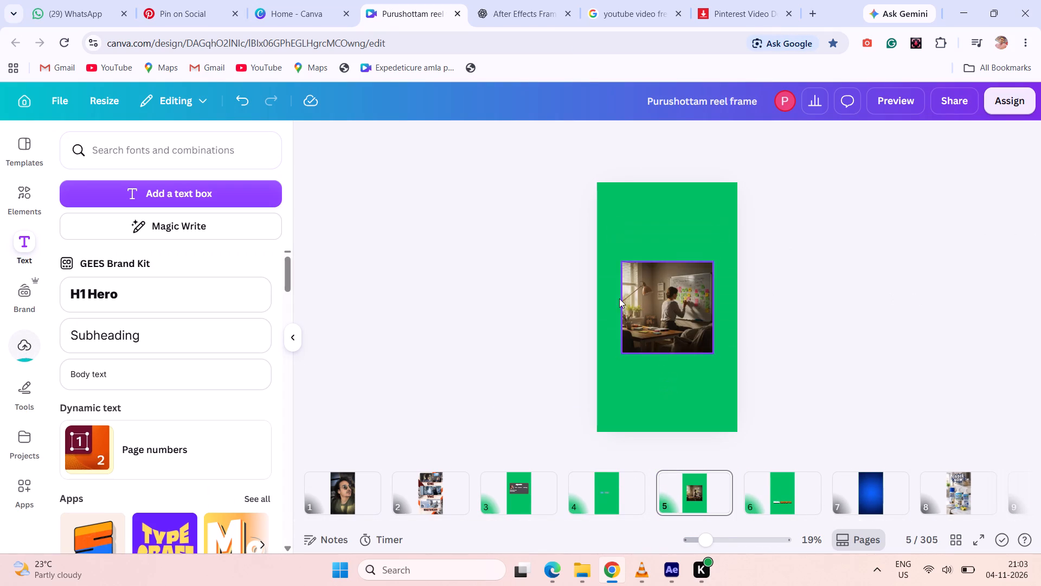
Round the corners of the whiteboard planning image on page 5 with a corner rounding of 54.
scroll(618, 298, "up", 6, "ctrl")
left_click_drag(677, 290, 652, 265)
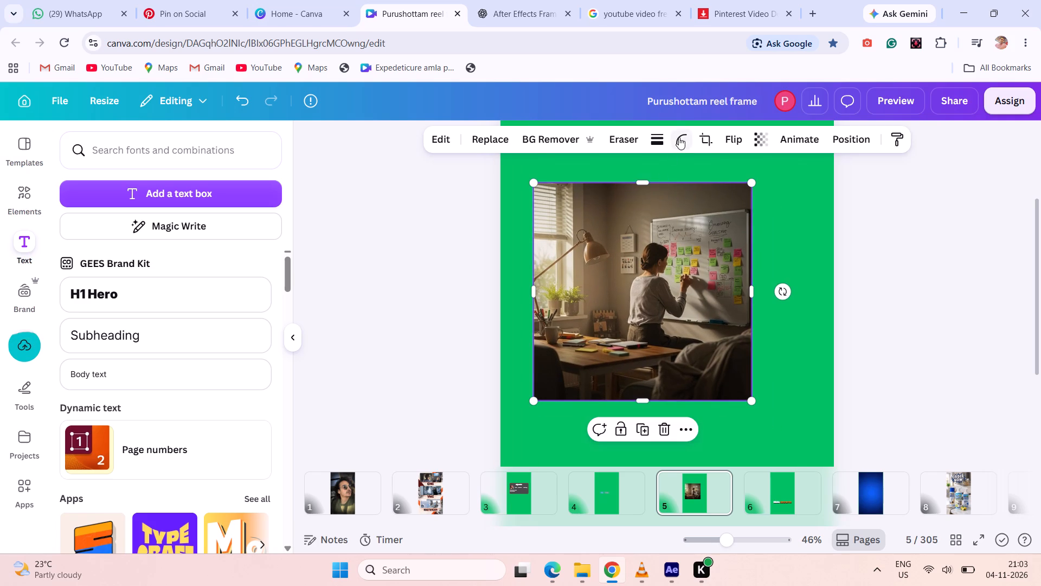
left_click(679, 137)
left_click_drag(614, 194, 664, 181)
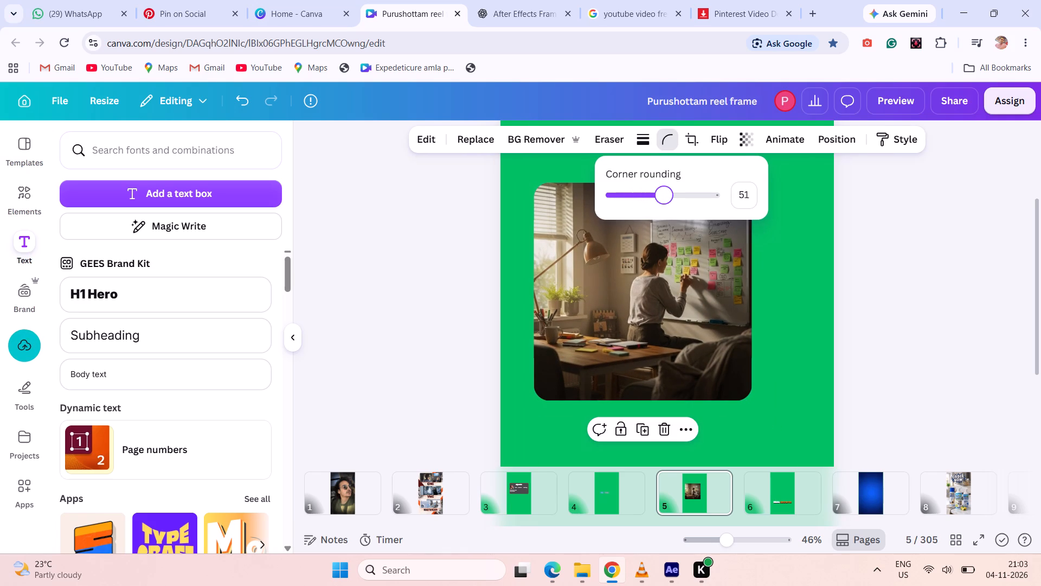
left_click_drag(664, 181, 667, 180)
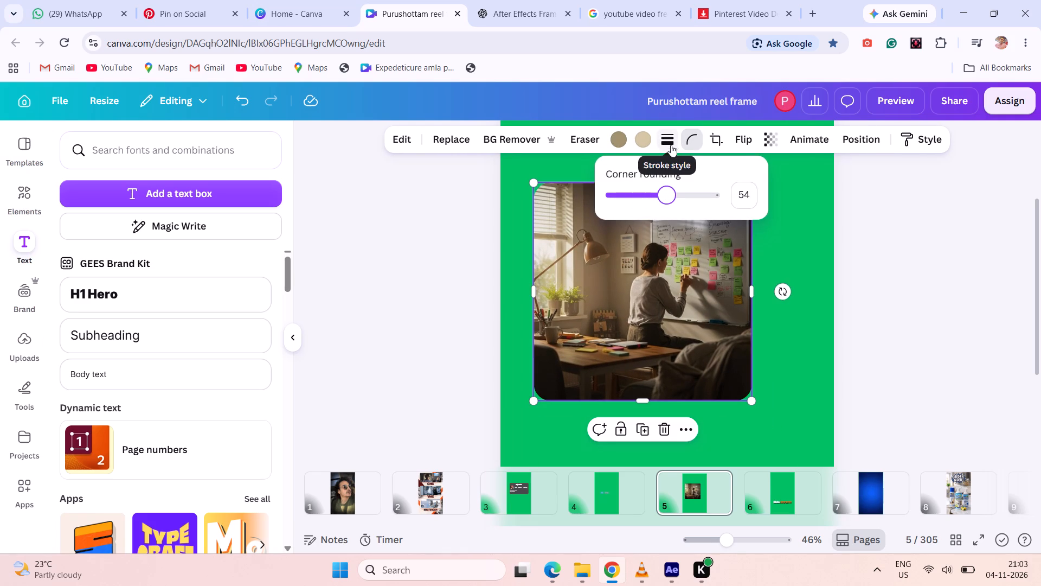
Trim the whiteboard image's left side into a portrait card and place it, scaled down, near the page's left edge.
left_click_drag(532, 294, 567, 283)
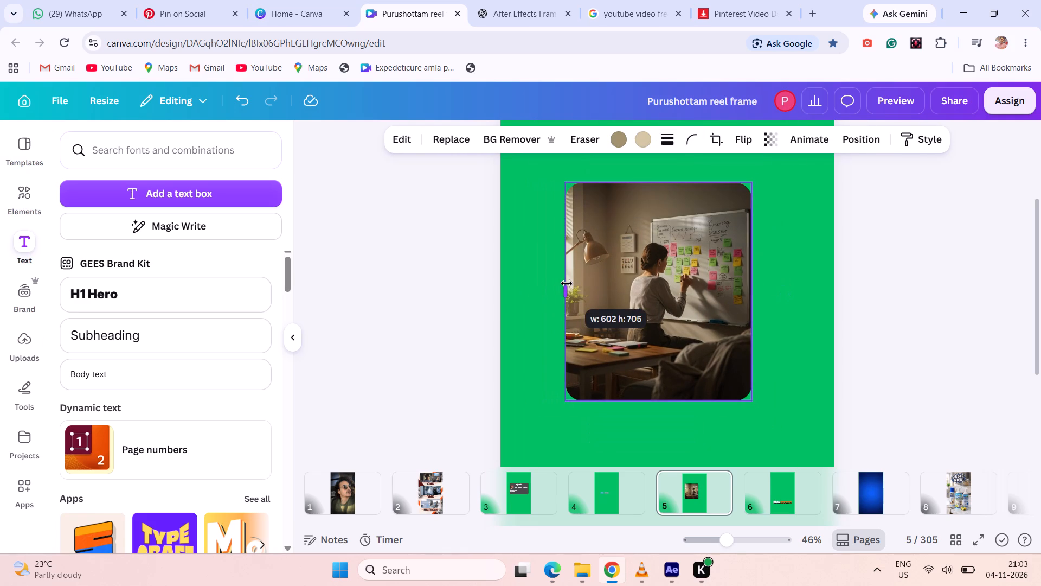
left_click_drag(567, 283, 579, 281)
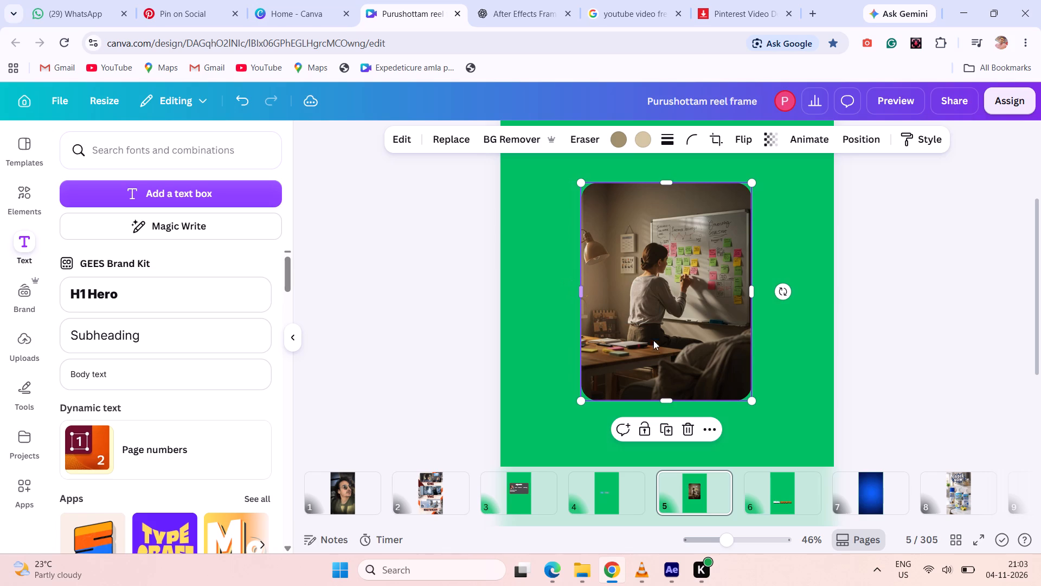
left_click_drag(750, 401, 718, 388)
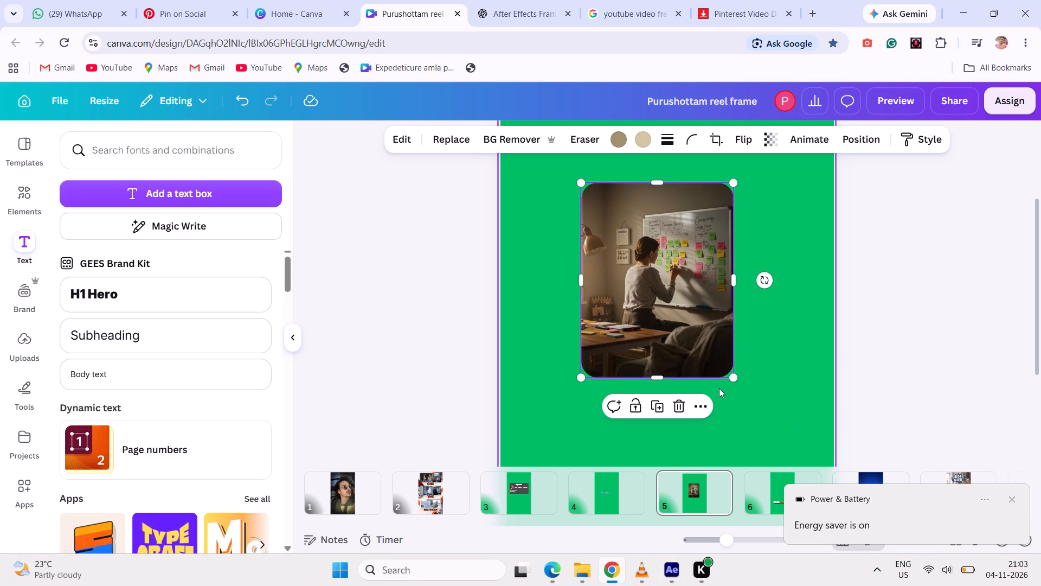
left_click_drag(691, 314, 634, 319)
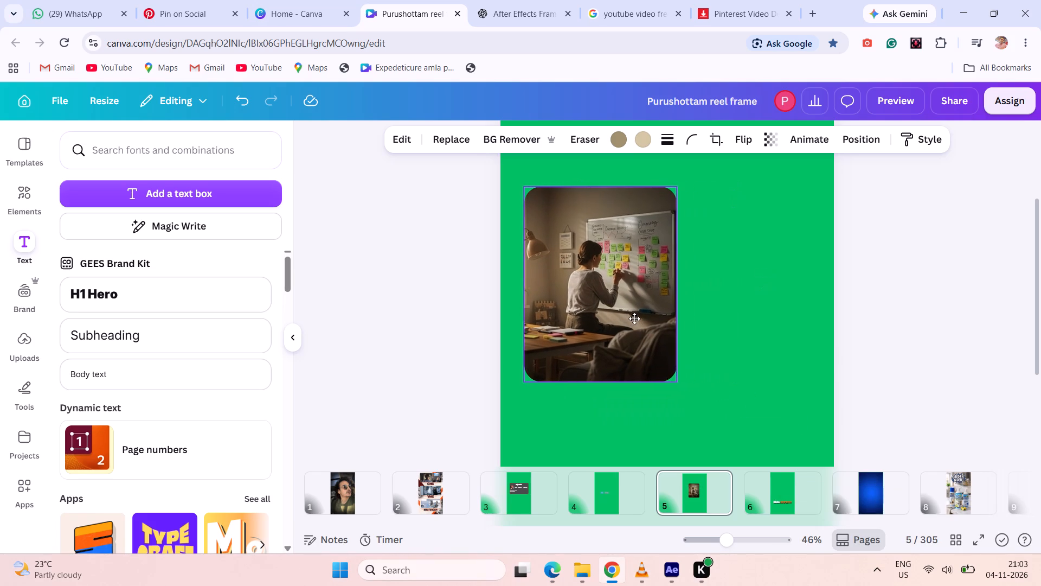
left_click_drag(634, 319, 620, 323)
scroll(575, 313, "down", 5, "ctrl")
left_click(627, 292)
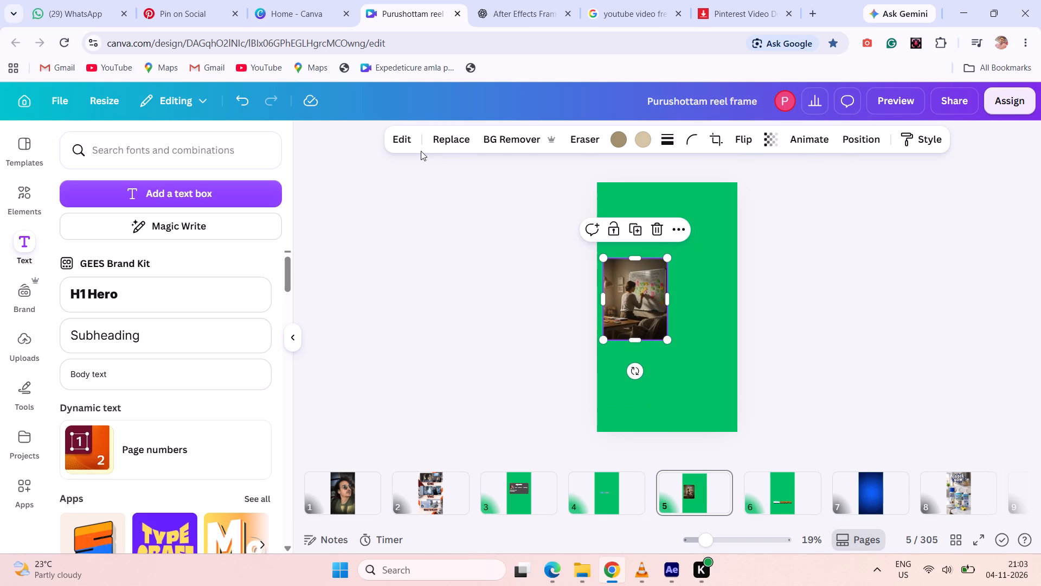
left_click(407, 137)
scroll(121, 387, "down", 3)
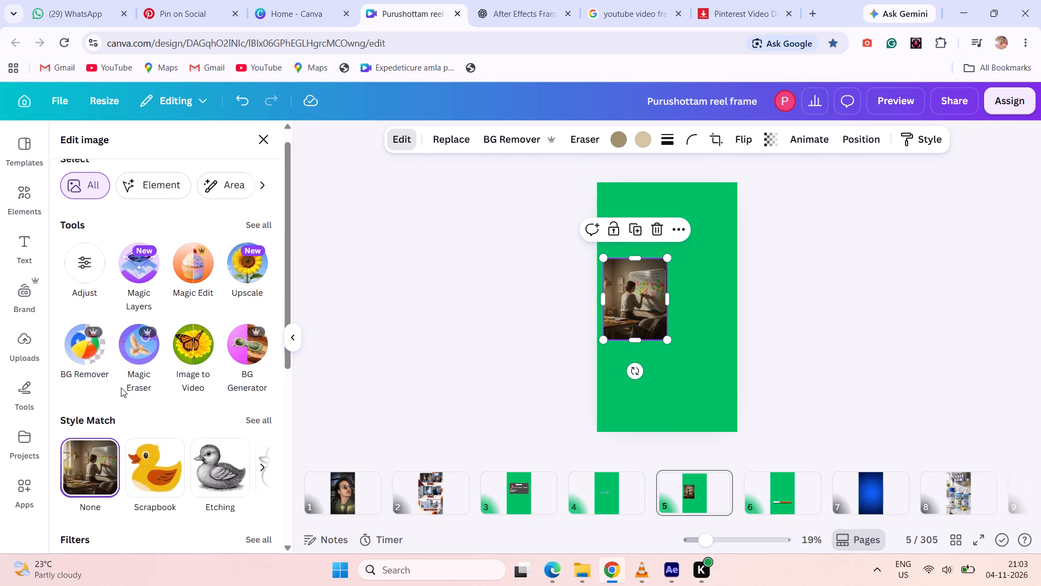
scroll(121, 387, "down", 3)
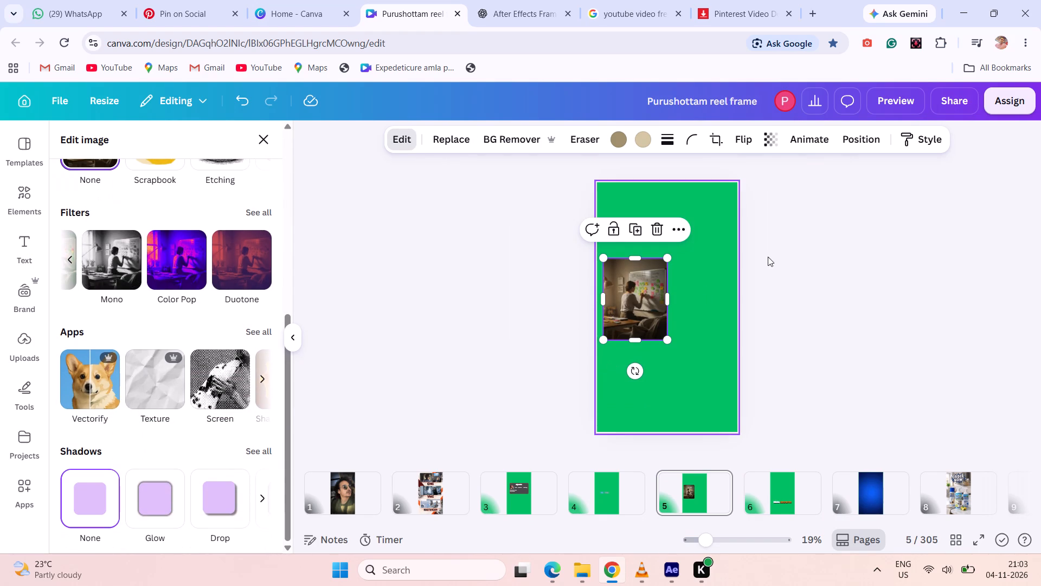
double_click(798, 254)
Shrink the whiteboard card slightly from its lower-right corner.
left_click(640, 309)
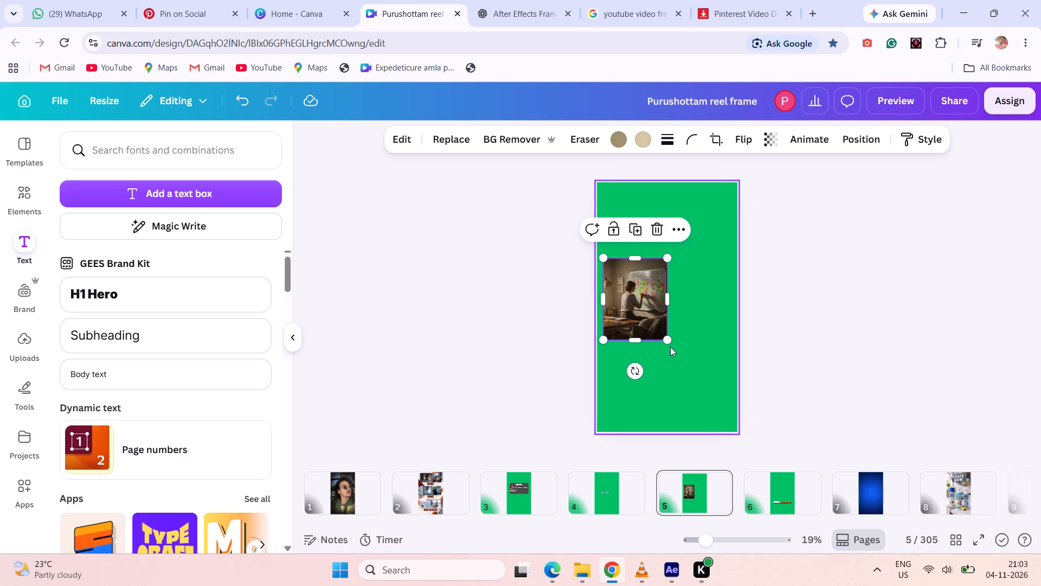
left_click_drag(668, 342, 661, 340)
left_click(681, 366)
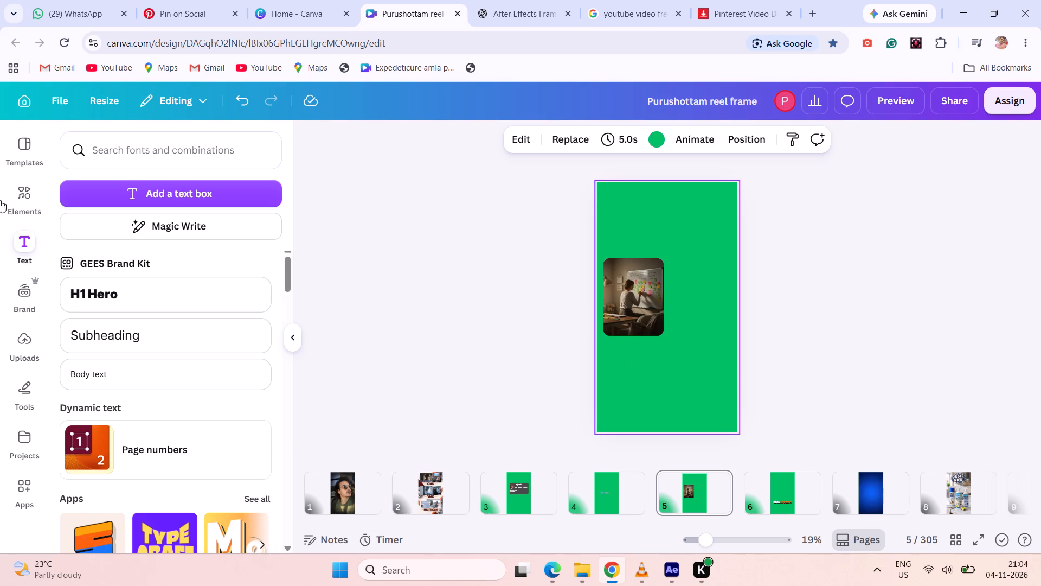
Export only page 5 of the design as a high-quality PNG.
left_click(962, 101)
left_click(800, 486)
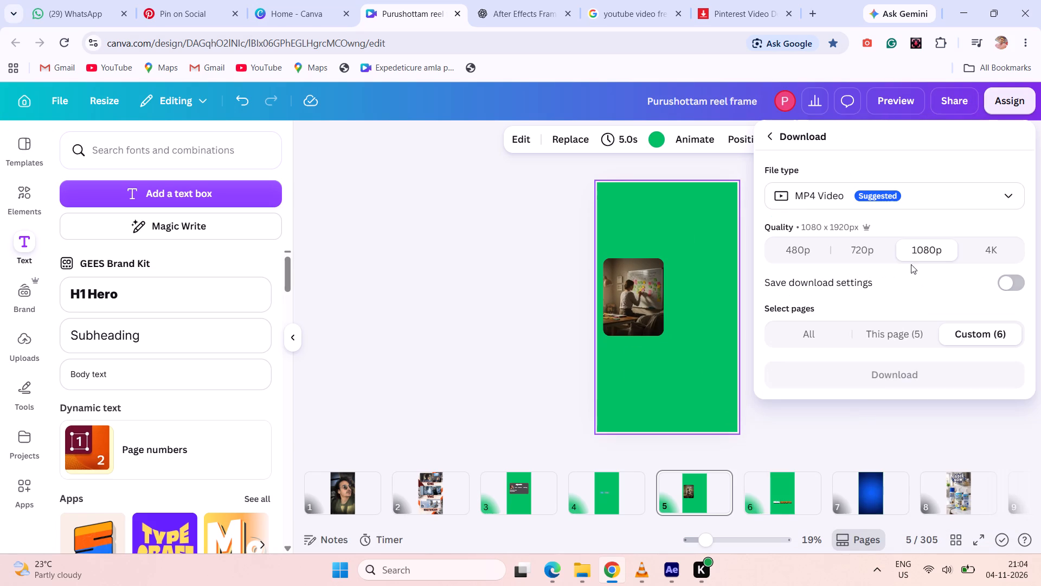
left_click(916, 256)
left_click(970, 201)
left_click(853, 294)
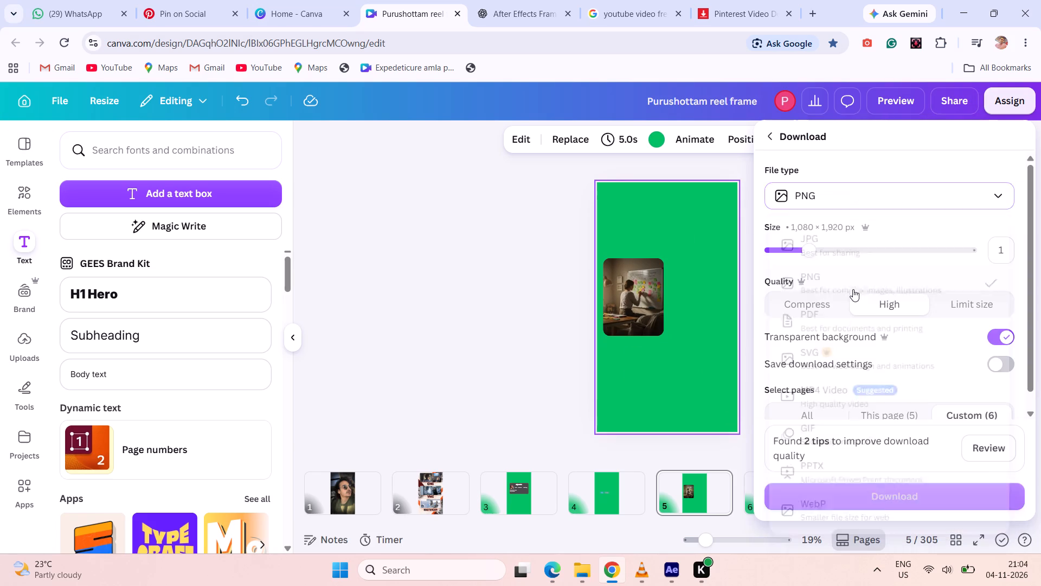
left_click(879, 305)
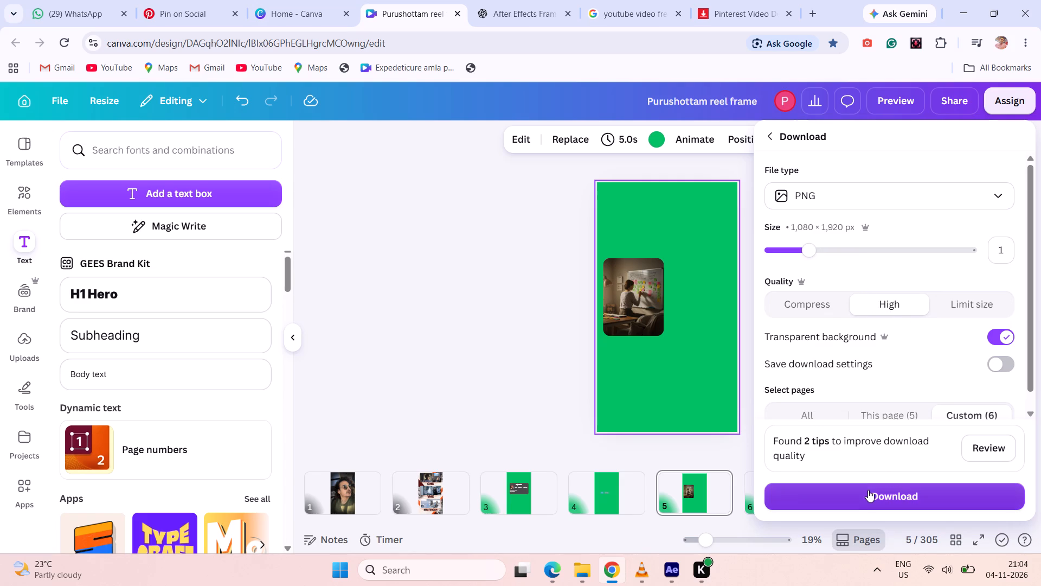
left_click(894, 405)
left_click(882, 494)
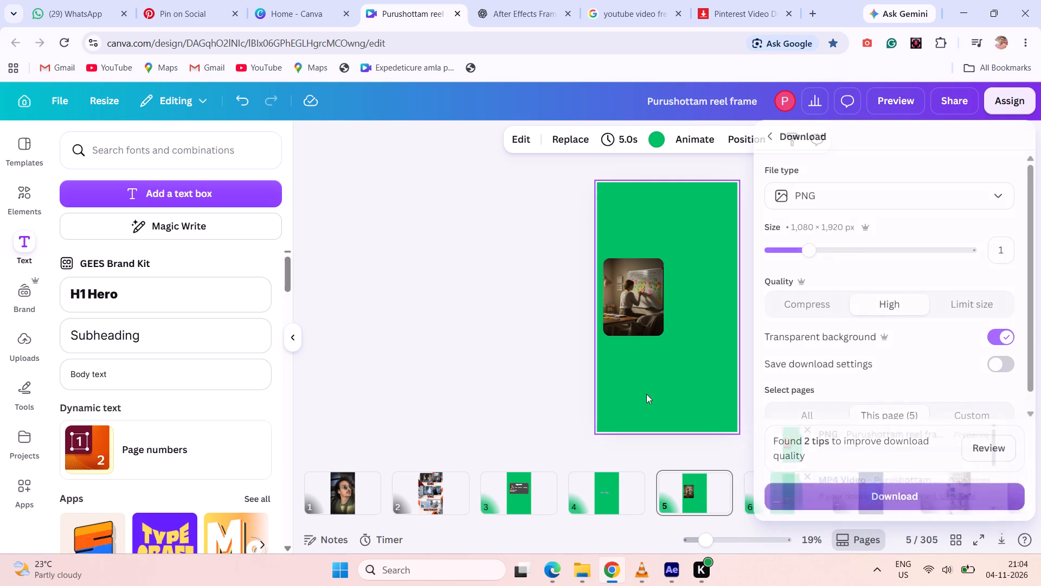
triple_click(430, 269)
left_click(432, 269)
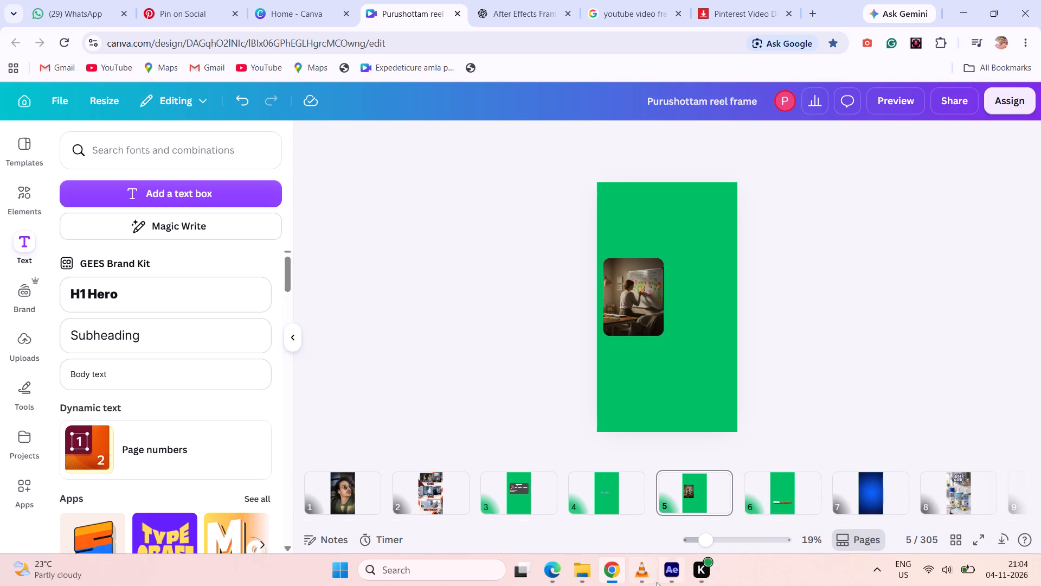
Switch to the reference video in VLC and examine the image cards at about 00:21.
left_click(639, 579)
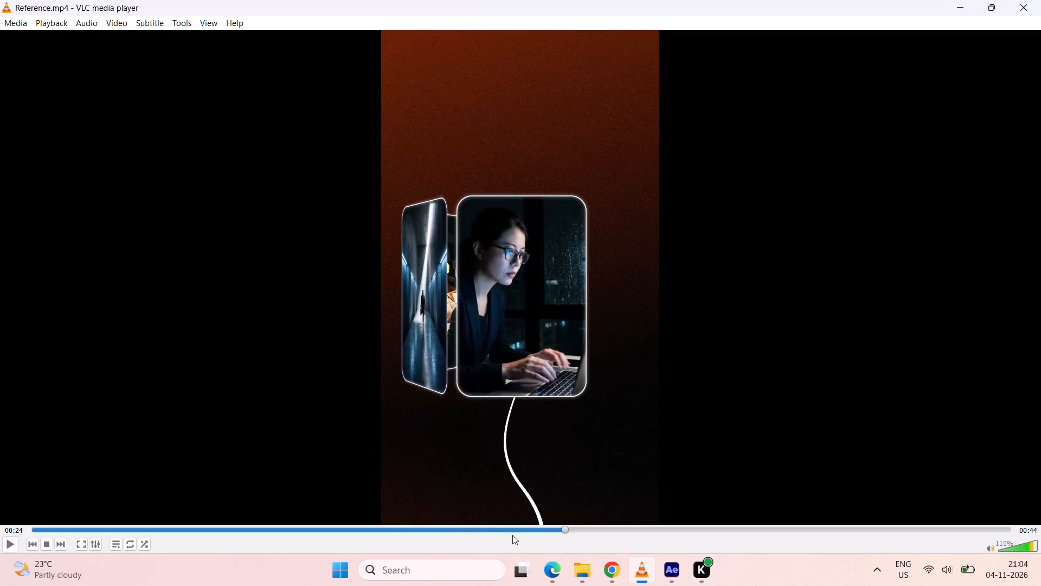
left_click(512, 530)
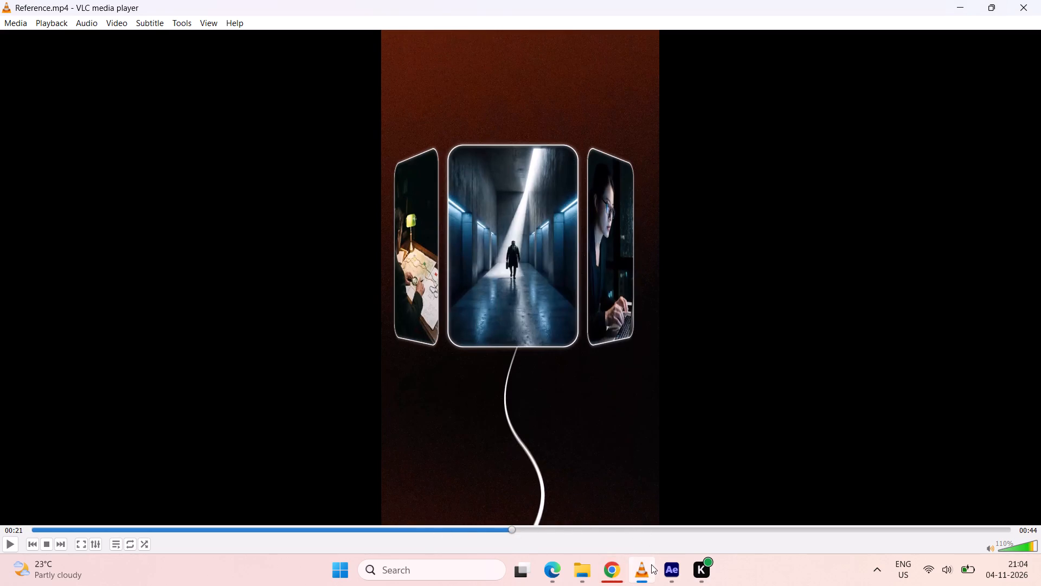
Return to Chrome and save the exported page in Downloads as "Purushottam reel frame (7).png".
left_click(619, 572)
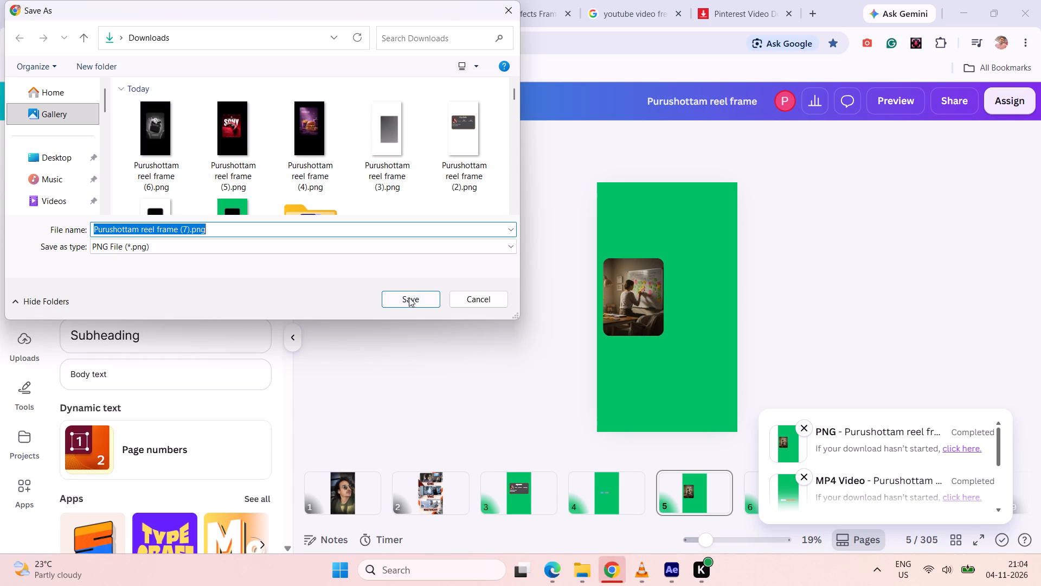
left_click(409, 303)
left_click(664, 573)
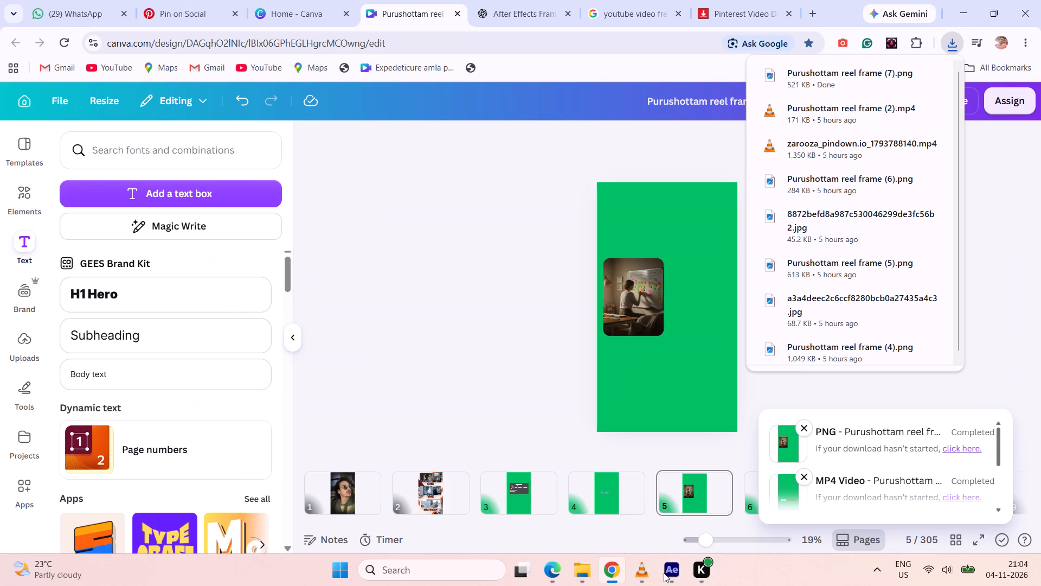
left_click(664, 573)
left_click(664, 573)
Switch to Pinterest and search for "atitude man walking alone", keeping the original spelling.
left_click(167, 1)
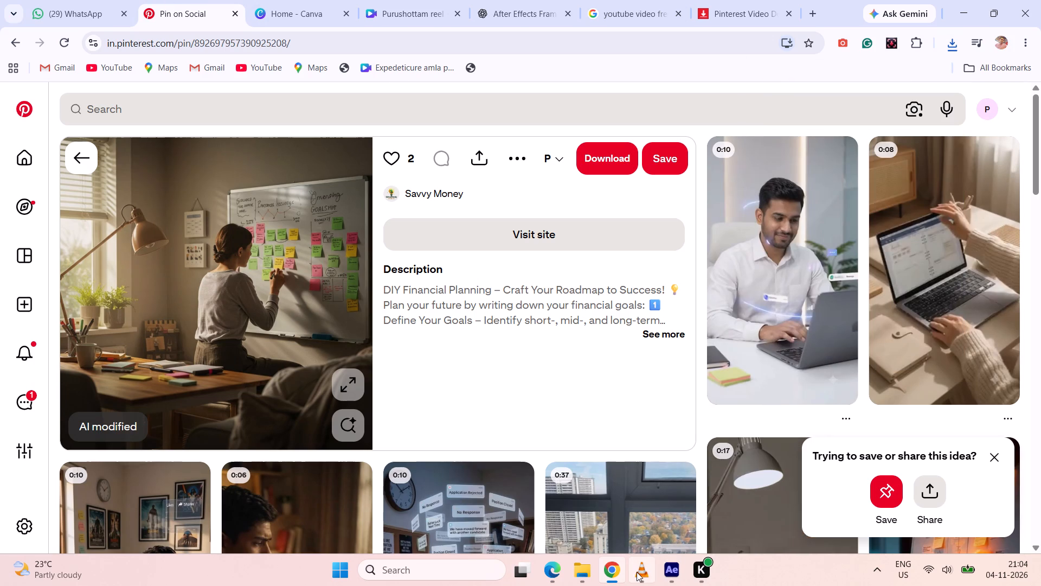
left_click(637, 572)
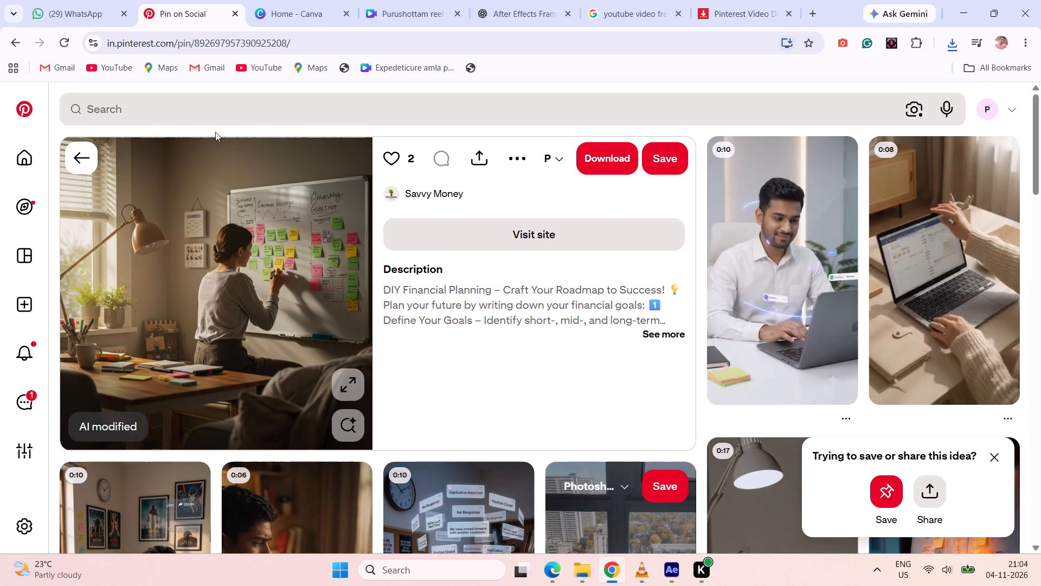
left_click(247, 113)
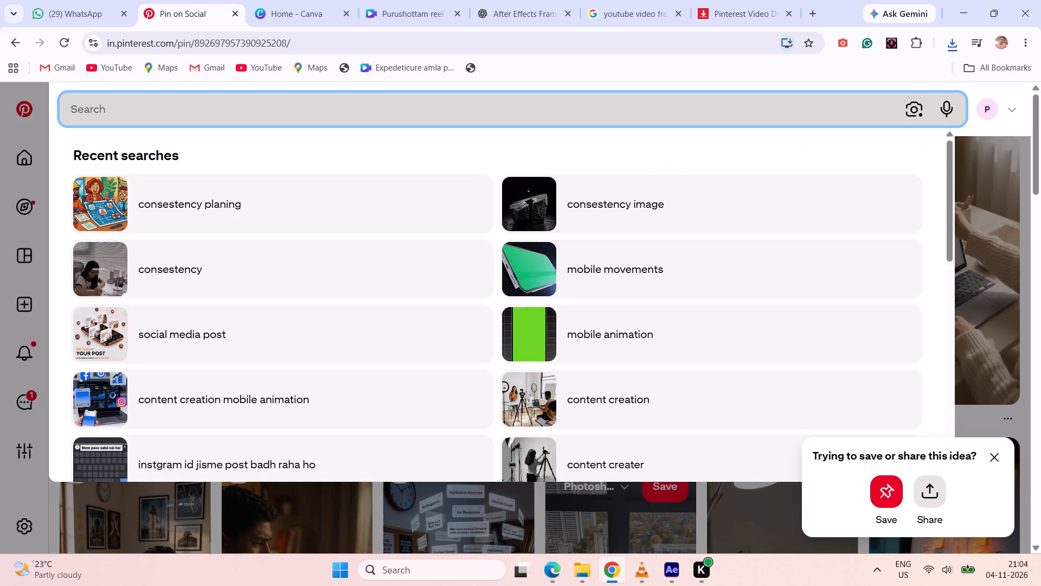
type("atitu")
type("de man walking alone")
key("Return")
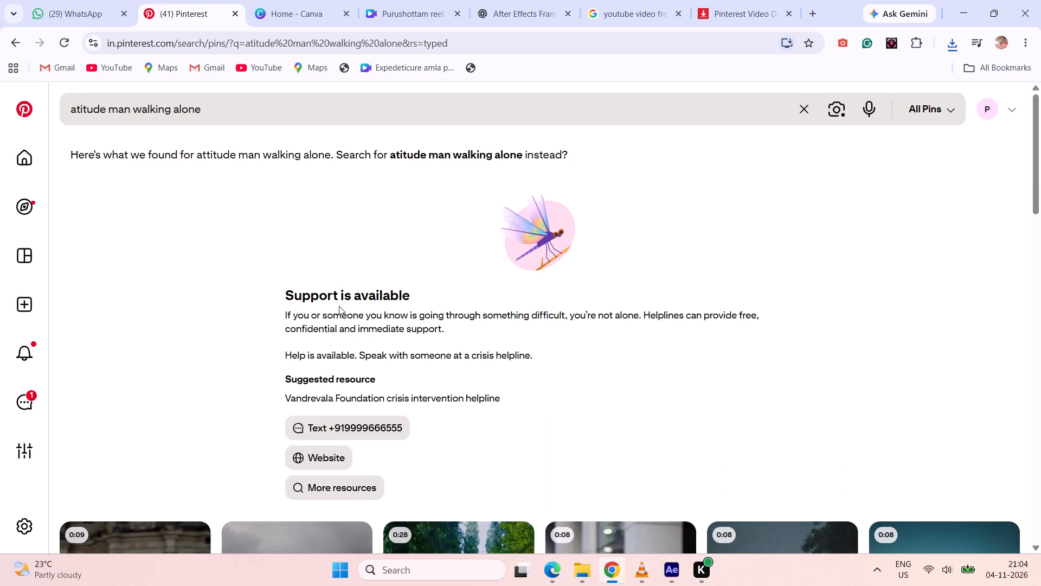
scroll(341, 306, "down", 5)
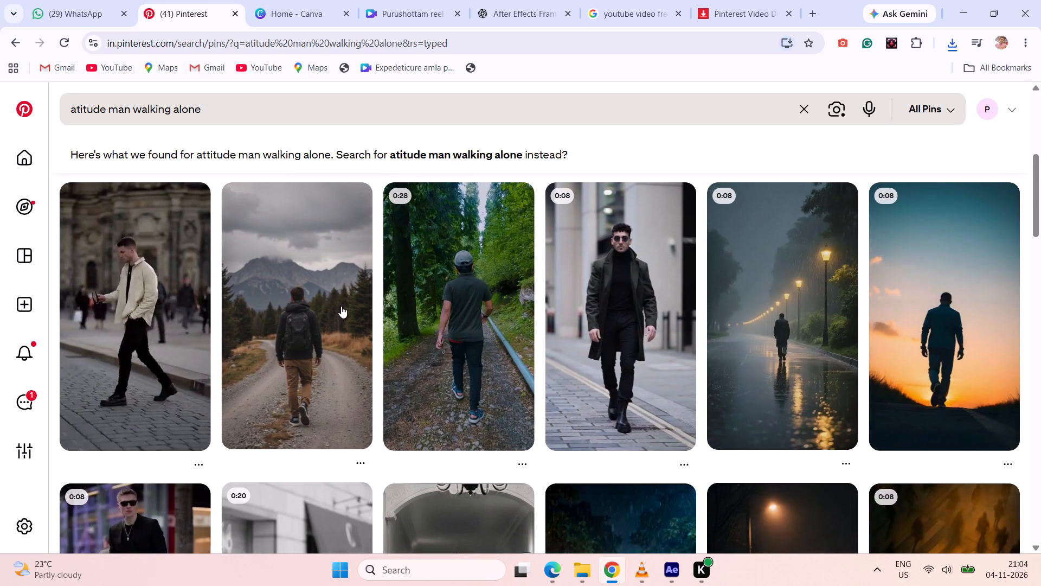
scroll(341, 306, "down", 2)
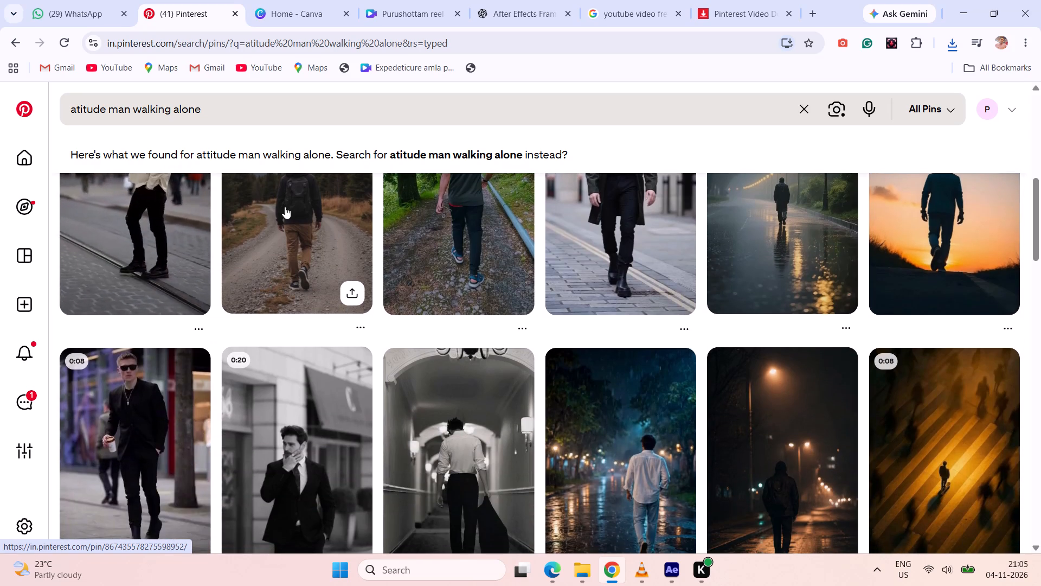
left_click(464, 159)
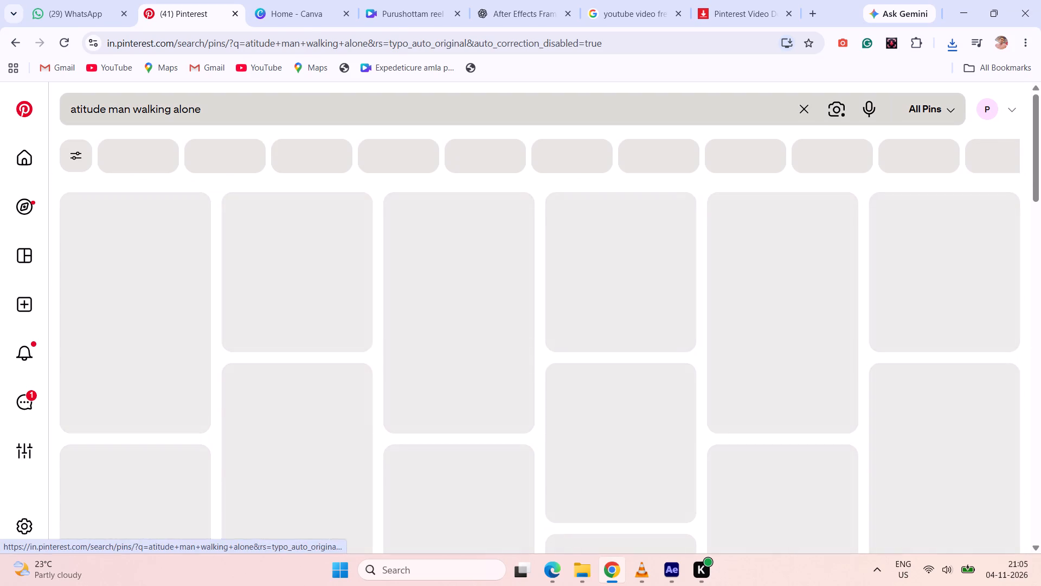
Refine the Pinterest search to "atitude man walking alone image", keeping the original spelling.
left_click(273, 113)
key("space")
type("i")
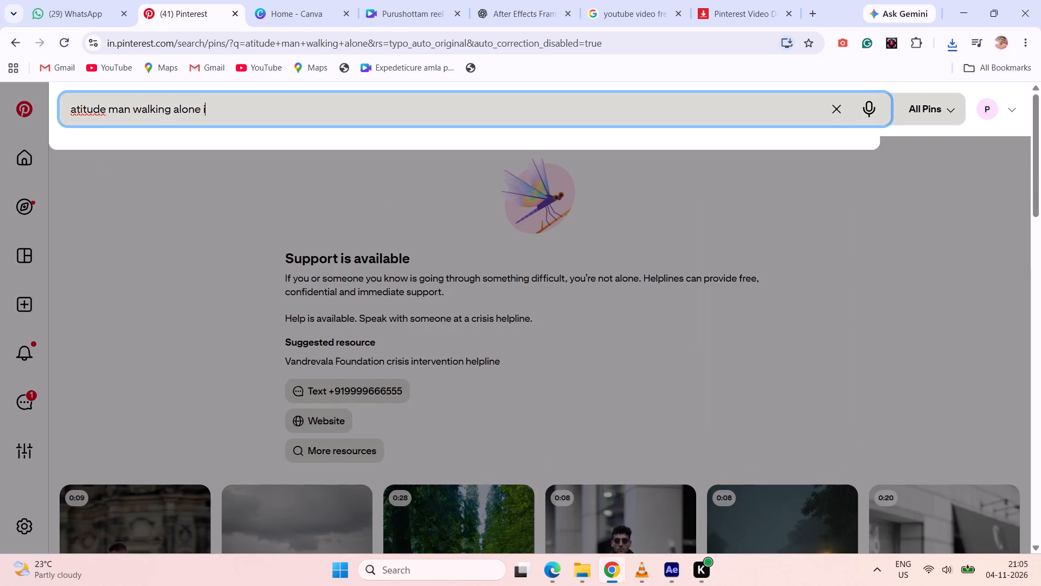
type("age")
key("Return")
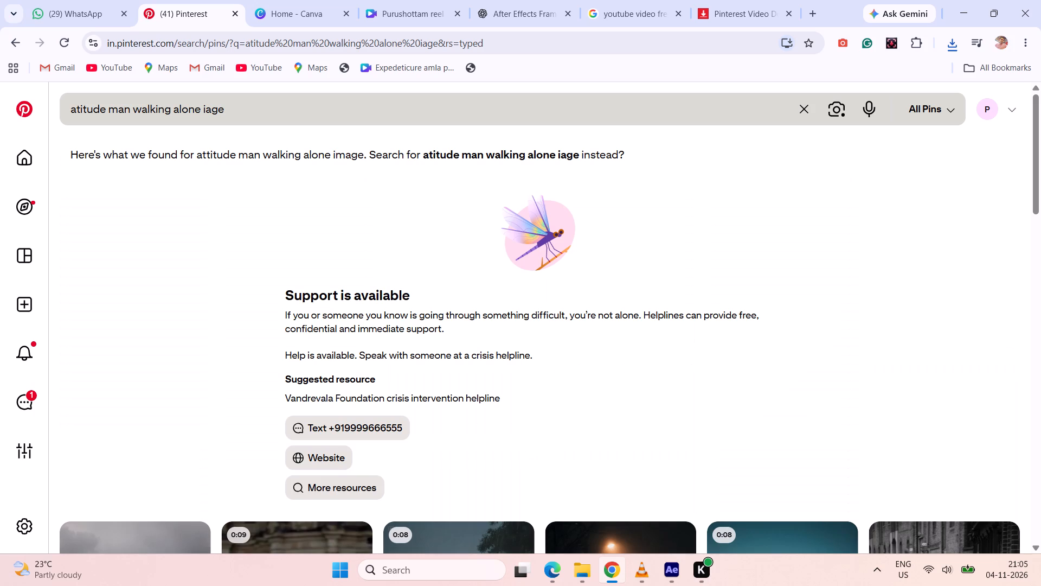
left_click(205, 108)
key("m")
key("Return")
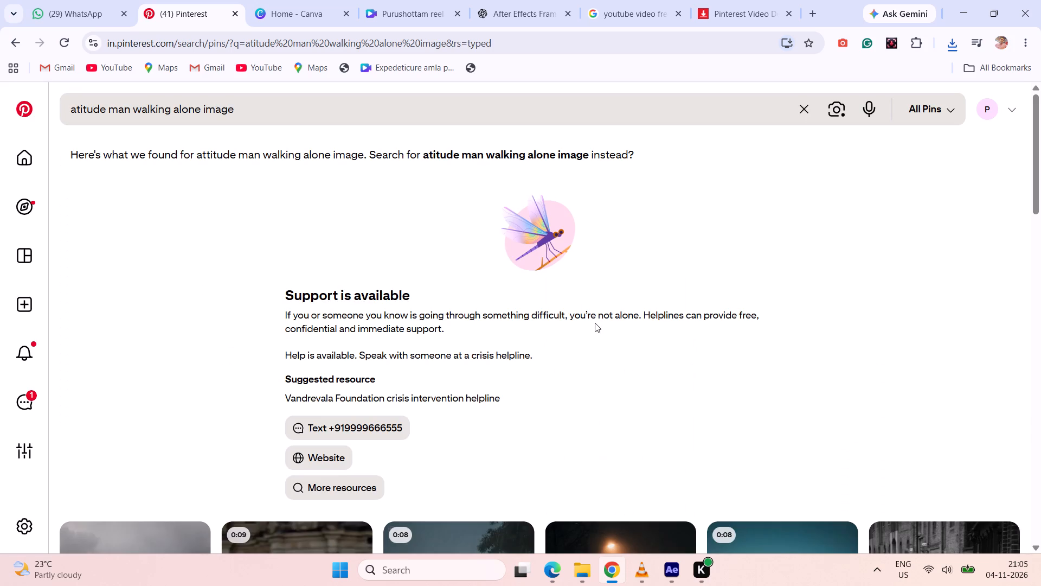
left_click(545, 157)
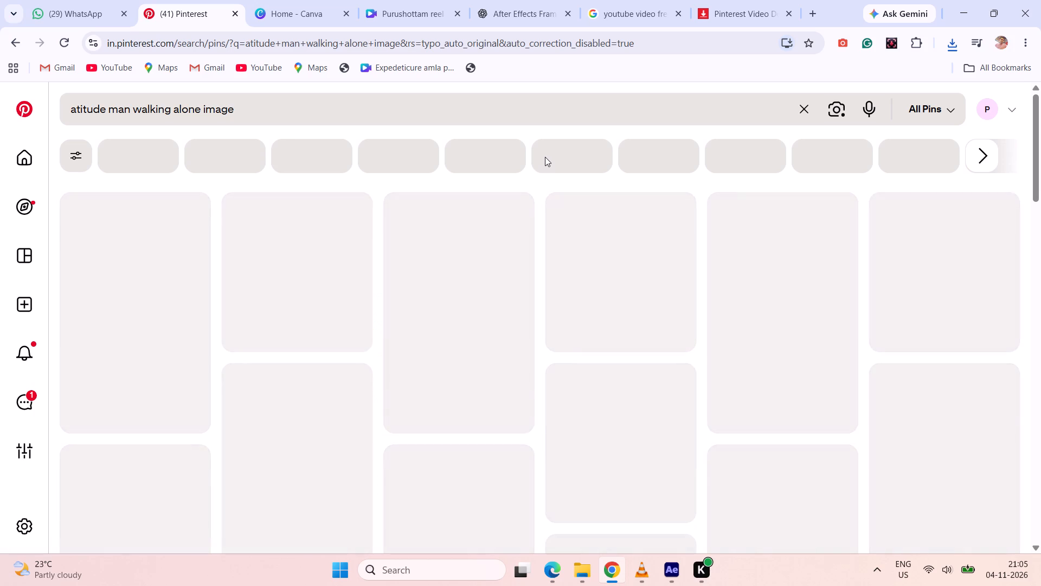
Open the pin of the hooded man walking down a lamp-lit night street and save its image as a JPG in Downloads.
scroll(549, 168, "down", 3)
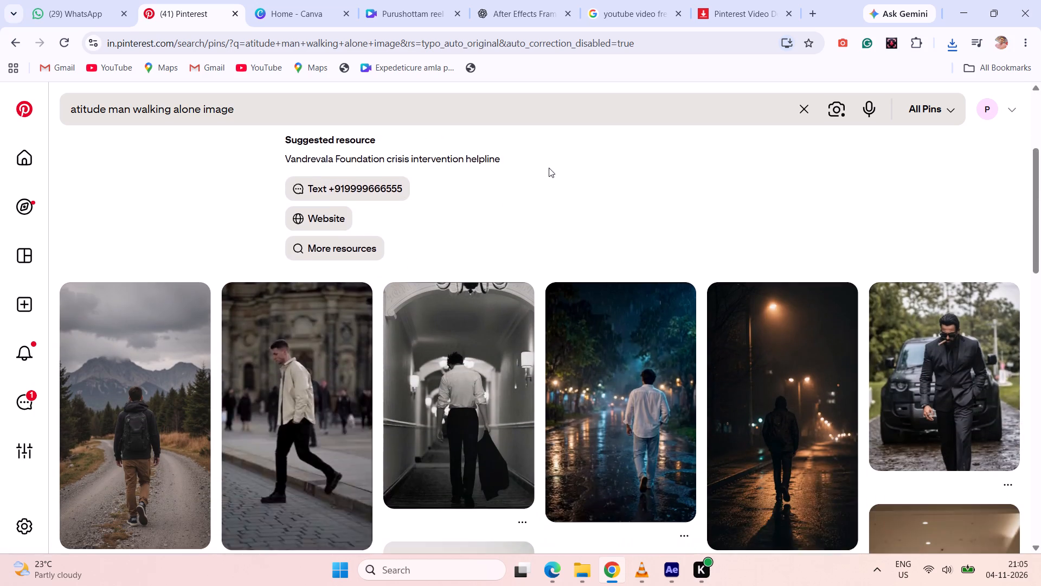
scroll(549, 168, "down", 2)
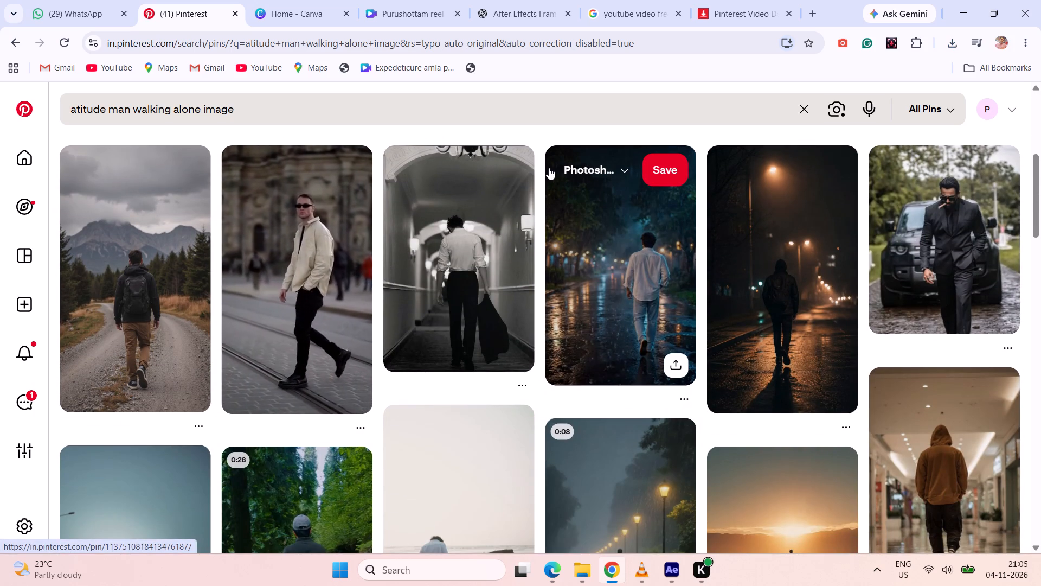
left_click(816, 258)
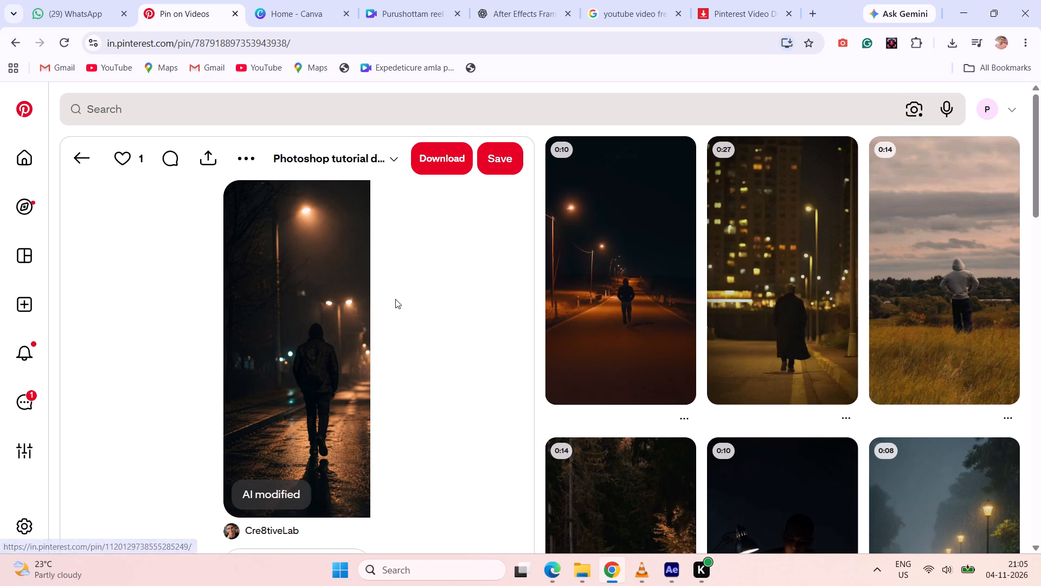
scroll(326, 290, "down", 2)
scroll(326, 290, "up", 3)
right_click(326, 290)
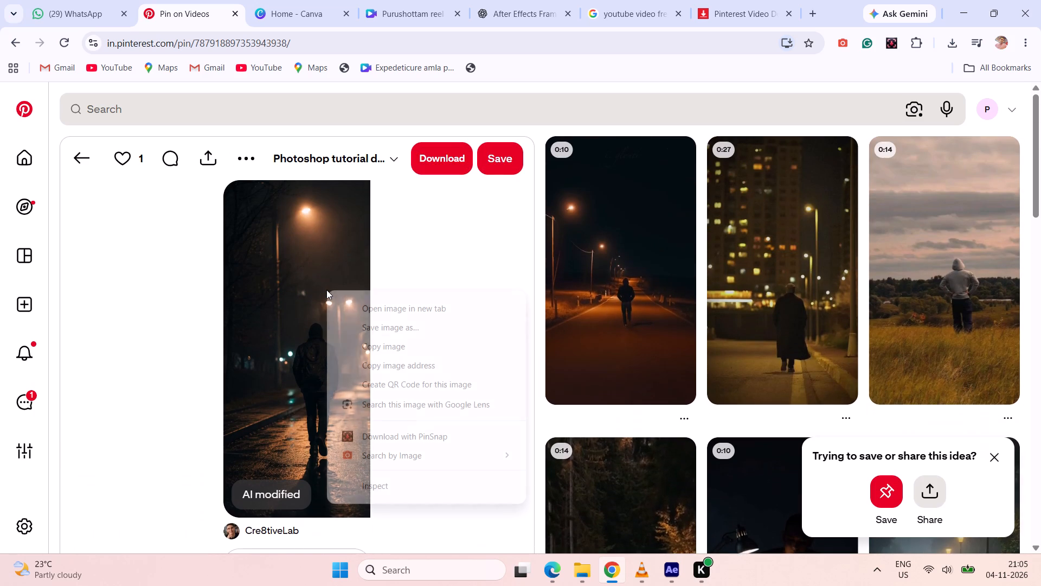
left_click(369, 324)
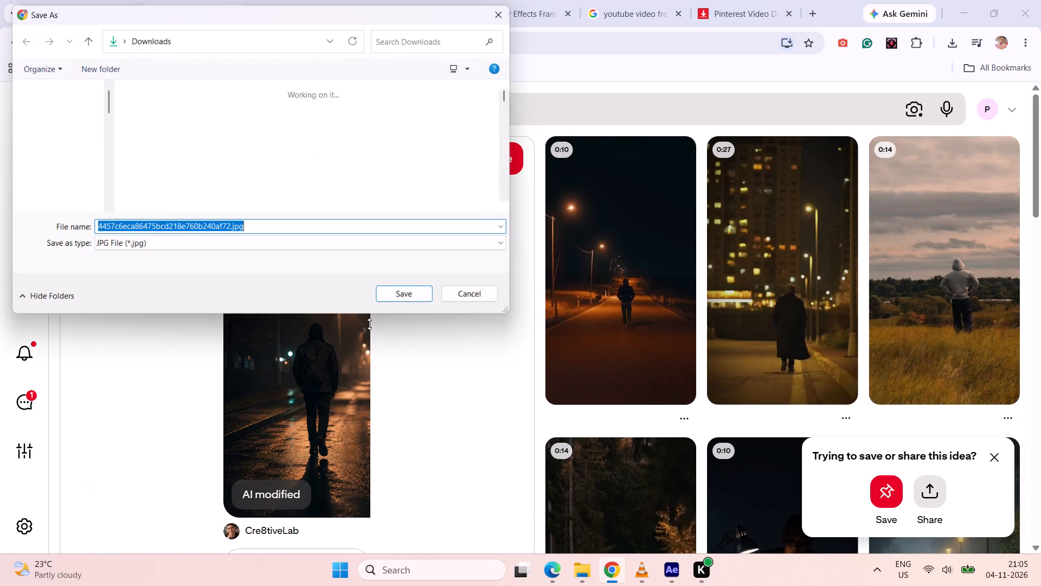
left_click(402, 299)
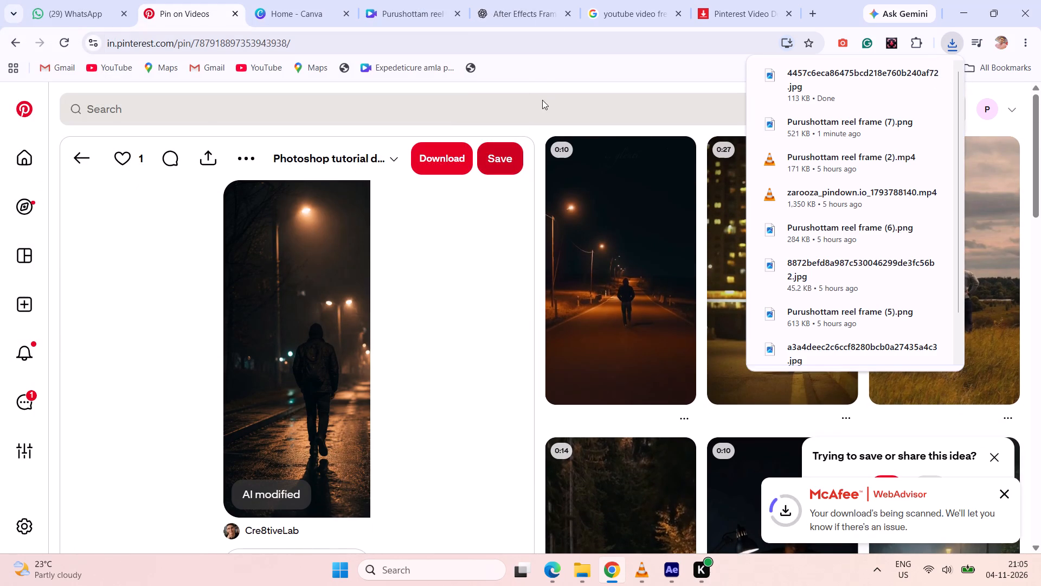
Switch to the Canva reel design and place the downloaded night-street image on page 5.
left_click(395, 3)
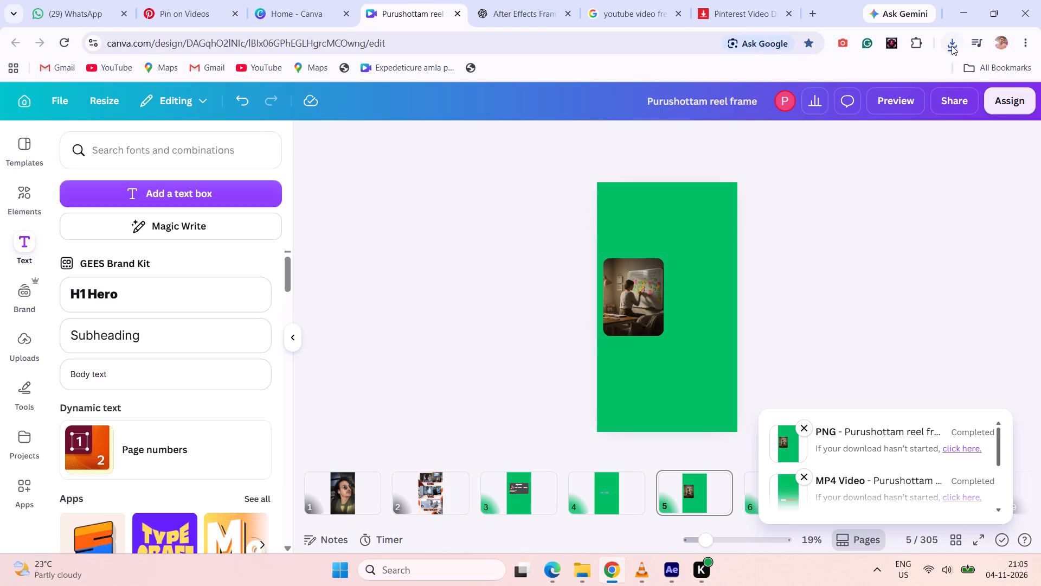
left_click(954, 52)
left_click_drag(813, 106, 810, 114)
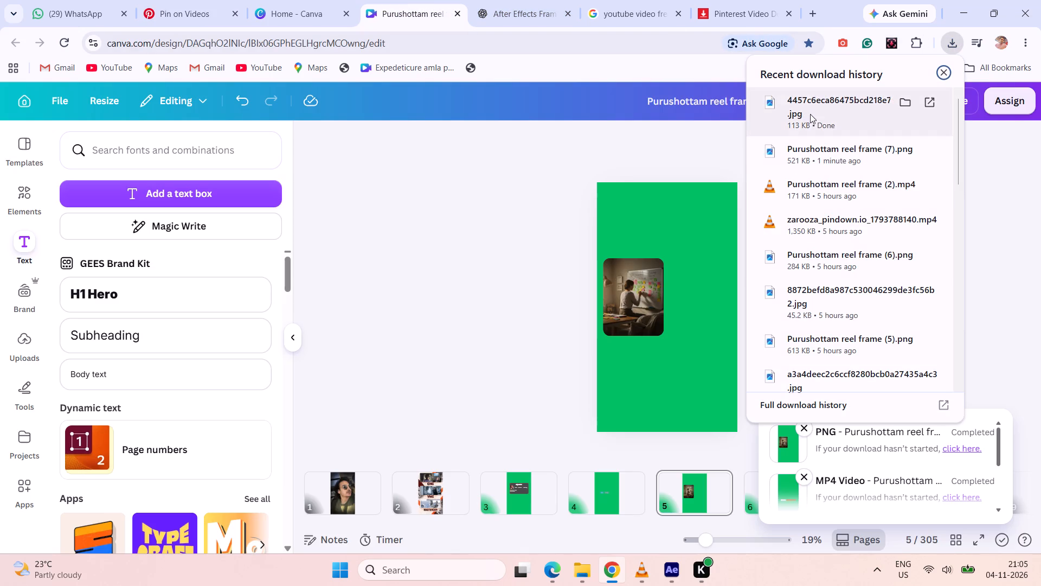
left_click_drag(810, 114, 665, 310)
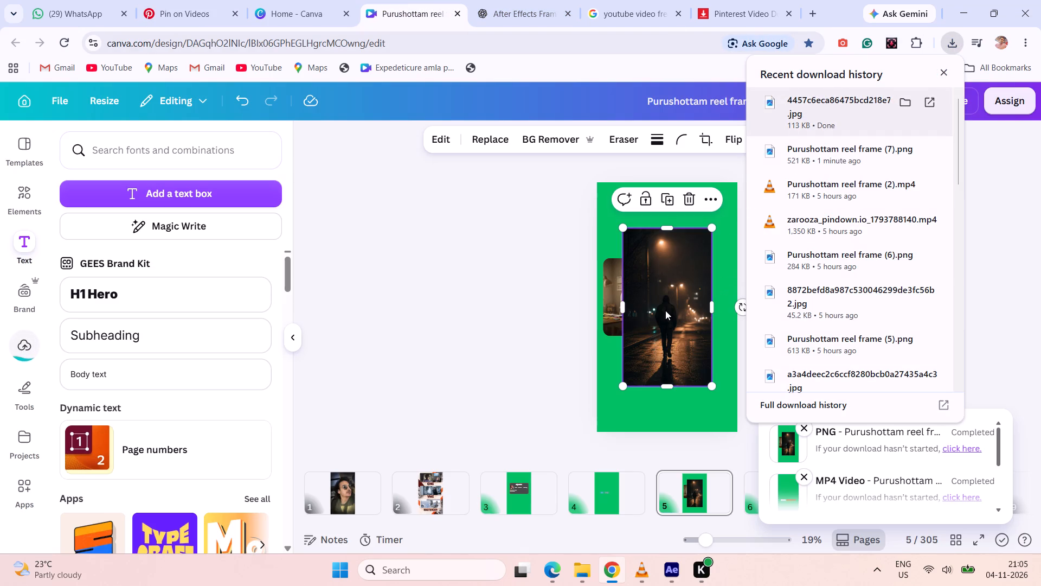
Crop the night-street image from its top and bottom edges into a shorter portrait and position it partly over the existing rounded card.
left_click_drag(661, 229, 667, 267)
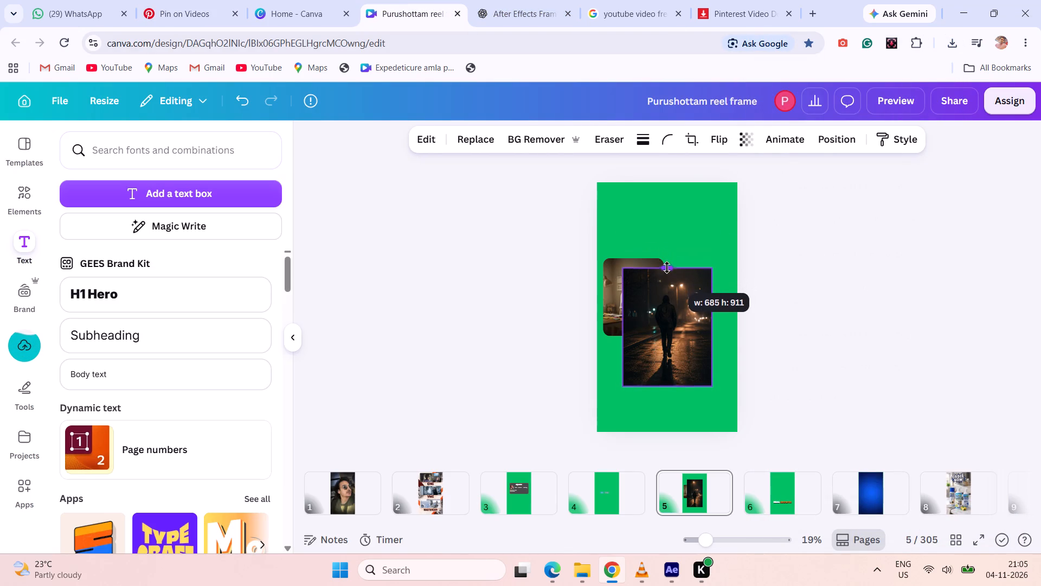
left_click_drag(667, 267, 667, 261)
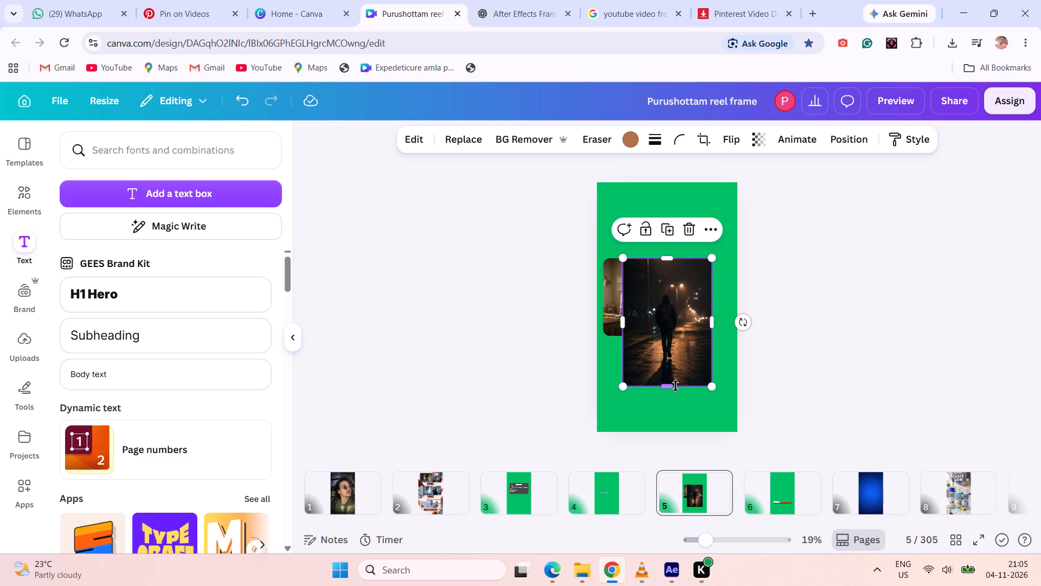
left_click_drag(676, 386, 676, 362)
left_click_drag(670, 257, 670, 260)
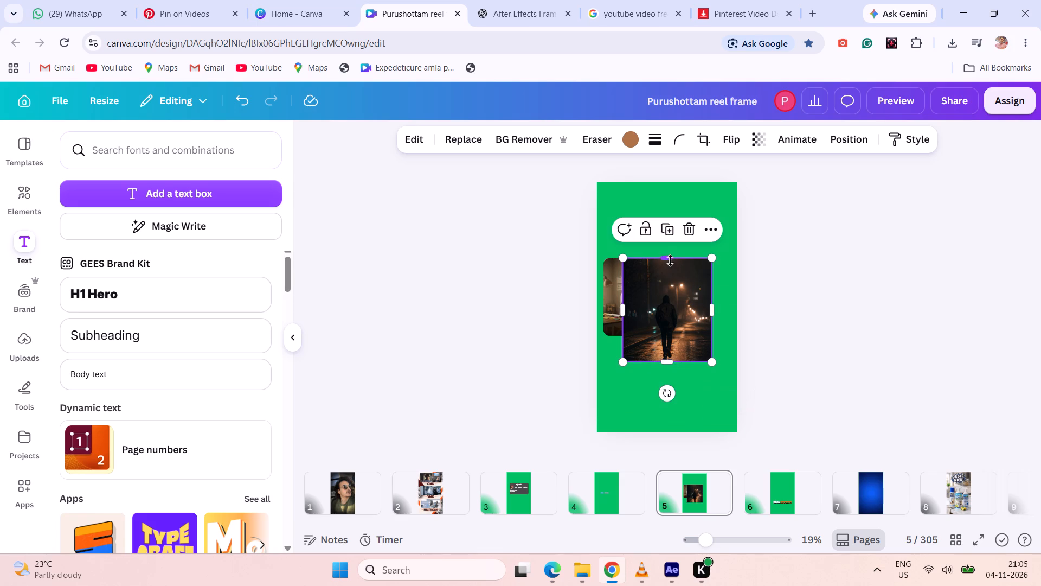
left_click_drag(670, 260, 670, 265)
left_click(943, 305)
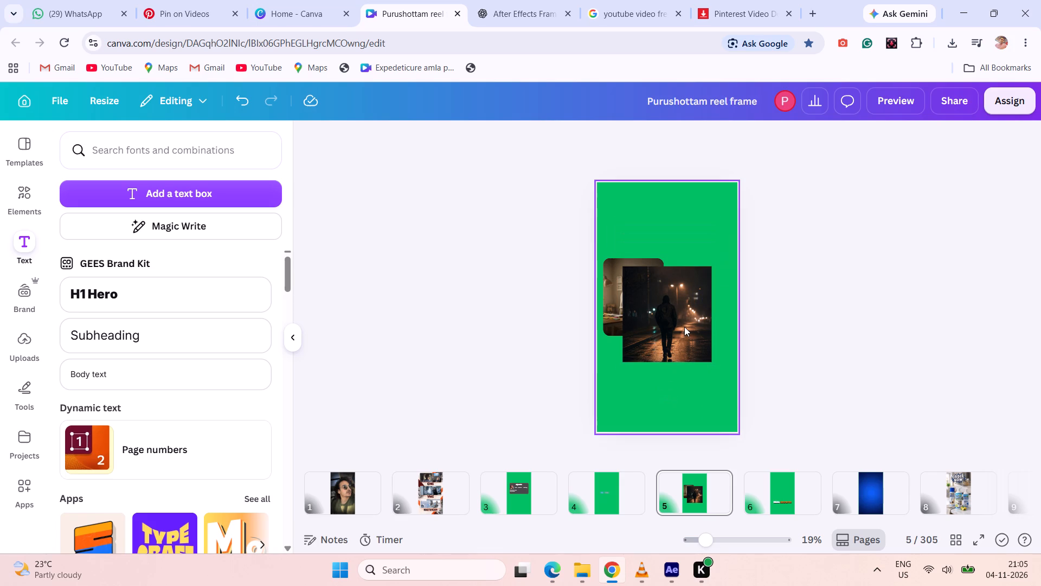
scroll(684, 327, "up", 5, "ctrl")
left_click_drag(673, 299, 631, 283)
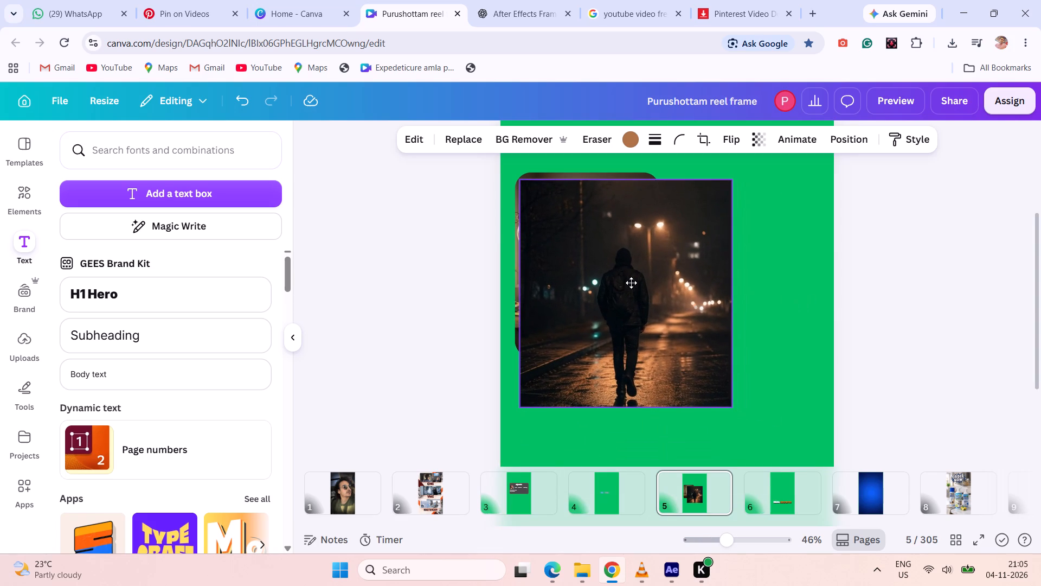
left_click_drag(631, 283, 670, 281)
Duplicate page 5 and take the large night-street image off the copy, leaving only the rounded whiteboard card.
left_click(695, 489)
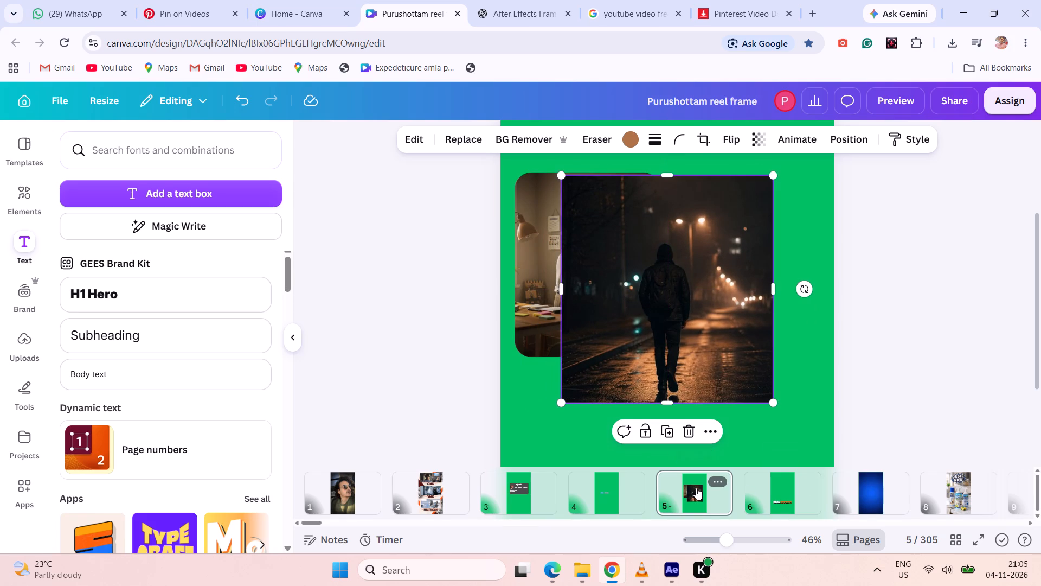
key("ctrl+d")
left_click(922, 311)
scroll(922, 311, "down", 4, "ctrl")
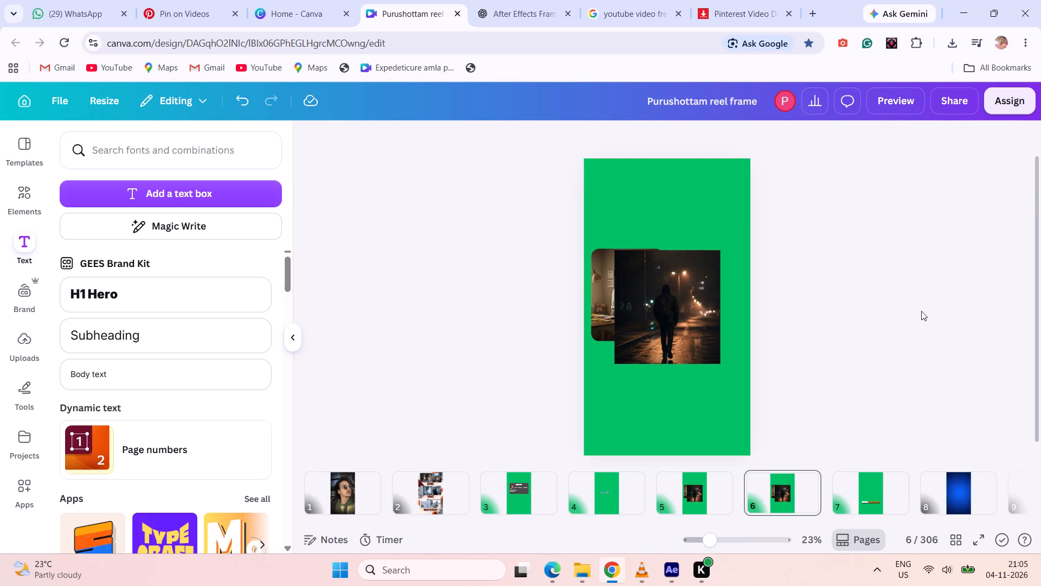
left_click_drag(648, 312, 496, 316)
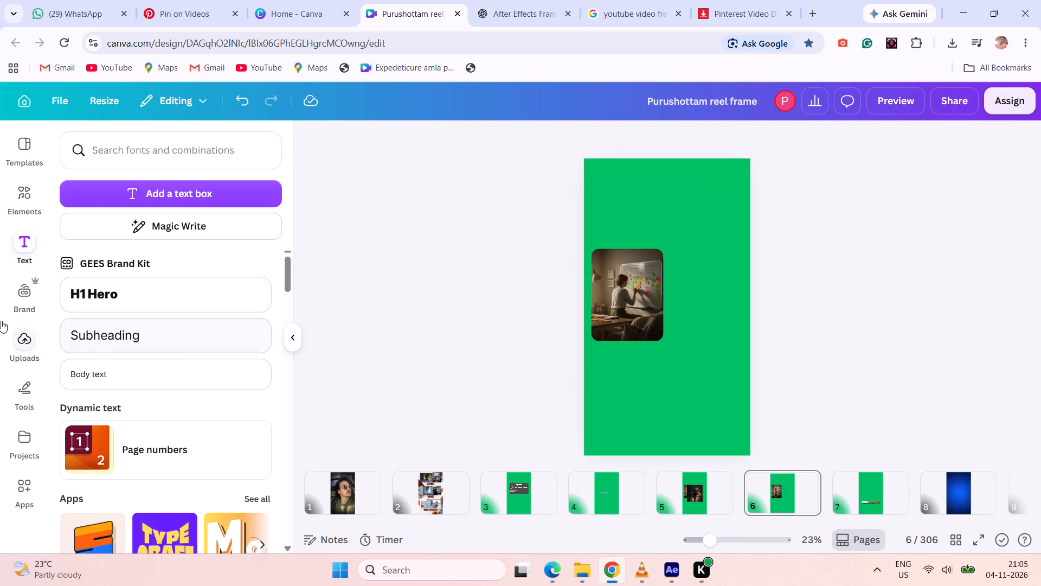
Centre the rounded card on page 6, replace its picture with the uploaded night-street image, and reposition the walking man within the crop.
left_click(22, 336)
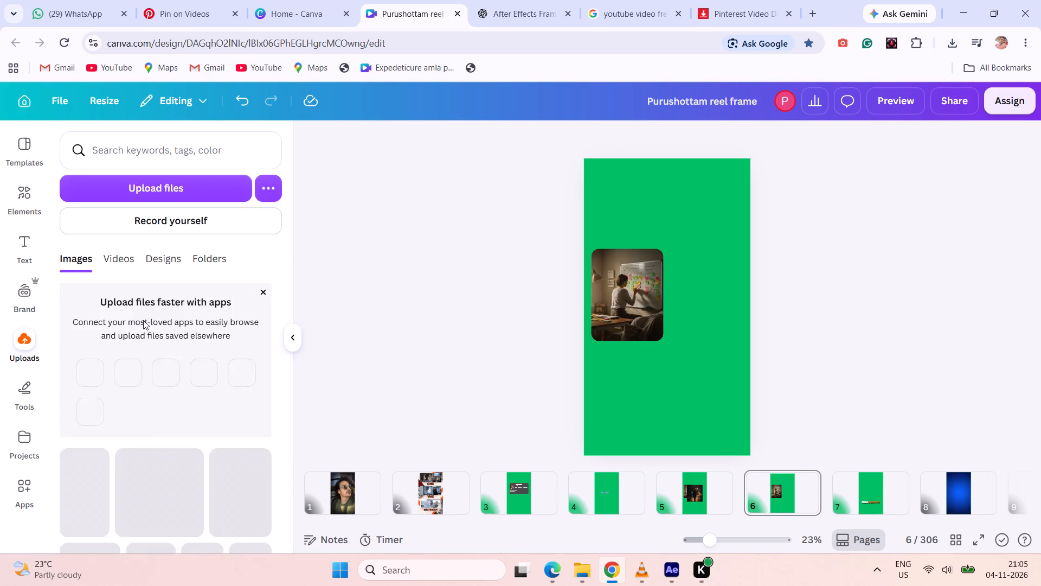
left_click_drag(608, 283, 642, 293)
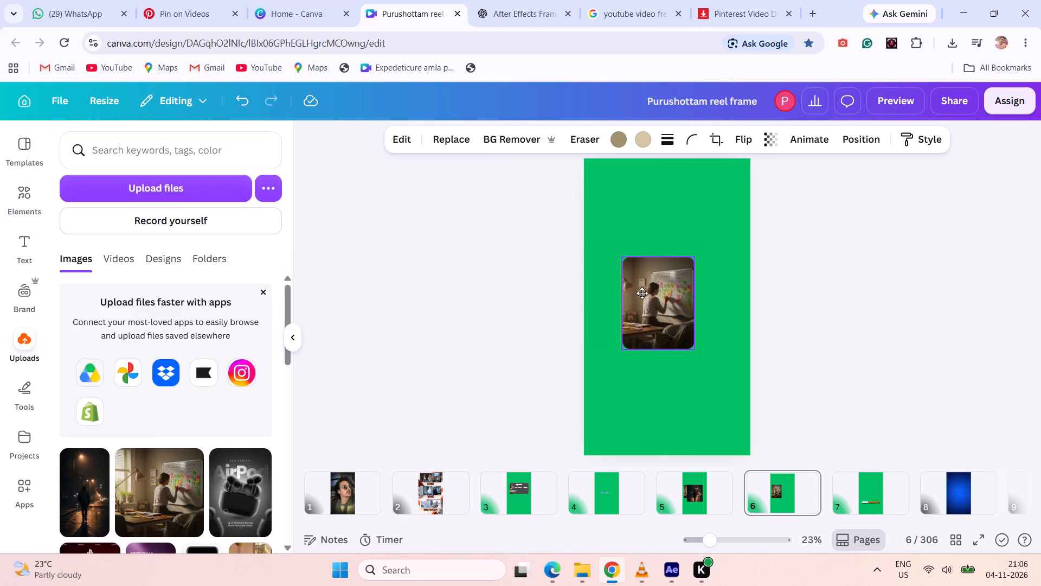
left_click_drag(642, 293, 645, 294)
left_click_drag(67, 515, 646, 322)
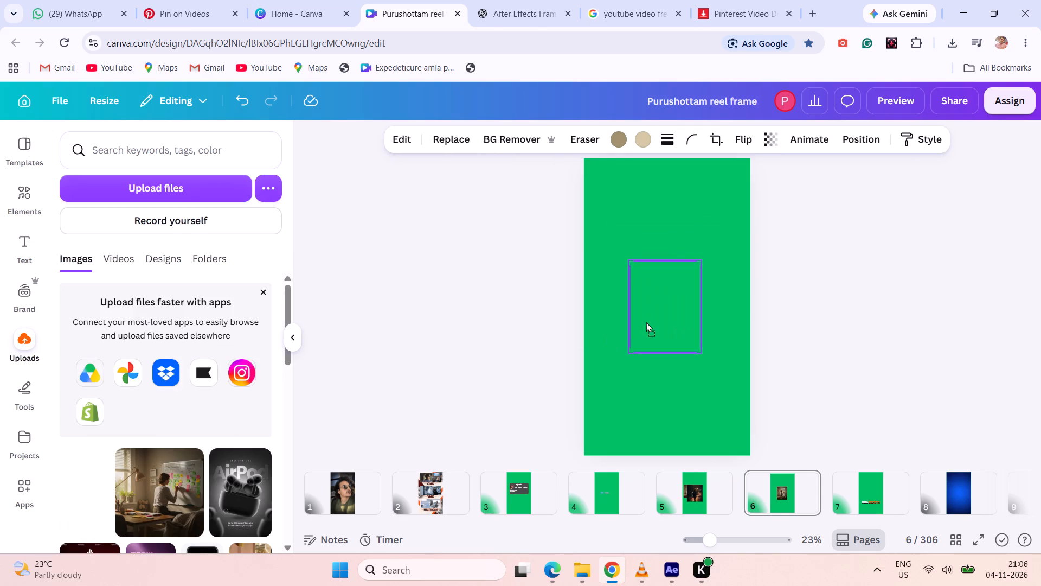
left_click_drag(646, 322, 657, 317)
double_click(657, 284)
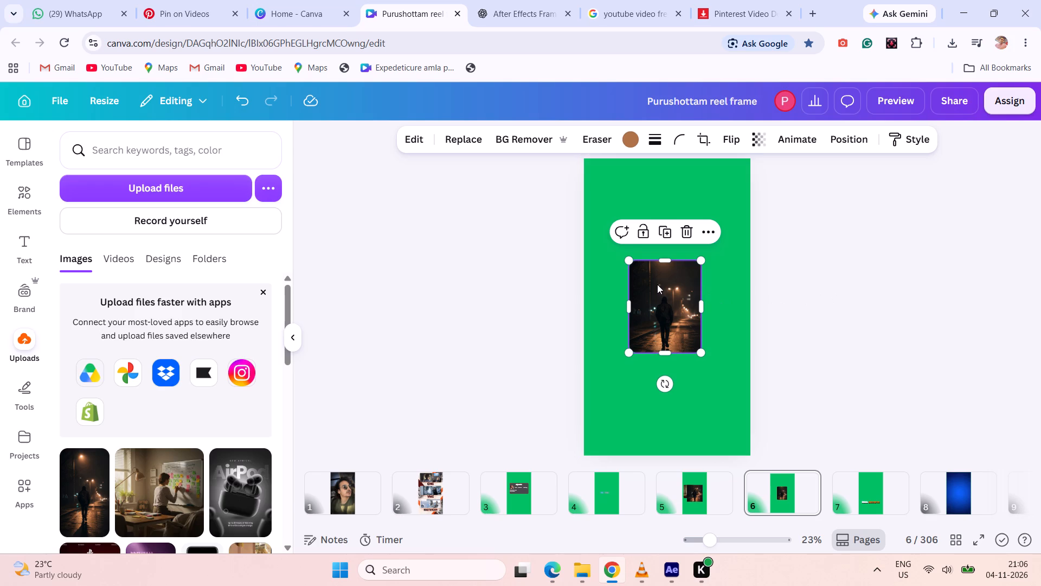
left_click_drag(674, 296, 673, 272)
left_click(1026, 311)
triple_click(989, 313)
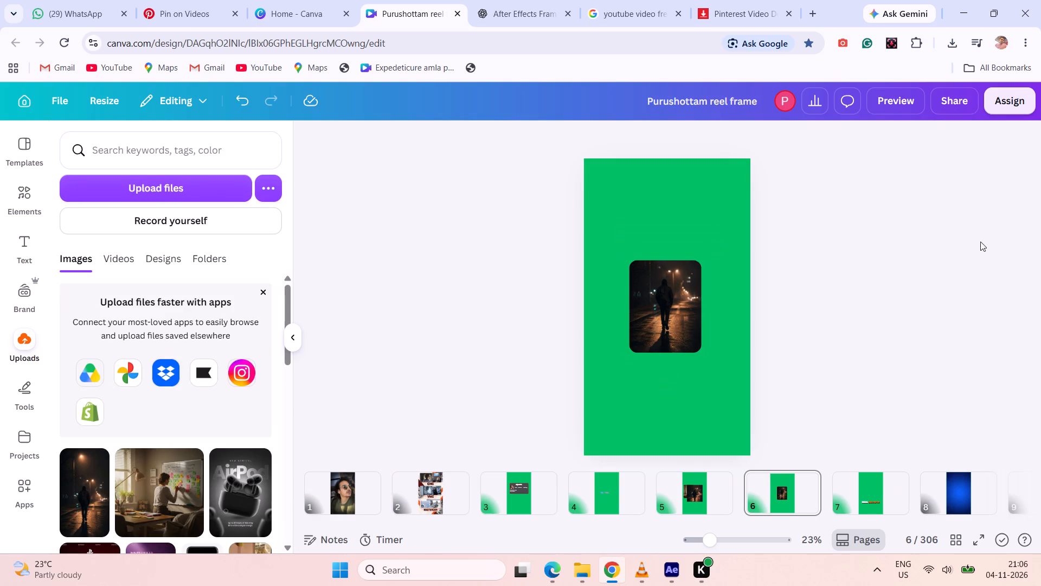
Export only page 6 of the design as a PNG.
left_click(964, 105)
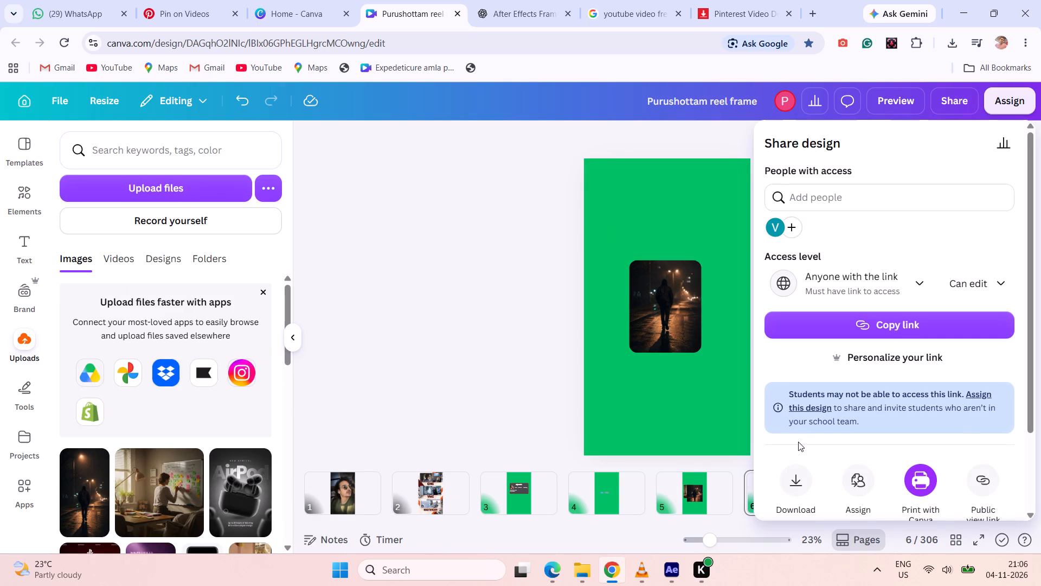
left_click(798, 475)
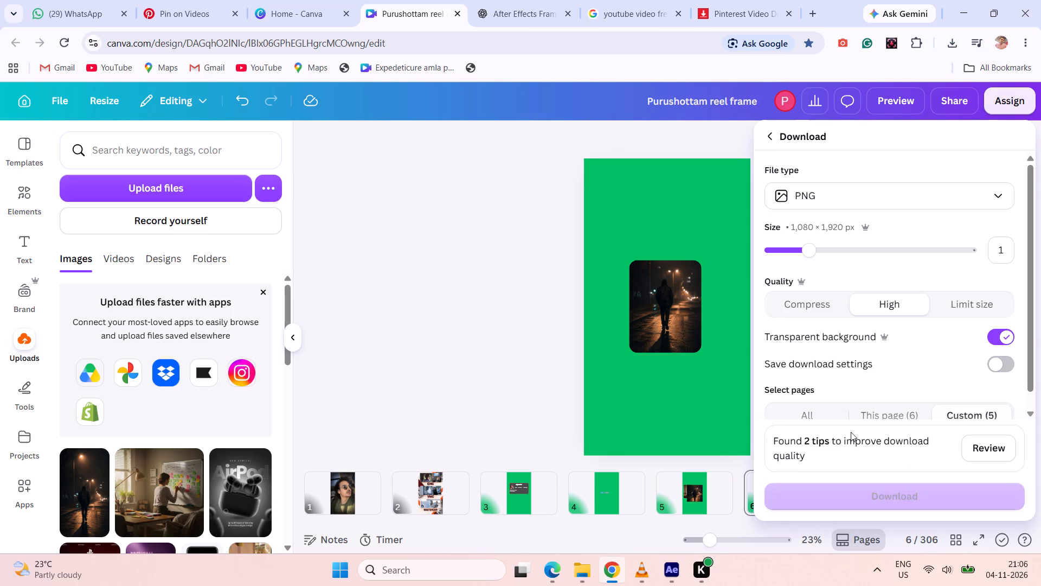
left_click(874, 417)
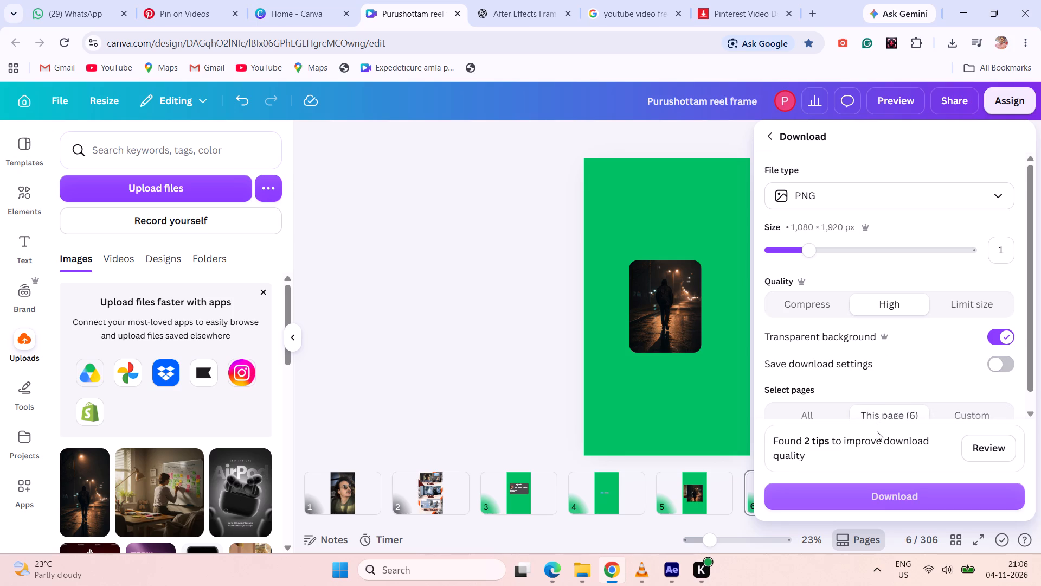
left_click(886, 493)
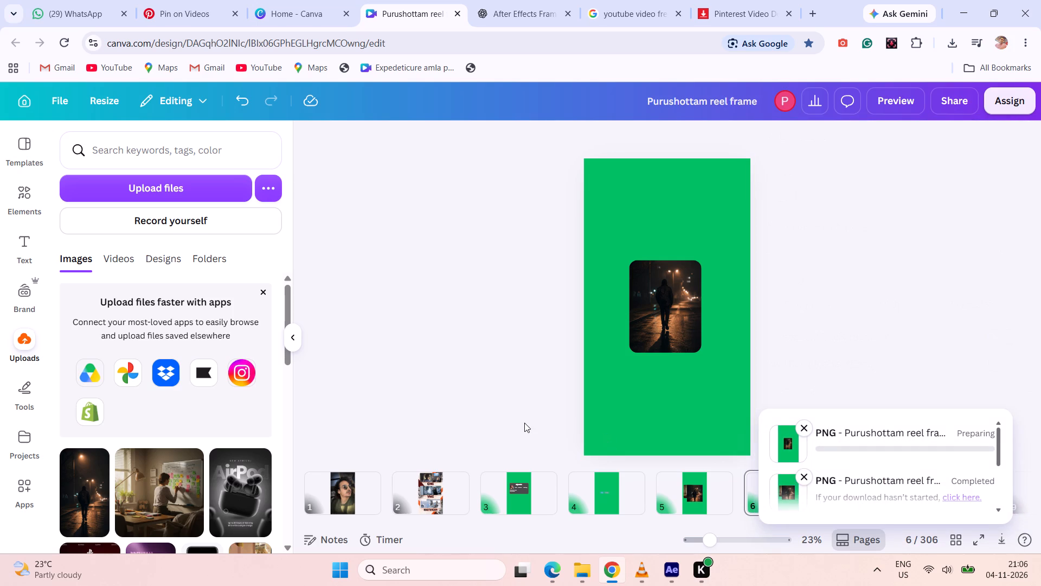
left_click(487, 404)
Switch to the reference video in VLC and check the image cards at about 00:21.
left_click(639, 571)
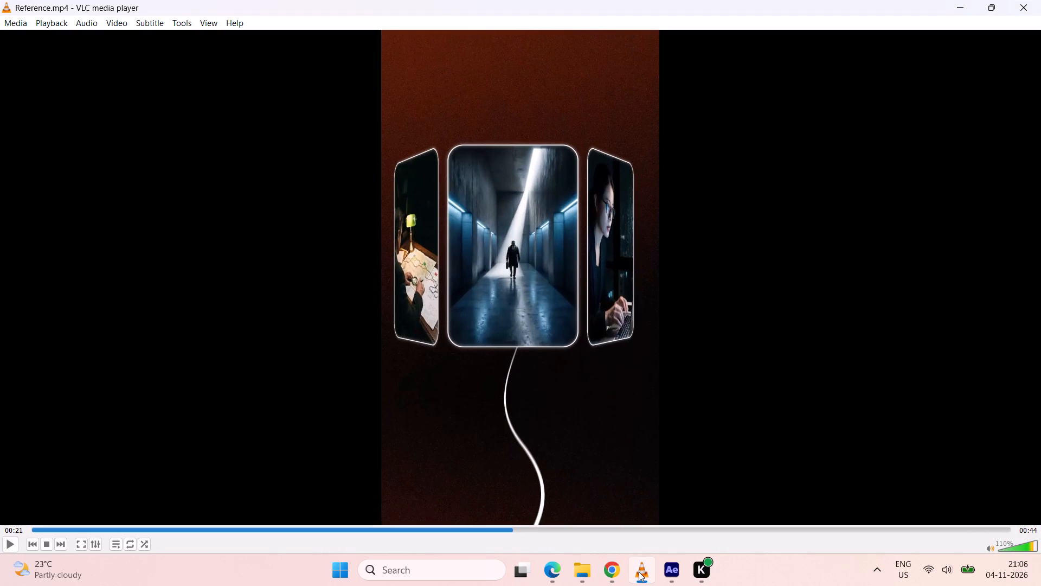
left_click(639, 572)
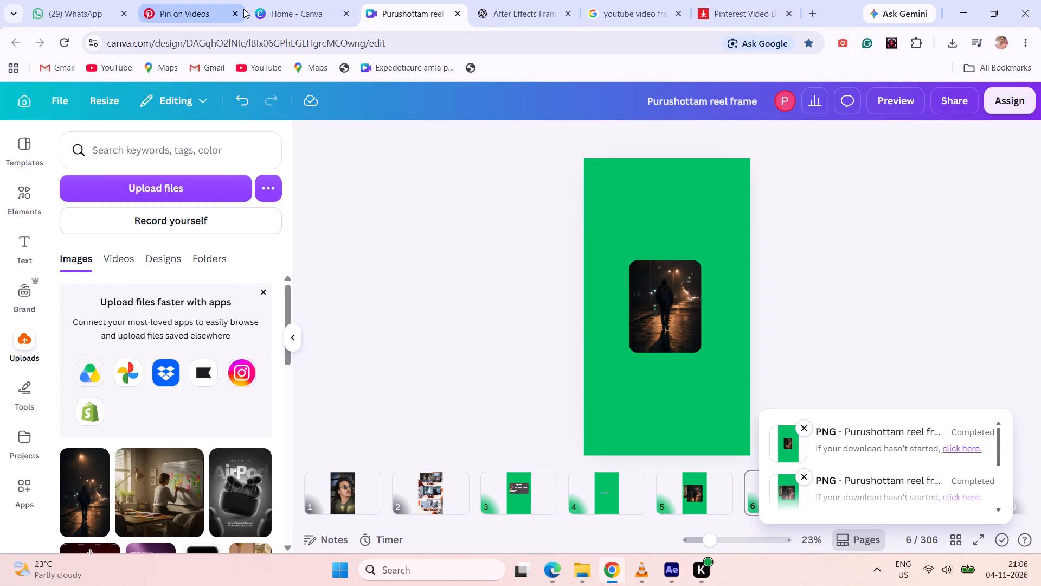
Save the exported page in Downloads as "Purushottam reel frame (8).png" from Chrome.
left_click(168, 7)
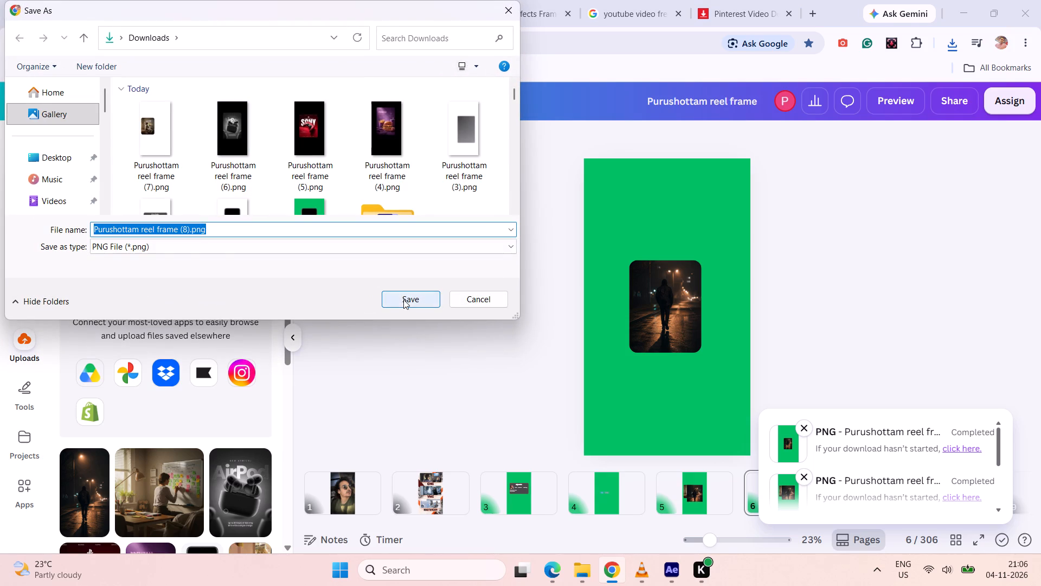
left_click(404, 300)
Return to the Pinterest results and search for "lady working image".
left_click(166, 7)
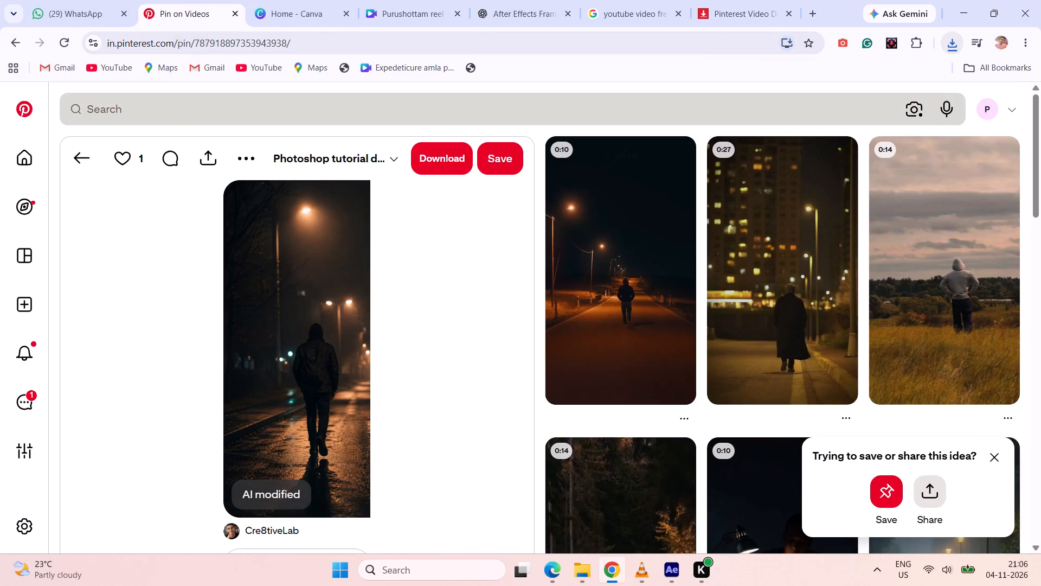
left_click(87, 154)
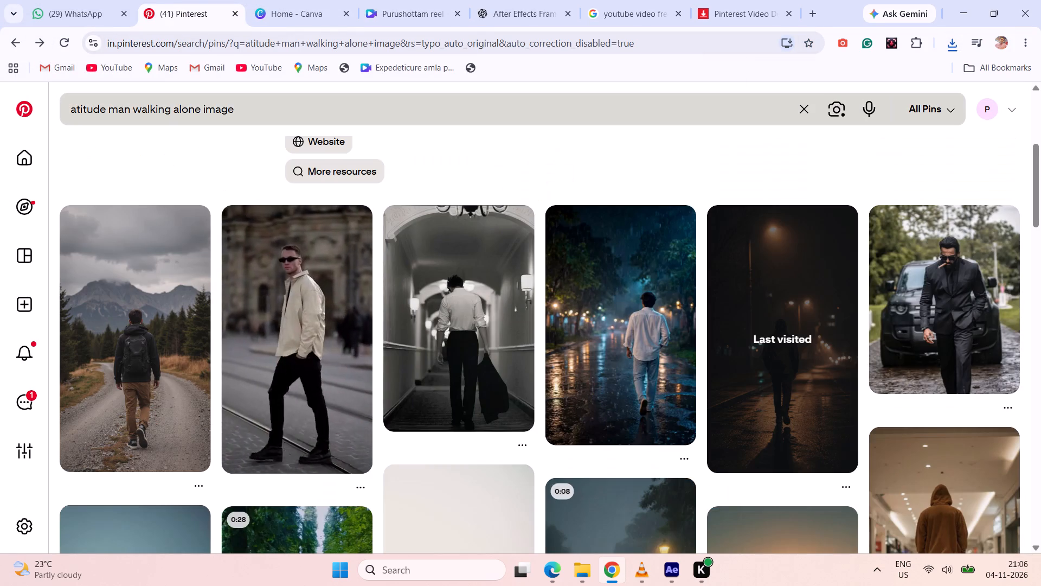
left_click_drag(200, 107, 48, 113)
key("semicolon")
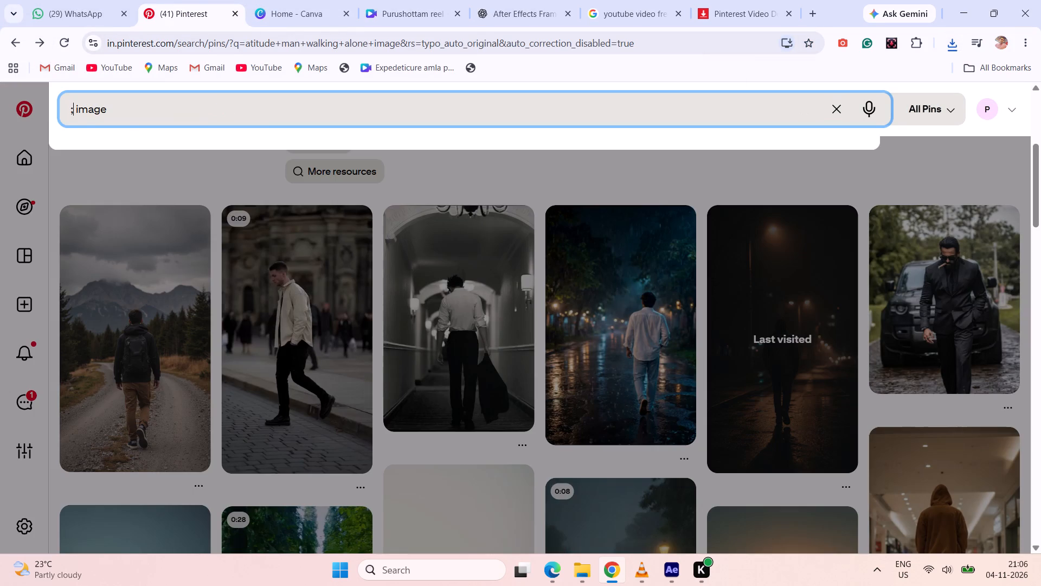
key("BackSpace")
type("la")
type("dy working")
key("Return")
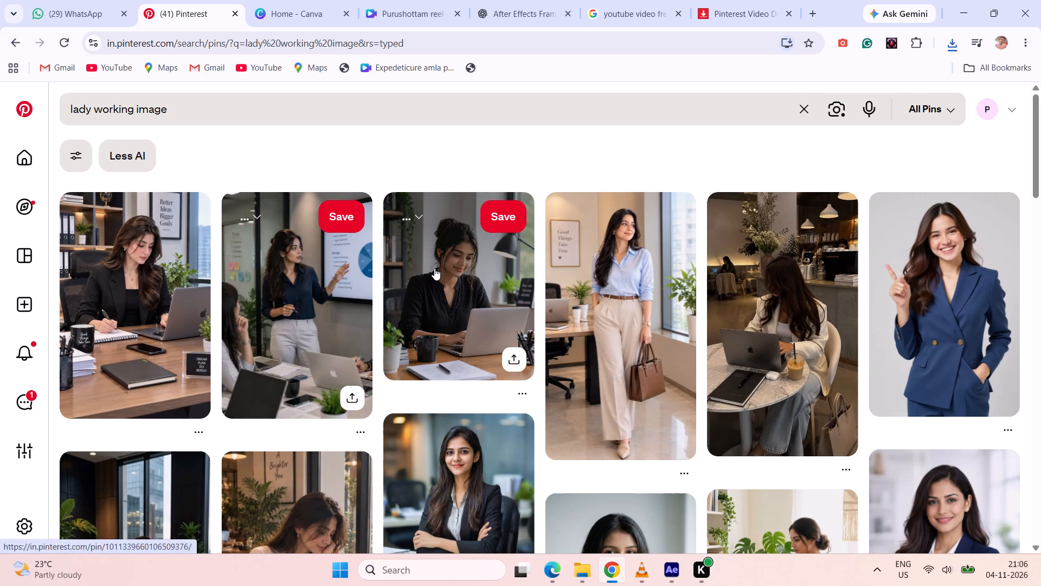
Browse the "lady working image" results and save the "Cozy workspace with natural light" pin's image to Downloads as a JPG.
scroll(434, 268, "down", 3)
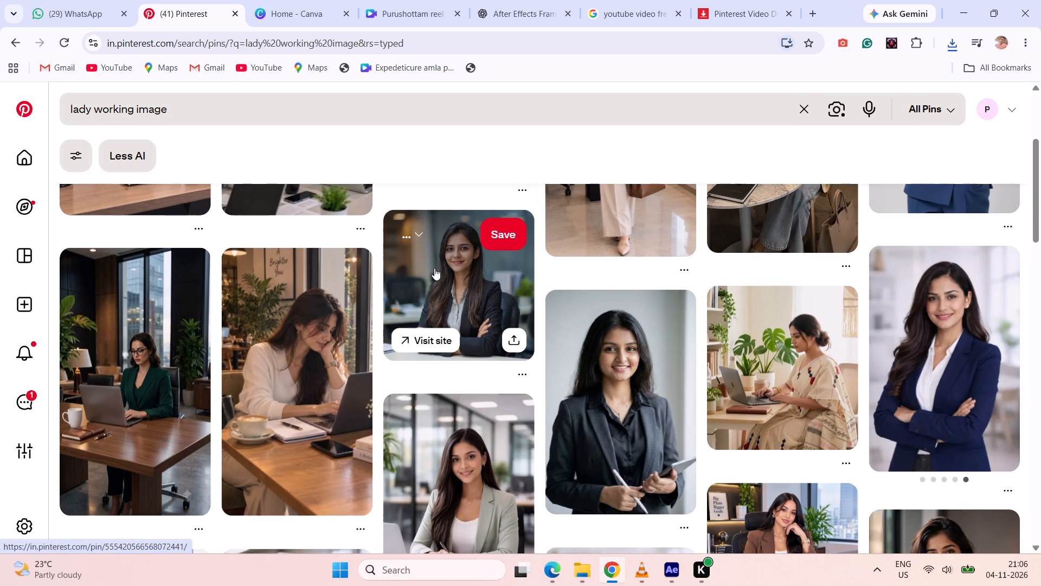
scroll(434, 268, "down", 2)
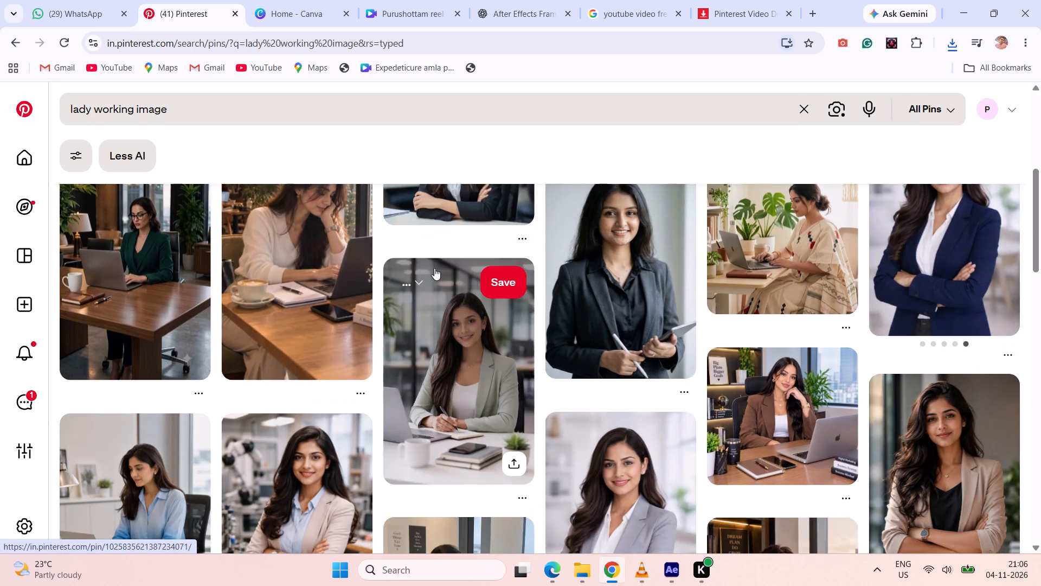
scroll(434, 268, "down", 3)
scroll(434, 268, "up", 13)
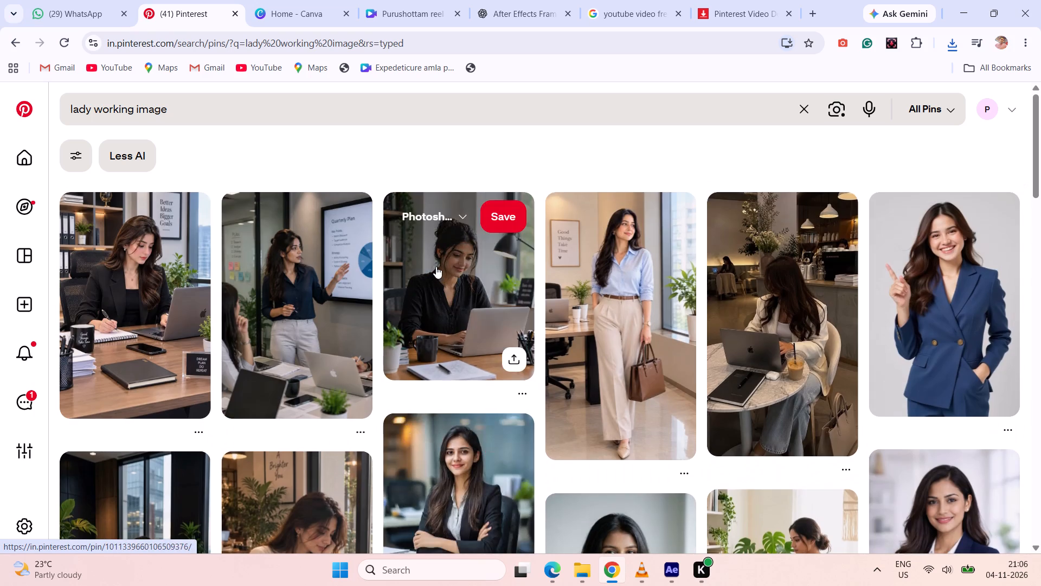
left_click(436, 266)
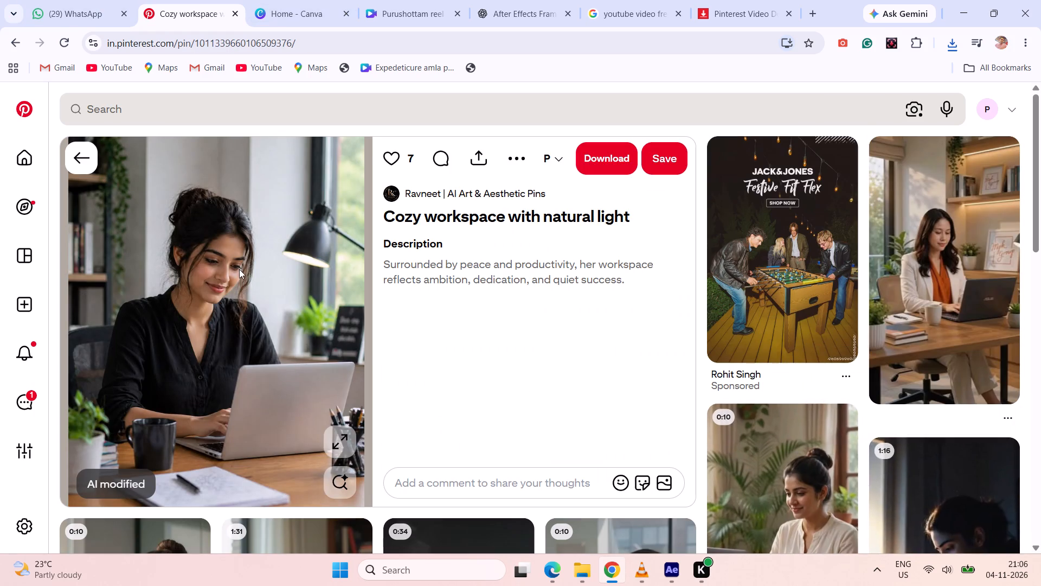
right_click(239, 269)
left_click(295, 310)
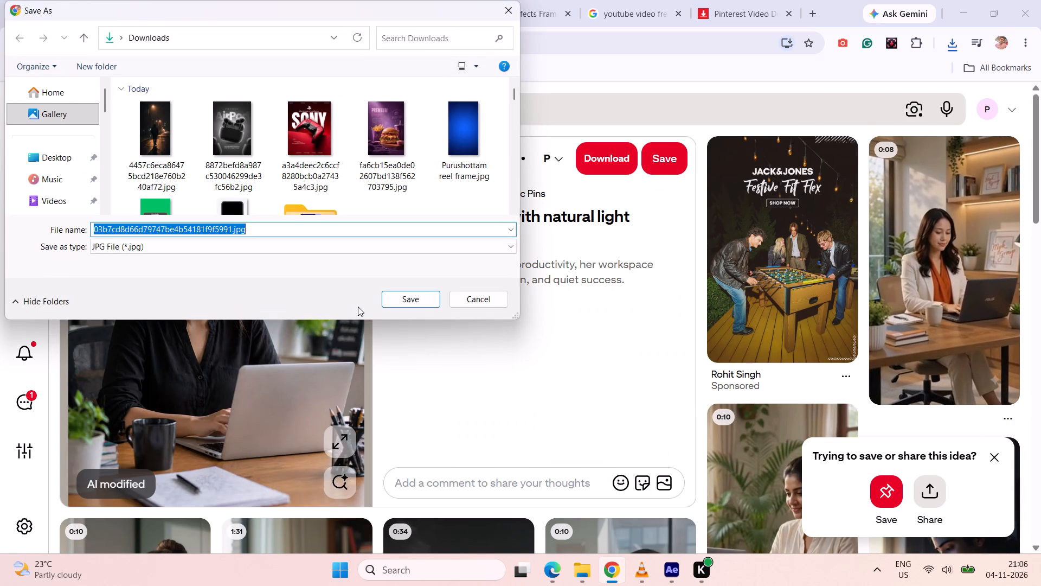
left_click(406, 300)
Switch to the Purushottam reel frame design in Canva and upload the downloaded laptop-woman image by placing it on page 6.
left_click(402, 0)
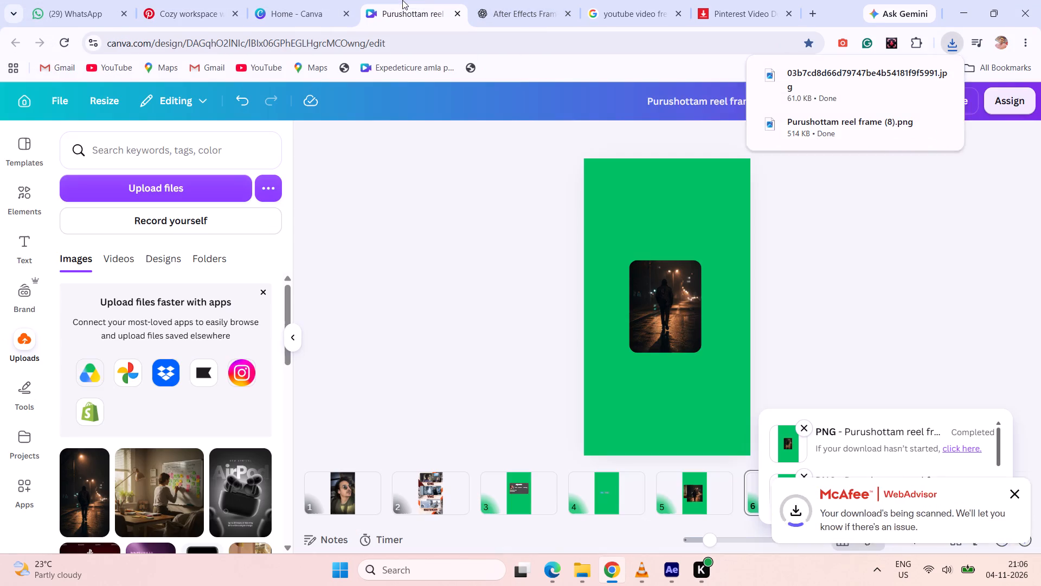
left_click(953, 52)
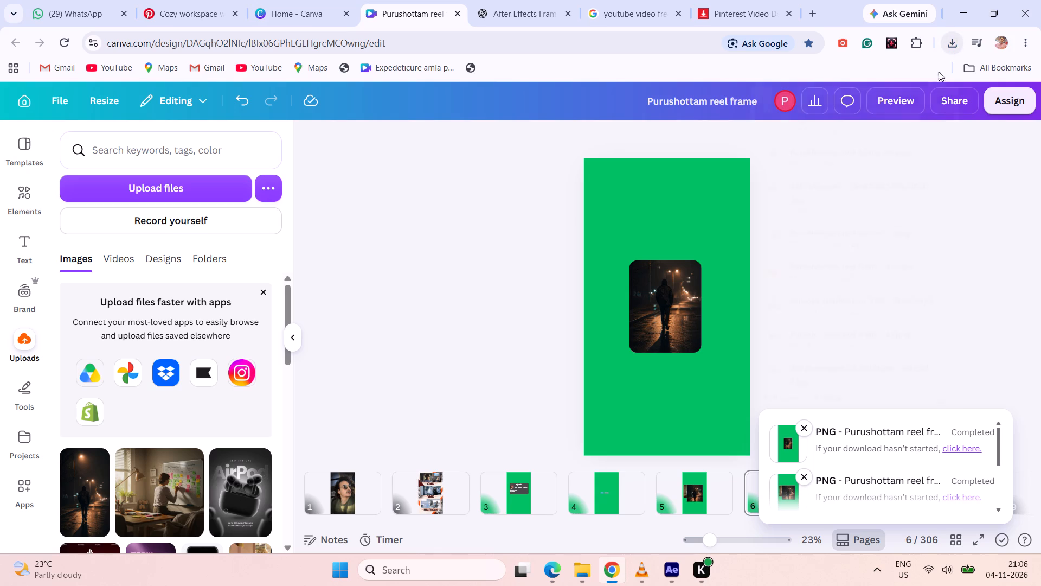
left_click_drag(817, 112, 684, 289)
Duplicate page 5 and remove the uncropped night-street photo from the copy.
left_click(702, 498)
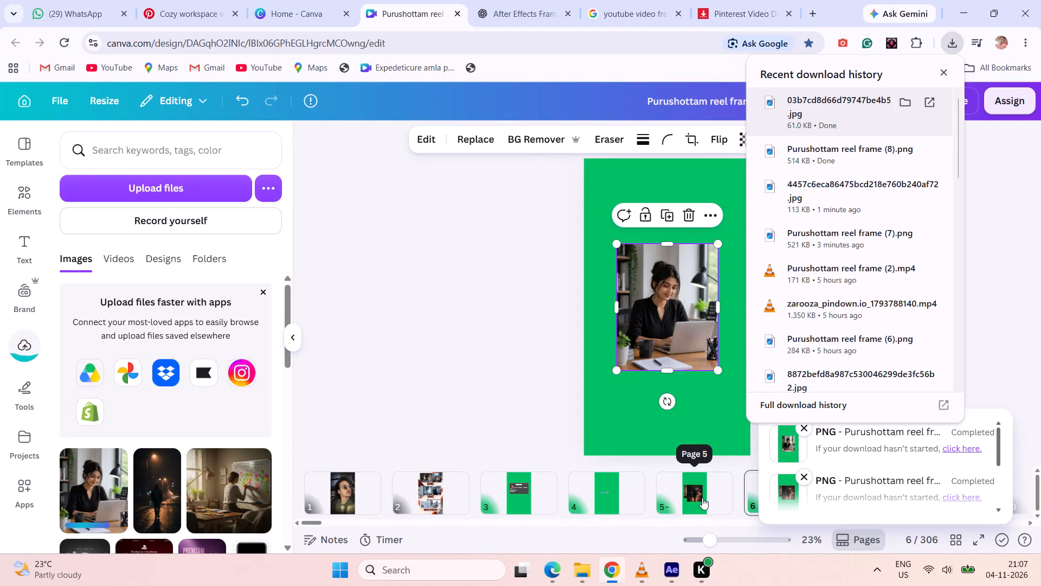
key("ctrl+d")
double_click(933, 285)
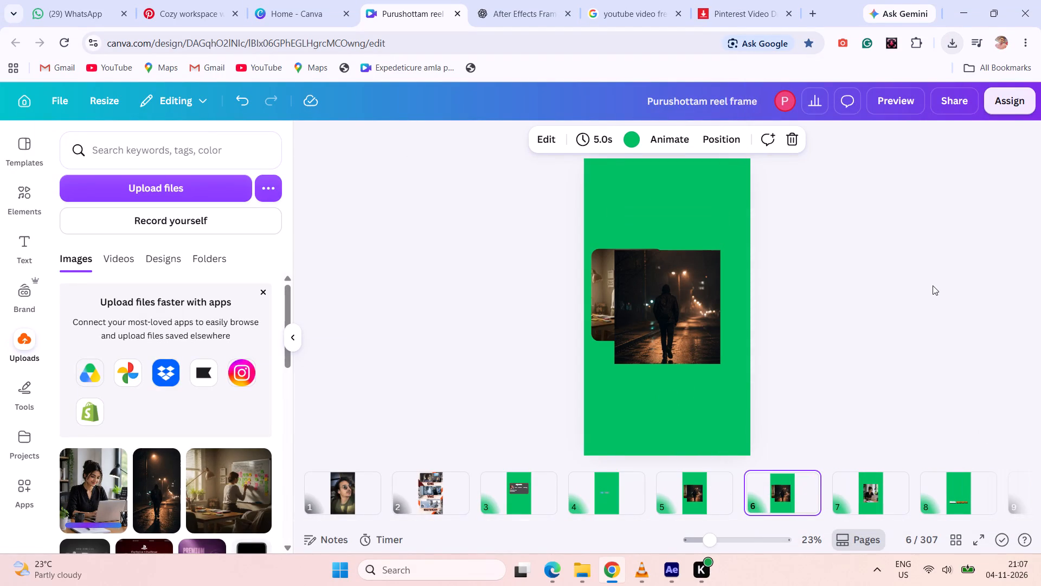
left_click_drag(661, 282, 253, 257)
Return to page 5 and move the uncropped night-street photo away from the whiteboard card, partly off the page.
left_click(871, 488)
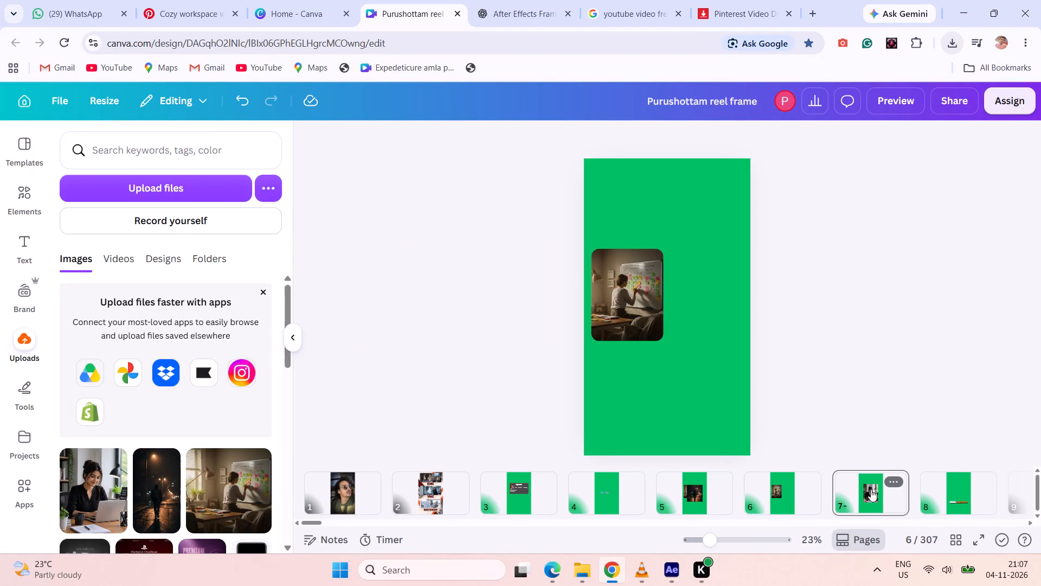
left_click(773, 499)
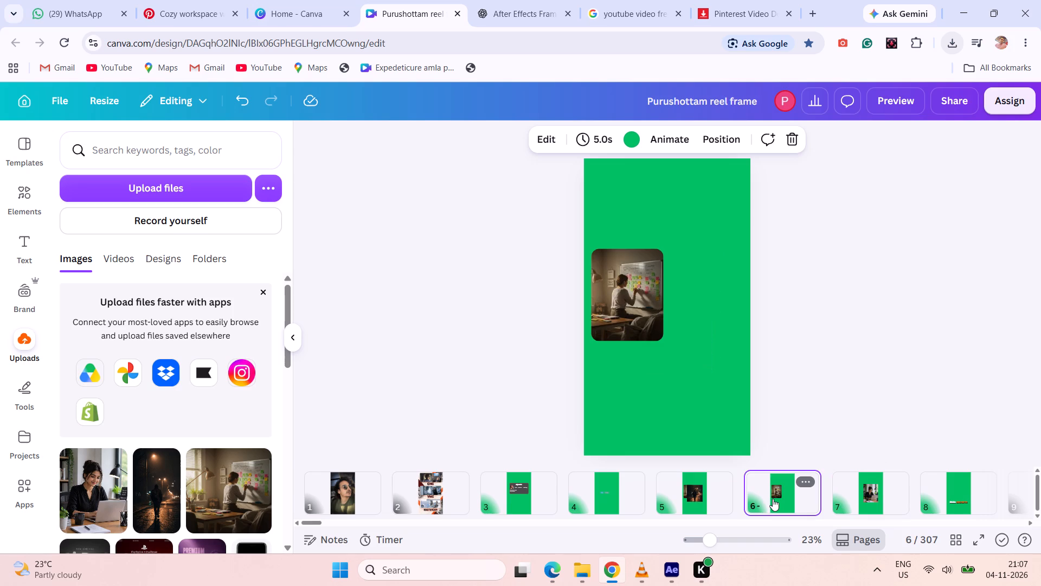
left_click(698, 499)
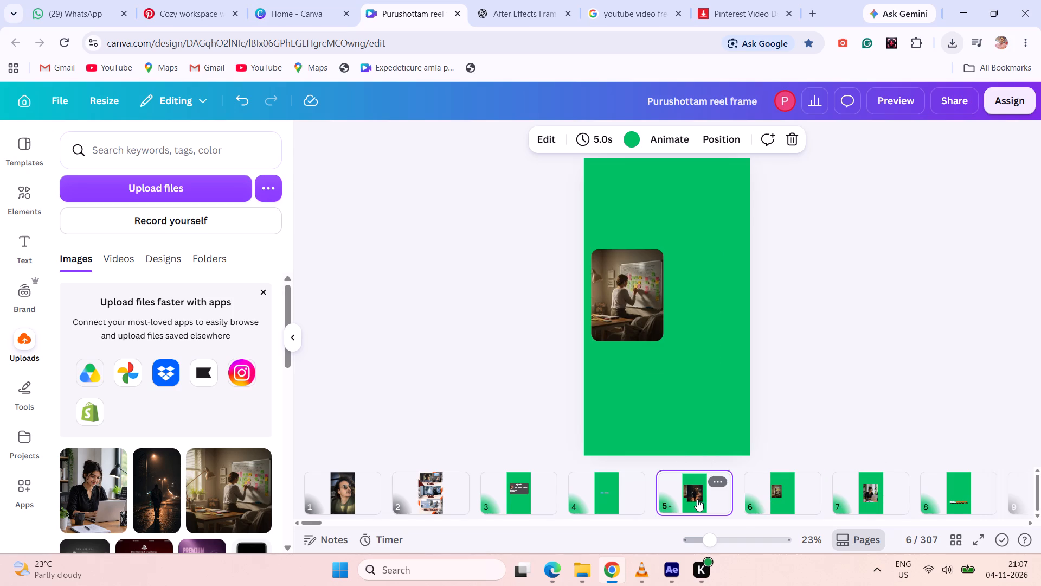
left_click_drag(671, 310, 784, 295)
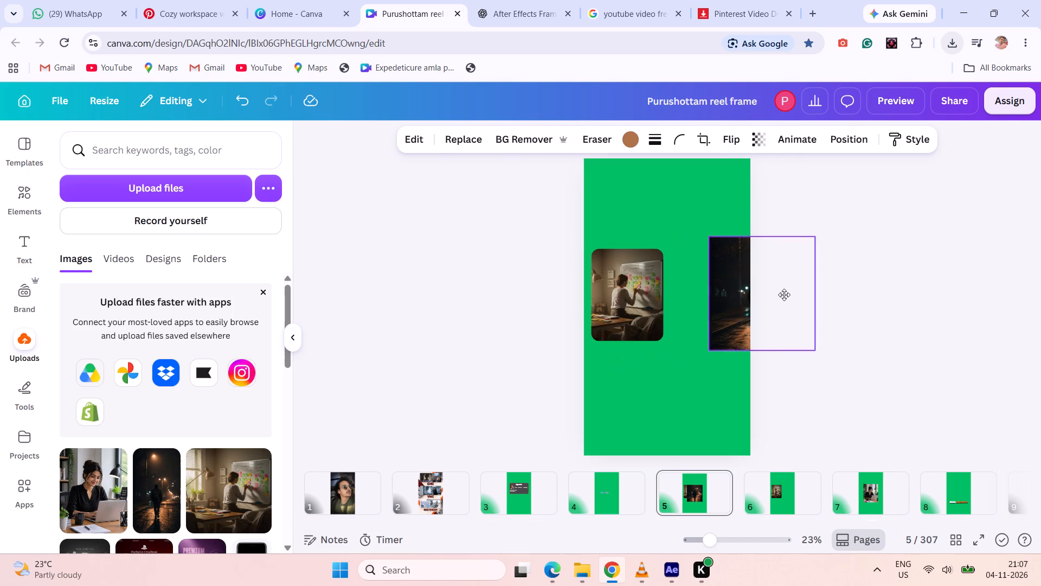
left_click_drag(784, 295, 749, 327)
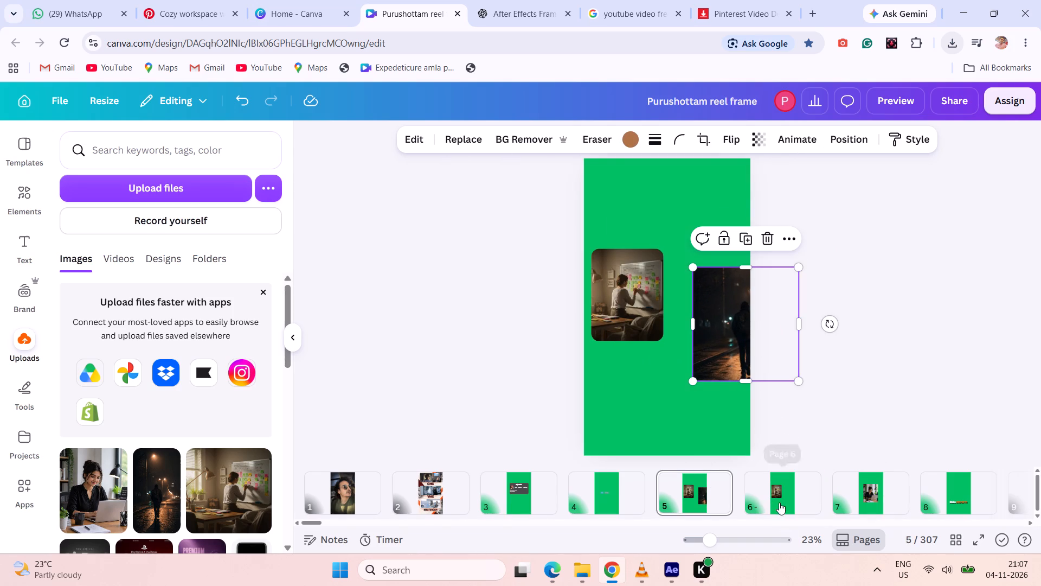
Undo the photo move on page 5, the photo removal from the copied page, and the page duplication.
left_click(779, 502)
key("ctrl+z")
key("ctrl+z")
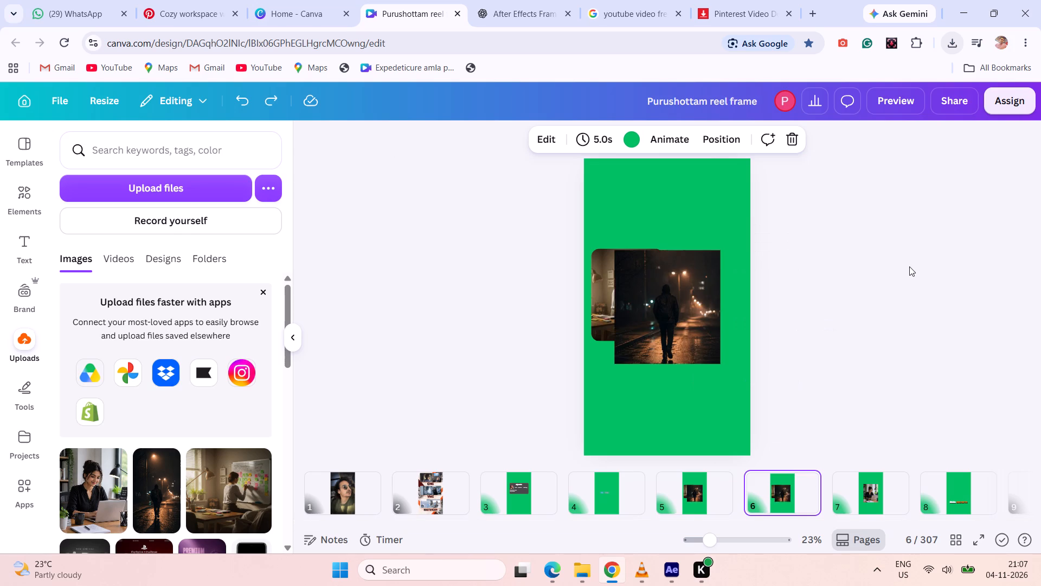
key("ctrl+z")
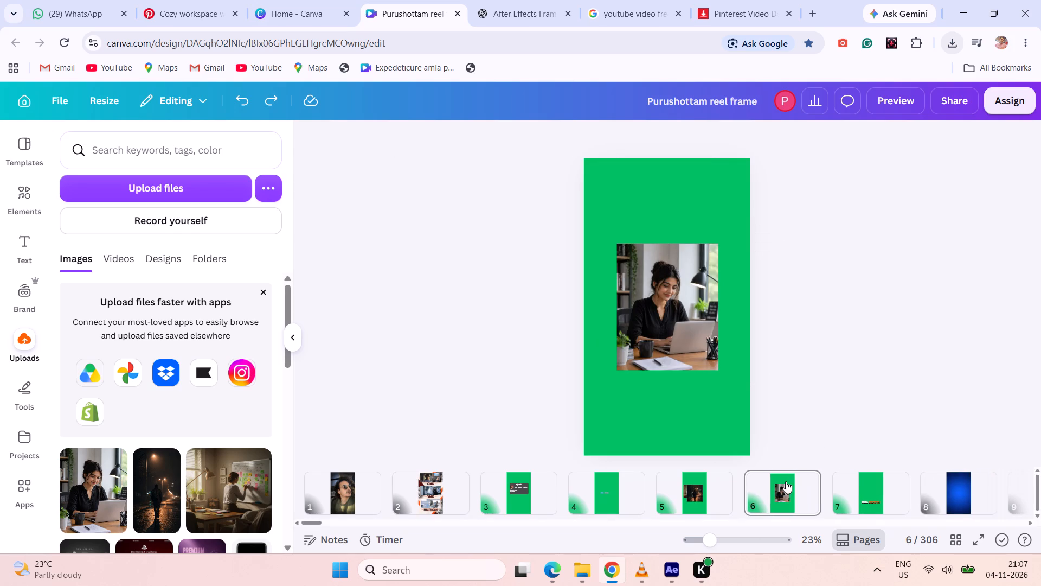
Remove the uncropped laptop-woman photo from page 6 and the uncropped night-street photo from page 5, leaving only their rounded cards.
left_click_drag(691, 318, 864, 294)
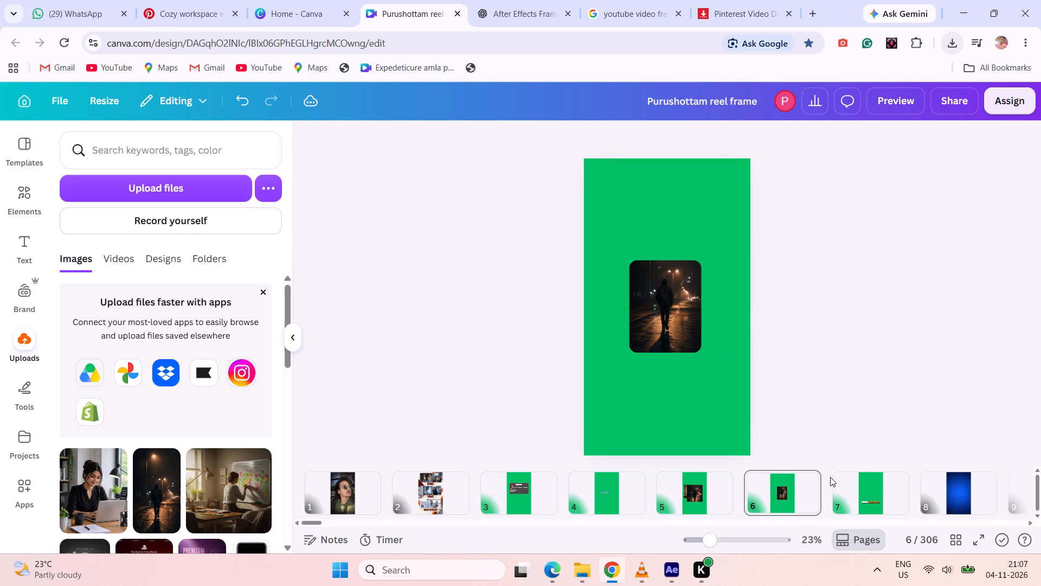
left_click(699, 498)
left_click_drag(672, 329, 792, 486)
left_click_drag(687, 301, 761, 381)
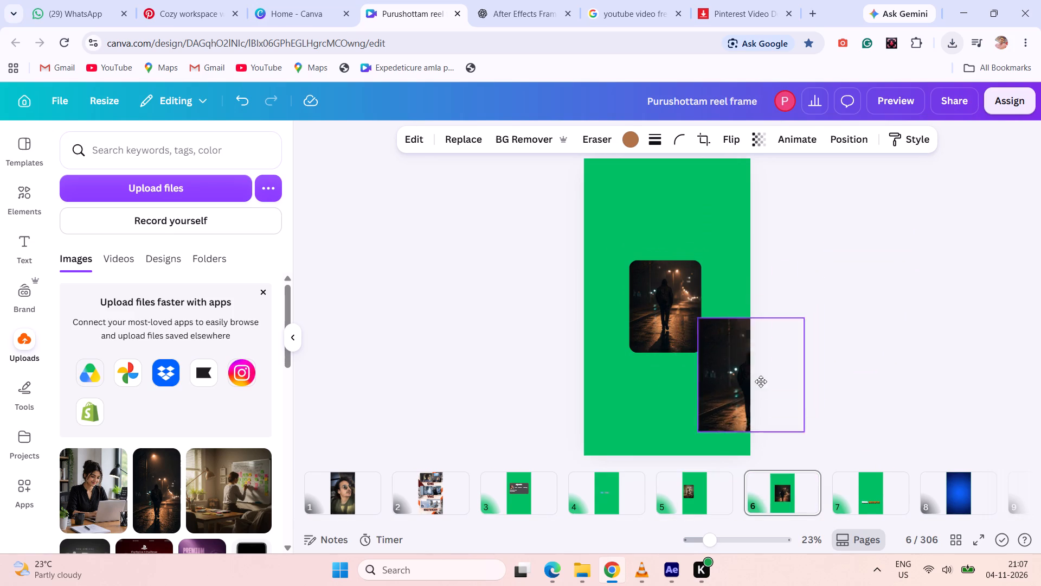
left_click_drag(761, 381, 479, 340)
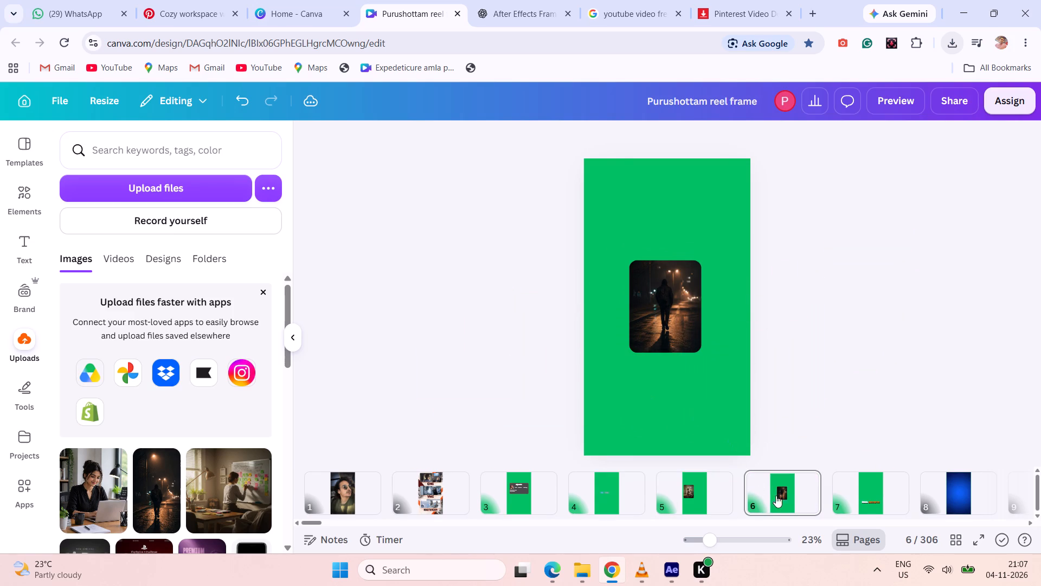
Duplicate page 6 and replace the night-street photo in the copy's rounded card with the uploaded laptop-woman image.
left_click(783, 498)
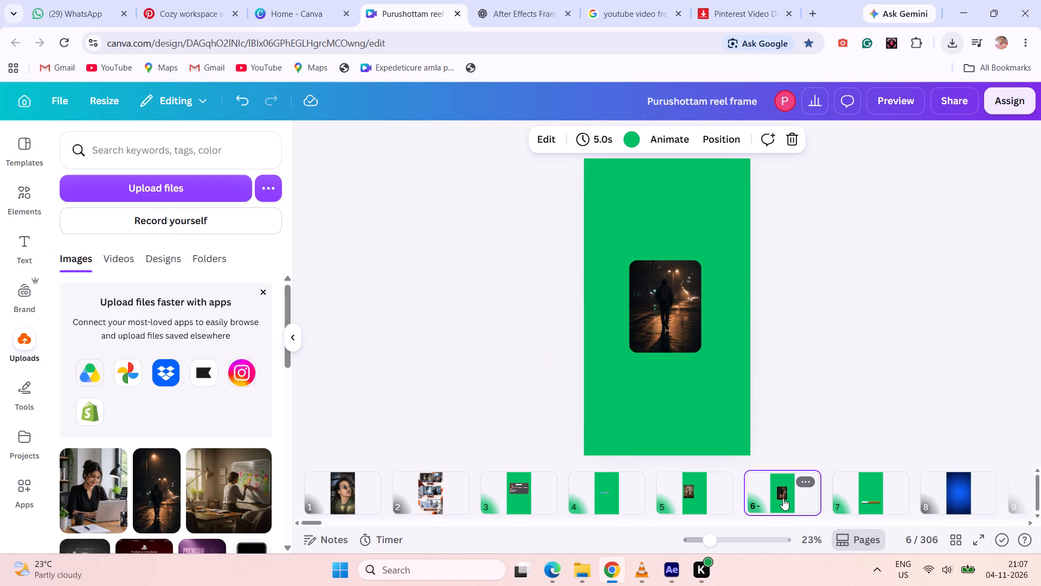
key("ctrl+d")
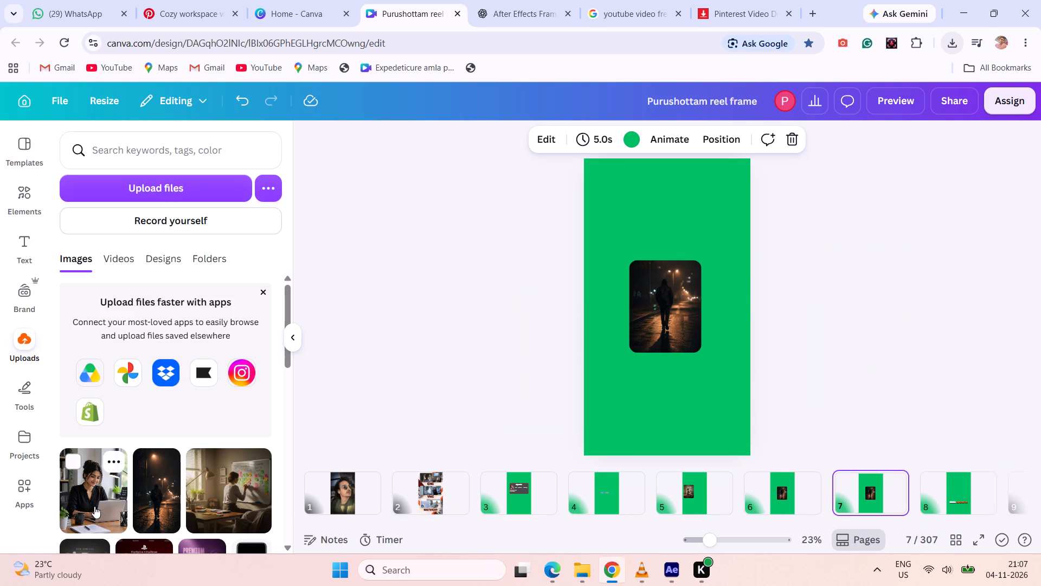
left_click_drag(94, 506, 611, 216)
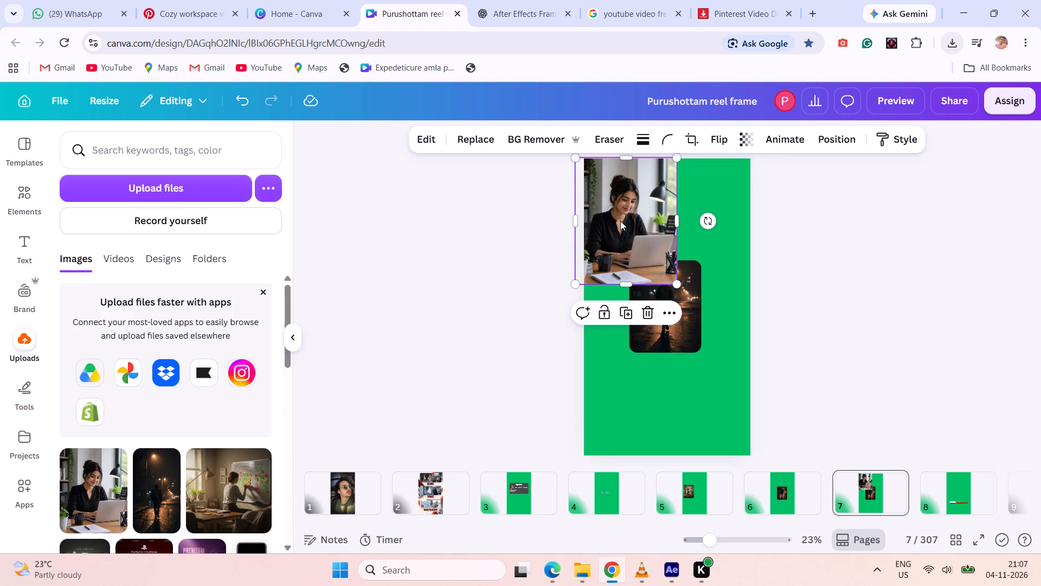
left_click_drag(613, 212, 444, 227)
left_click_drag(92, 501, 142, 481)
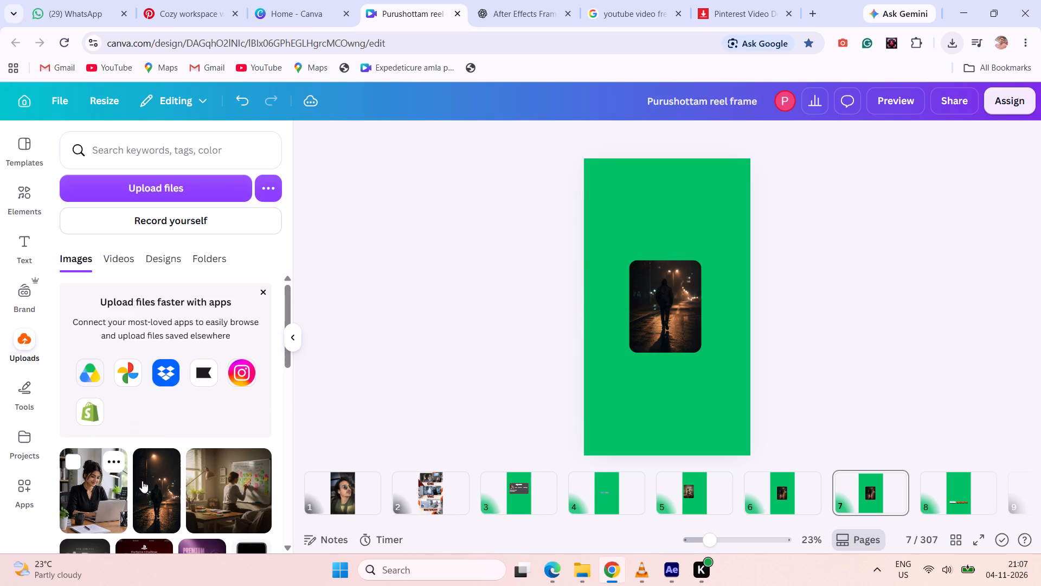
left_click_drag(142, 481, 647, 333)
Move the laptop-woman card on page 7 horizontally toward the page's right edge, leaving a small margin.
left_click_drag(677, 308, 724, 308)
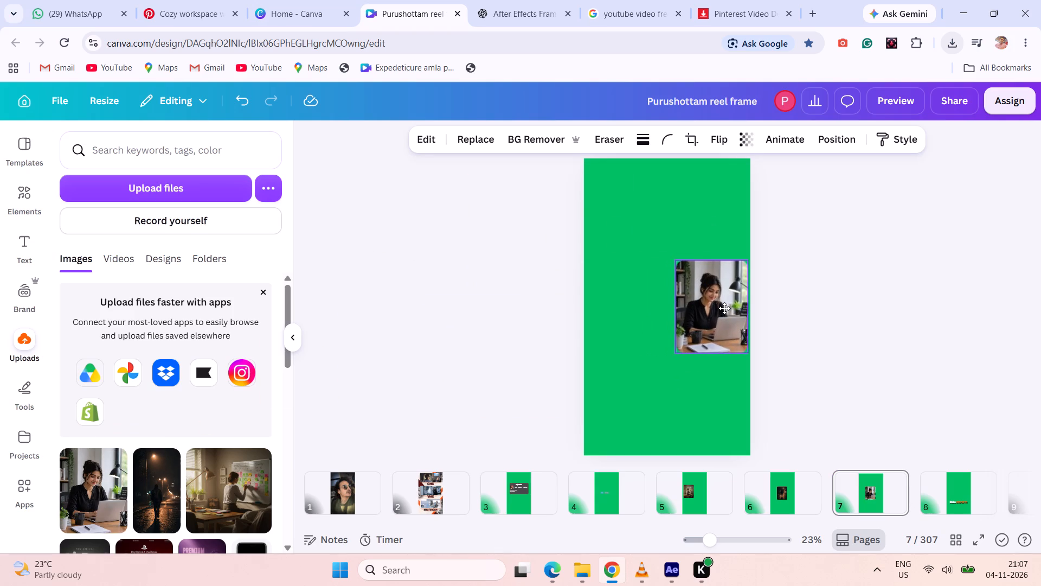
left_click_drag(724, 308, 715, 306)
triple_click(871, 302)
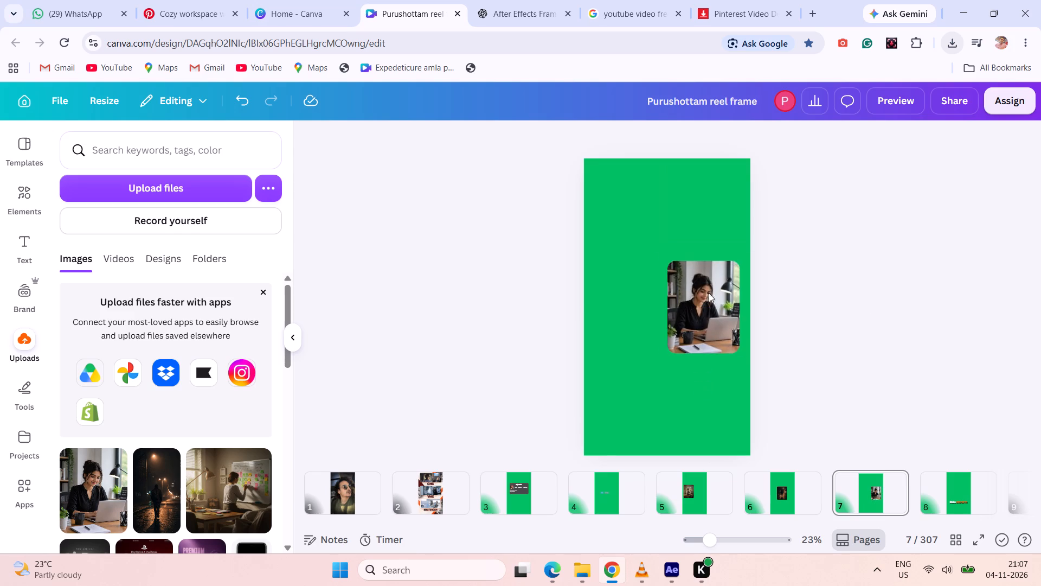
left_click(701, 294)
left_click(965, 255)
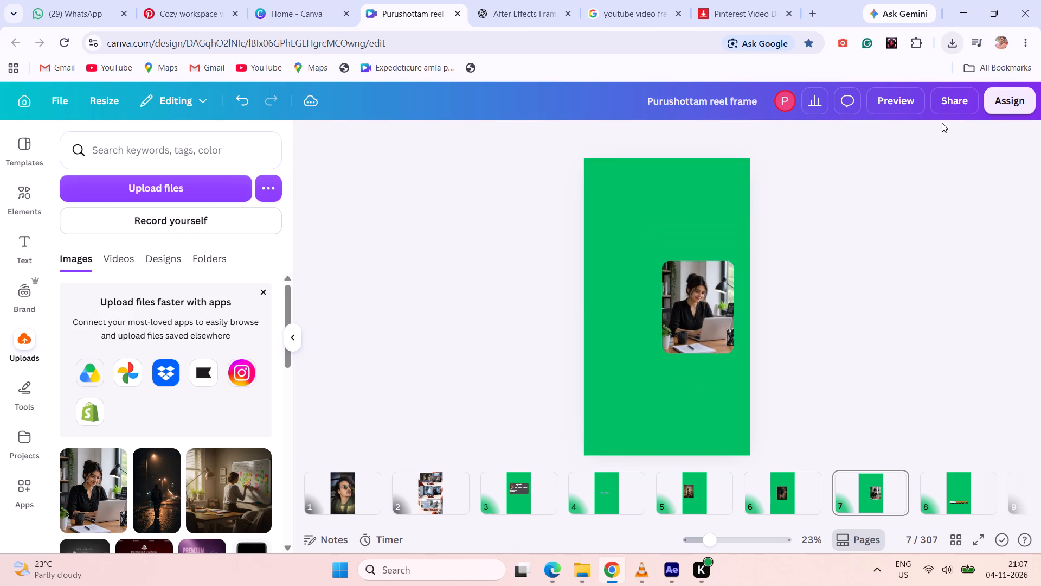
Export only page 7 as a PNG and save it in Downloads as "Purushottam reel frame (9).png".
left_click(950, 99)
left_click(793, 484)
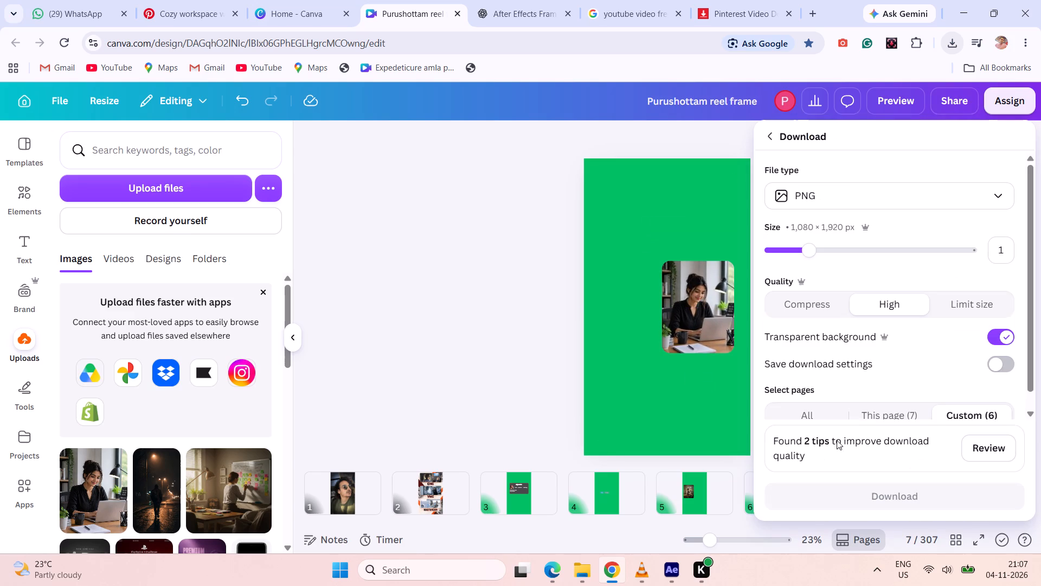
left_click(894, 304)
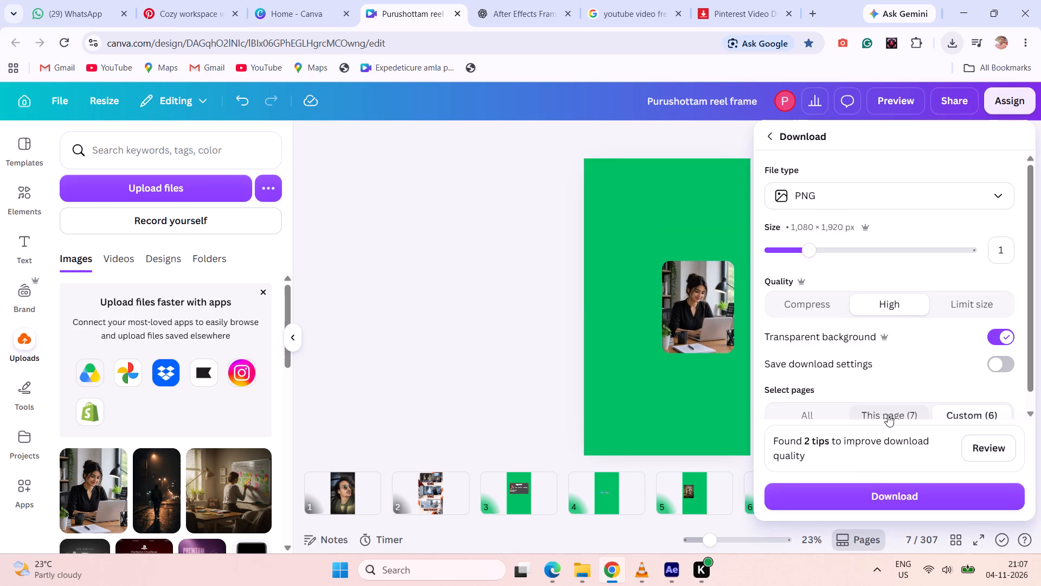
left_click(888, 415)
left_click(886, 495)
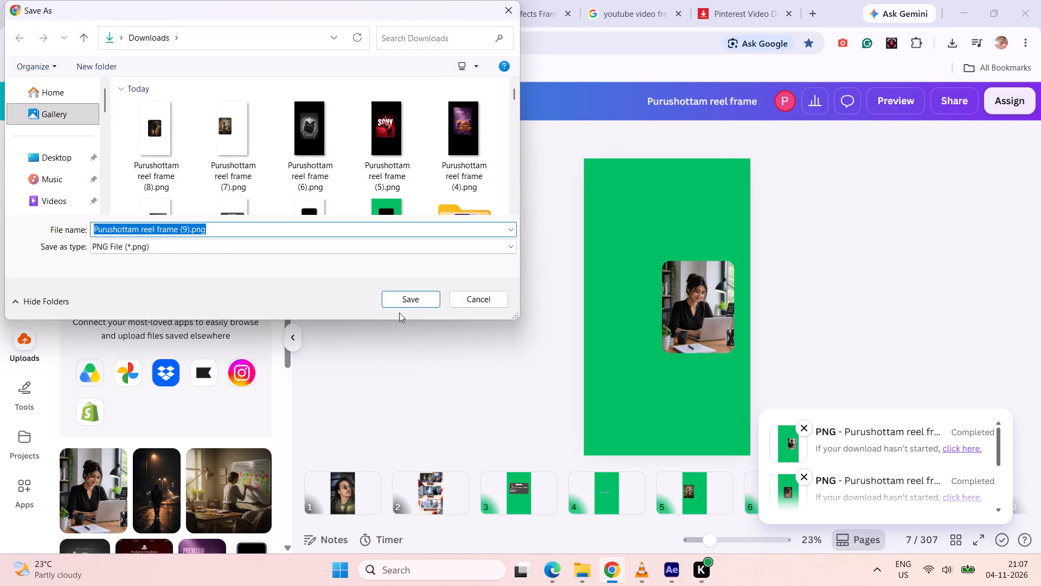
left_click(403, 296)
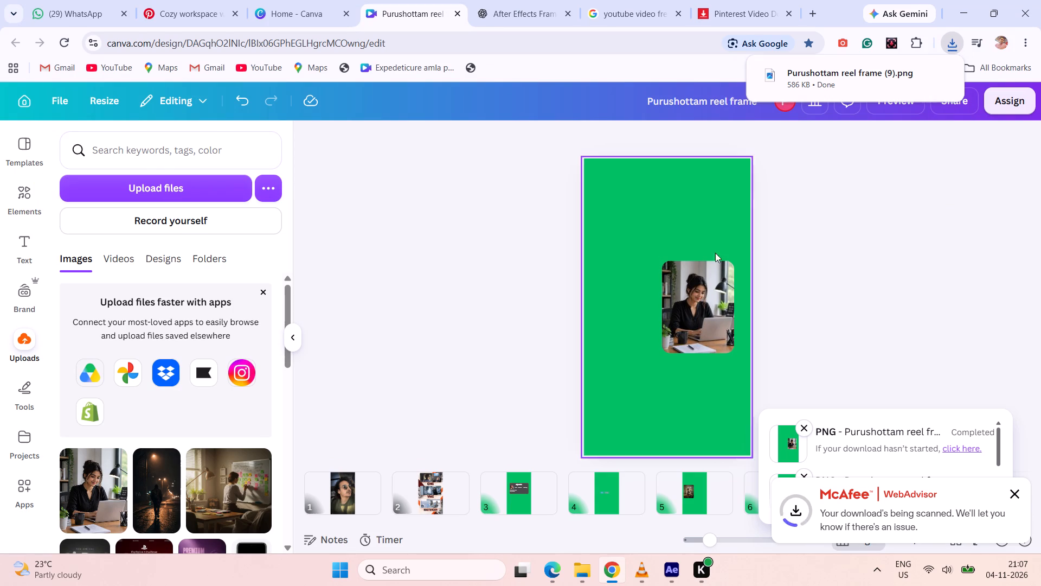
Pick up the exported "Purushottam reel frame (9).png" from the recent downloads for placement.
left_click(798, 71)
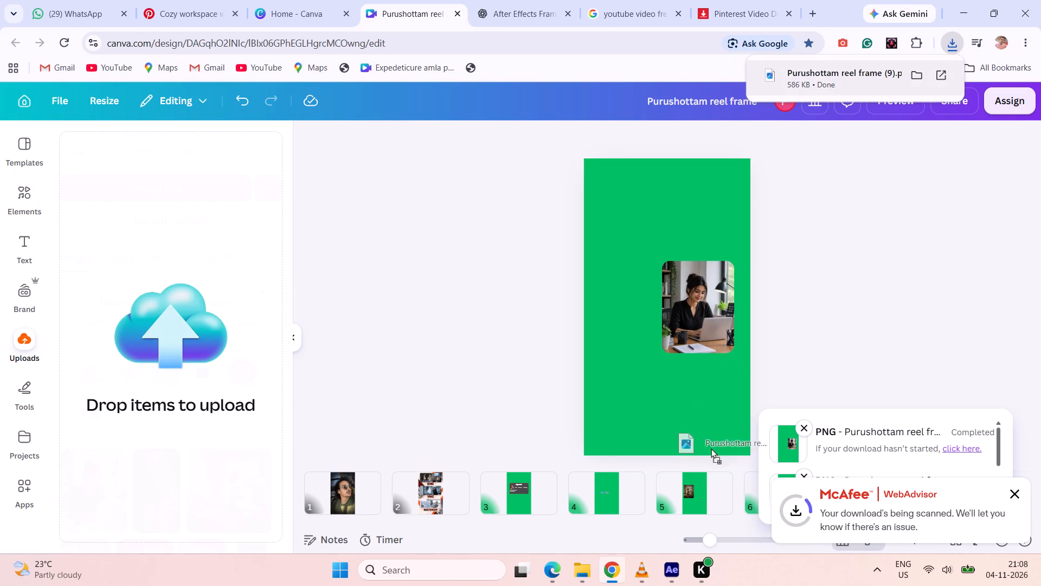
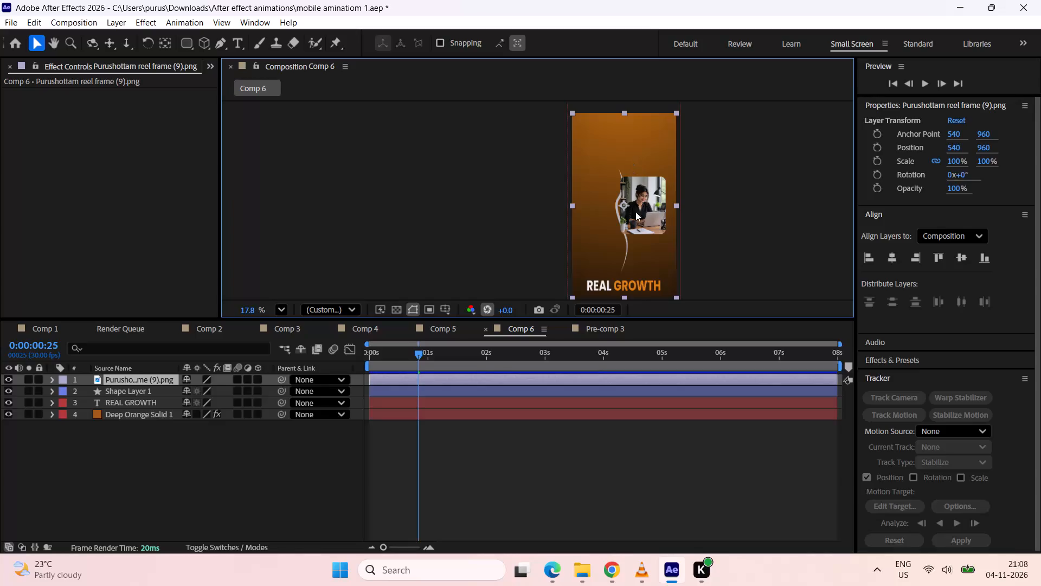
Move the laptop-woman card layer to the upper-right area of Comp 6, with its position at about 607, 331.
left_click_drag(643, 207, 649, 152)
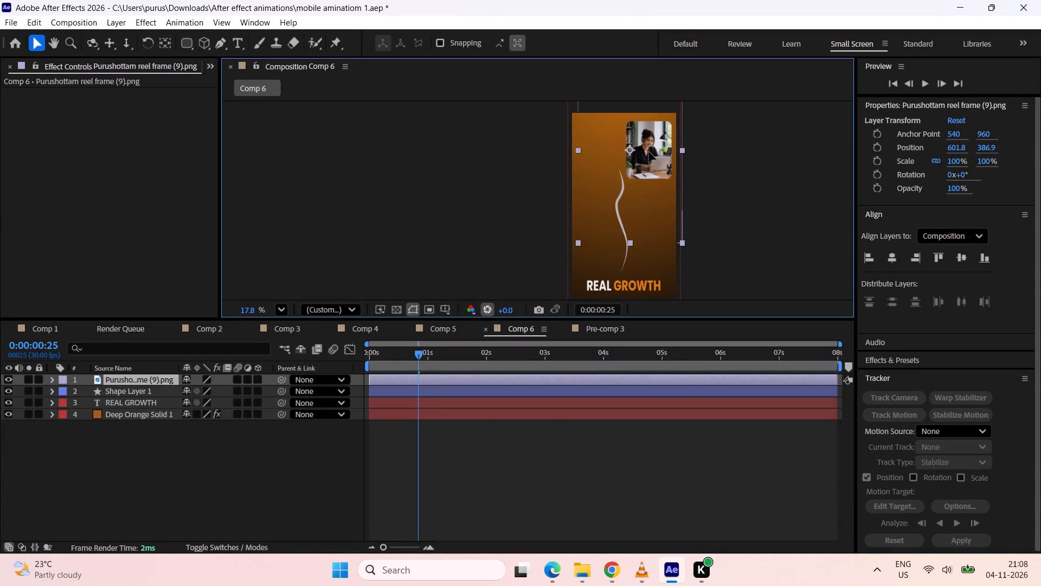
left_click_drag(649, 152, 649, 146)
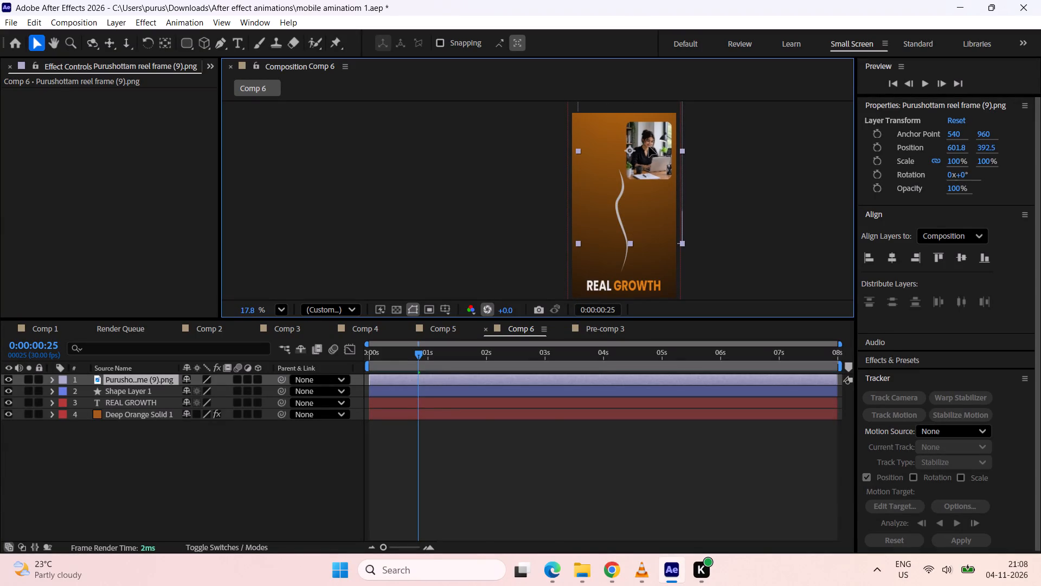
left_click_drag(649, 146, 649, 145)
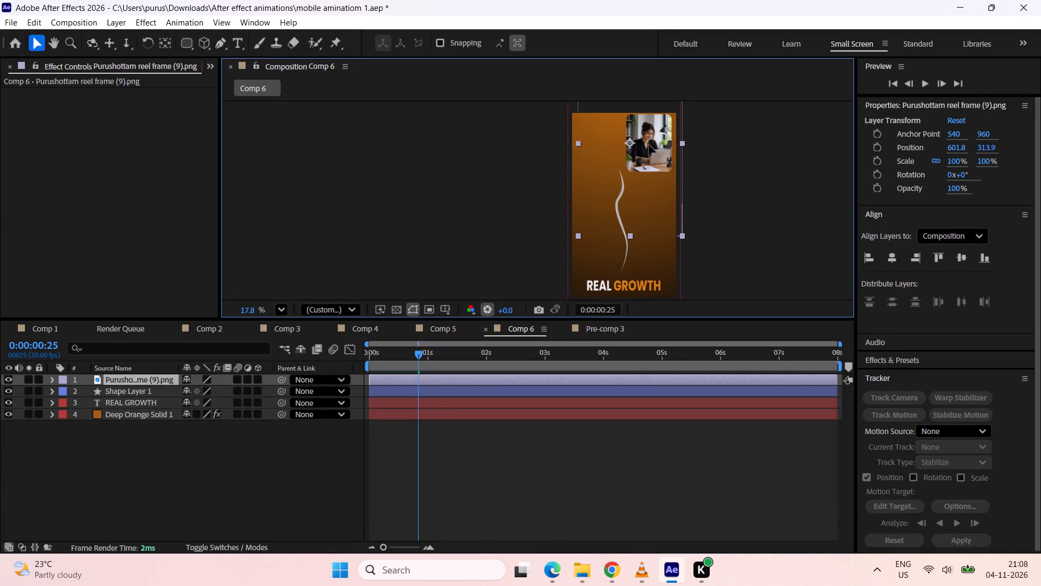
left_click_drag(649, 145, 650, 146)
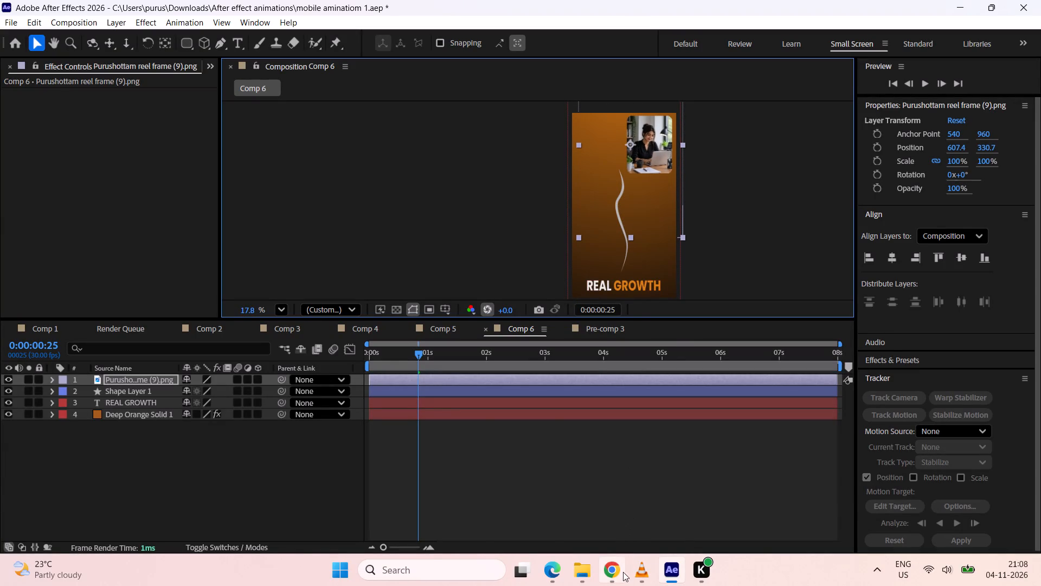
Bring "Purushottam reel frame (8).png" from the browser's recent downloads into Comp 6 in After Effects.
left_click(619, 572)
left_click(954, 44)
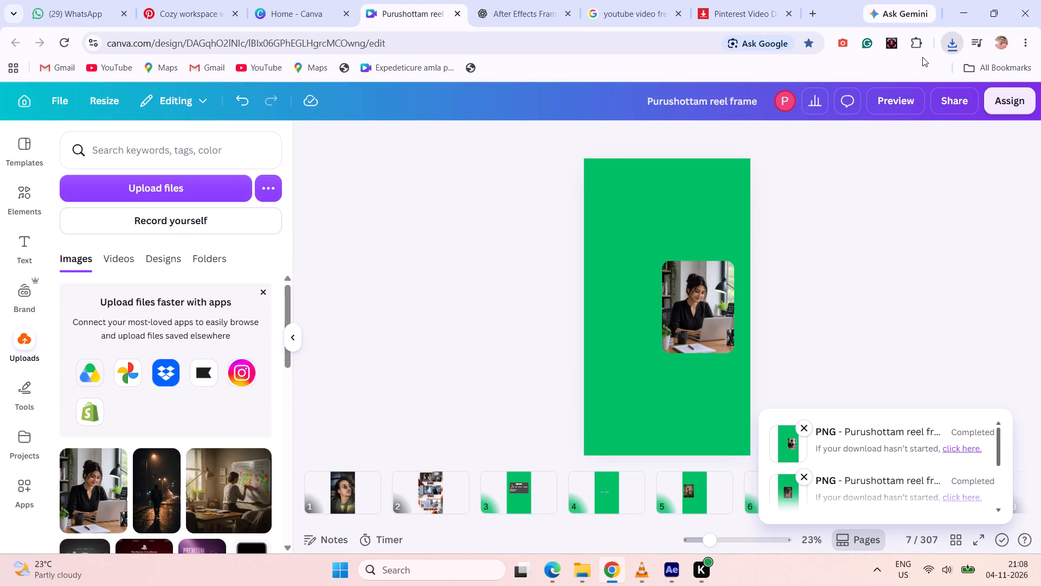
left_click(958, 47)
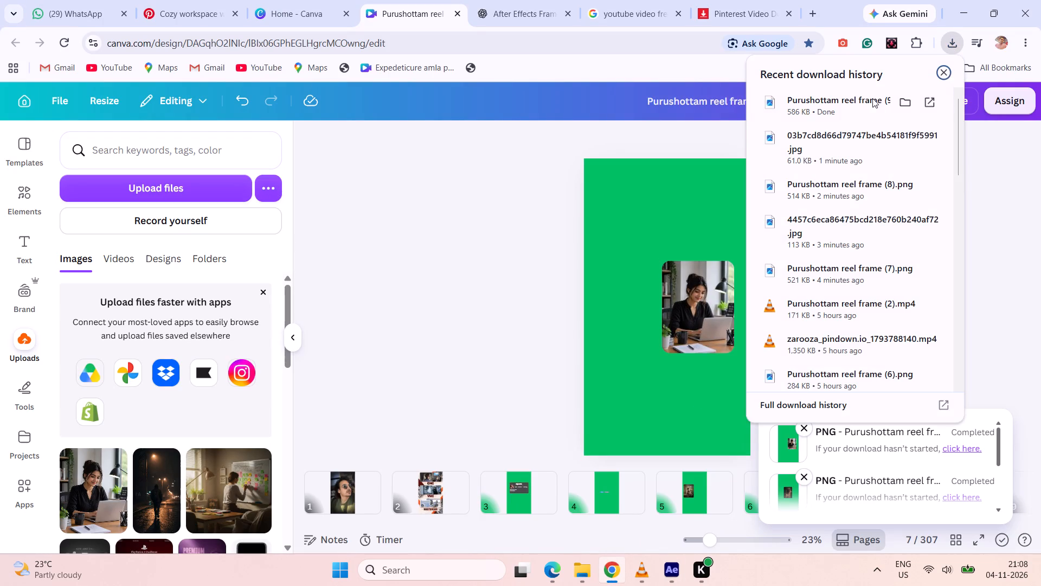
left_click_drag(815, 138, 657, 575)
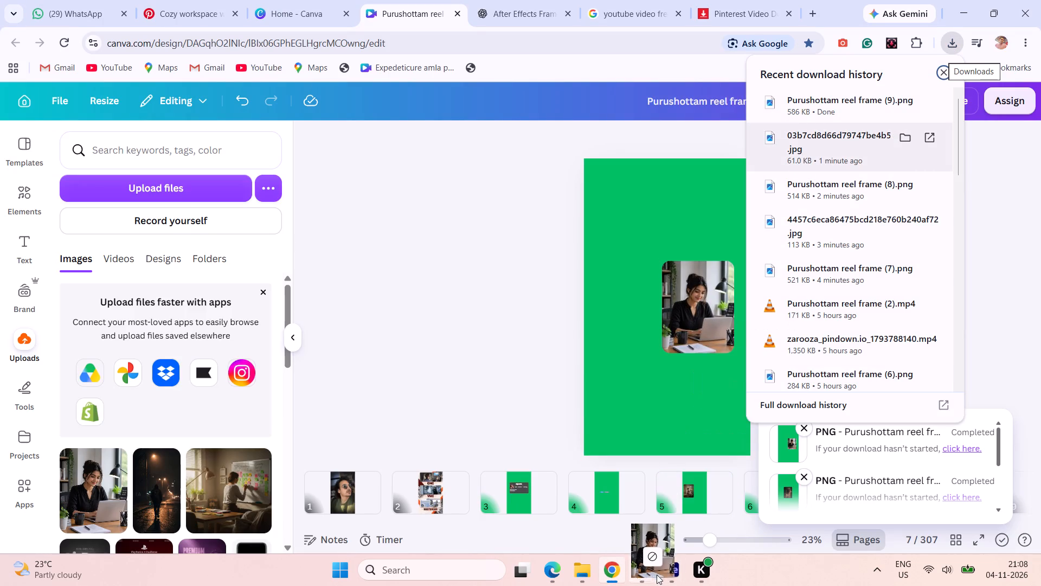
left_click_drag(657, 575, 659, 576)
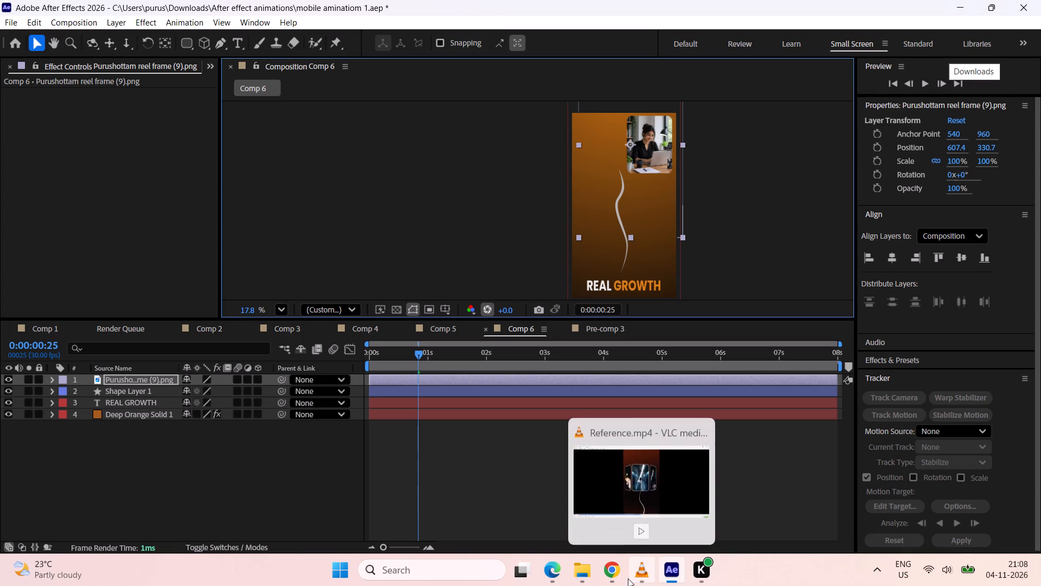
left_click(628, 578)
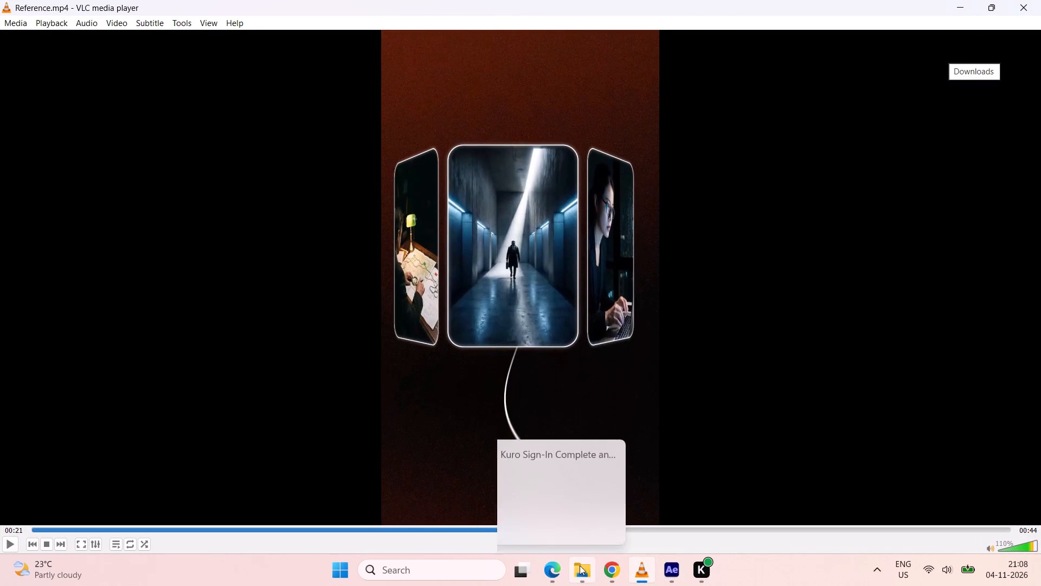
left_click(603, 566)
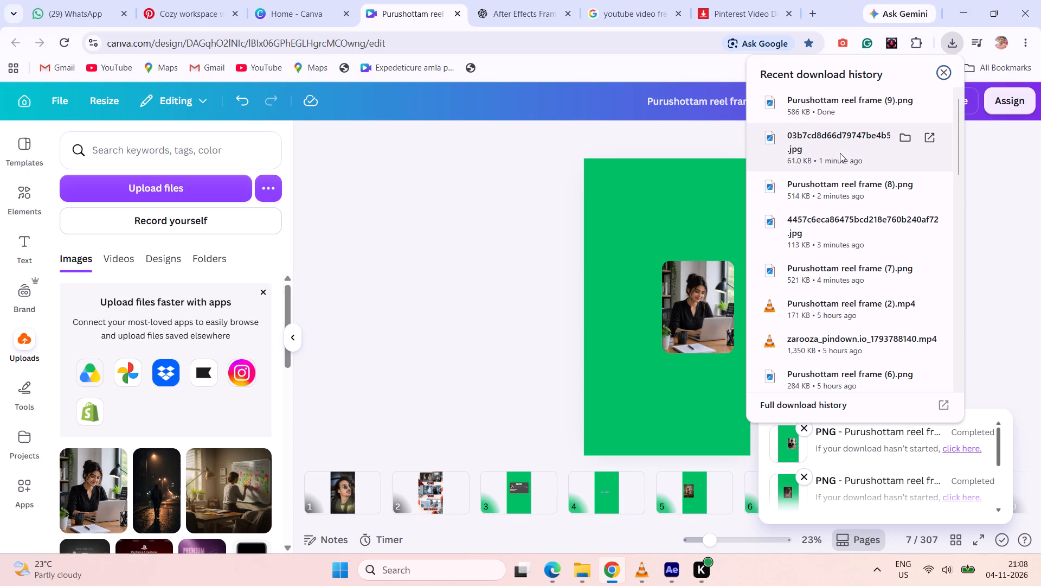
left_click_drag(840, 153, 661, 571)
left_click(620, 571)
left_click_drag(822, 200, 664, 569)
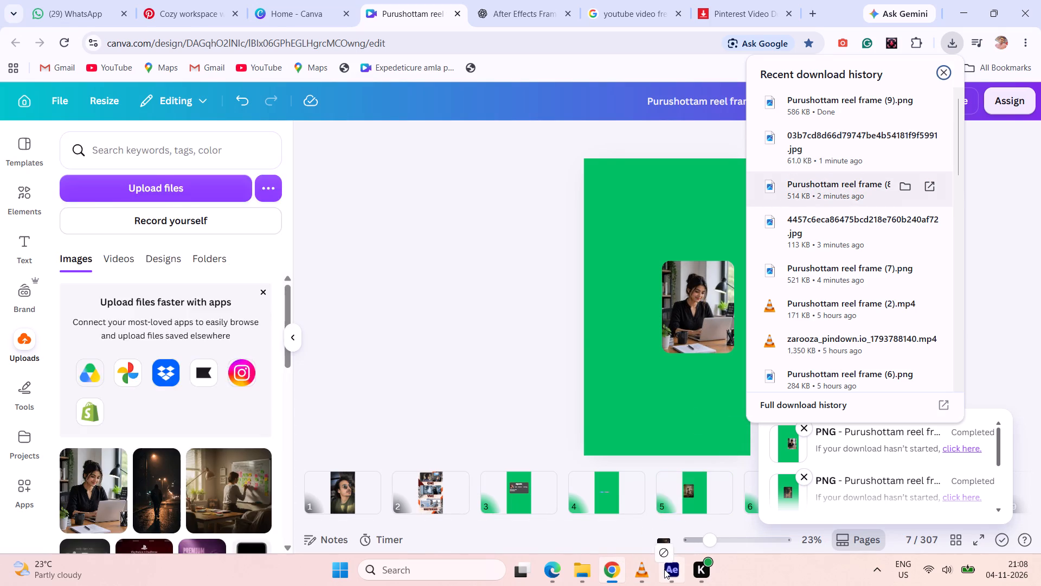
left_click_drag(664, 569, 612, 580)
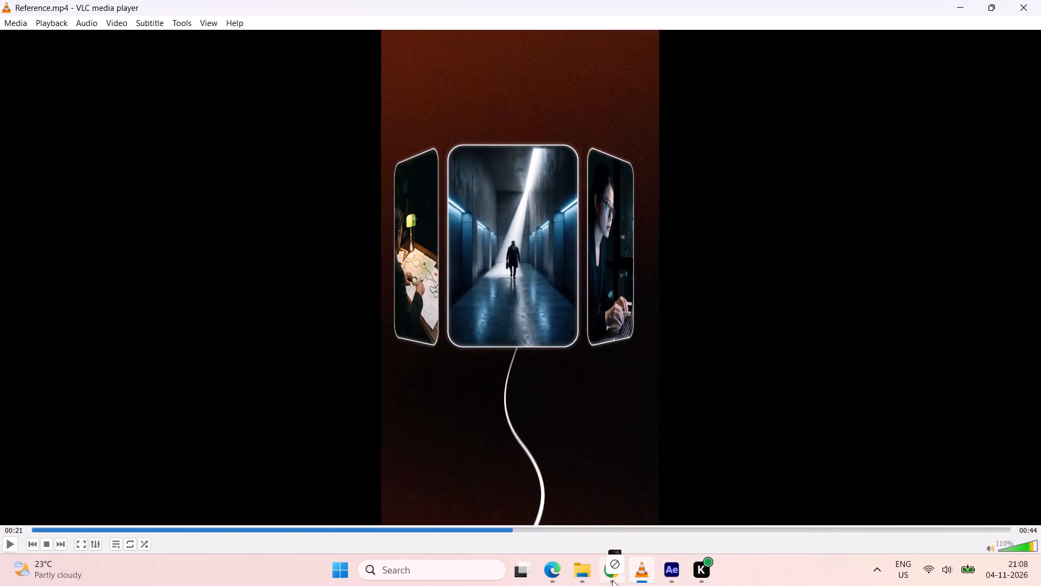
left_click_drag(612, 580, 683, 582)
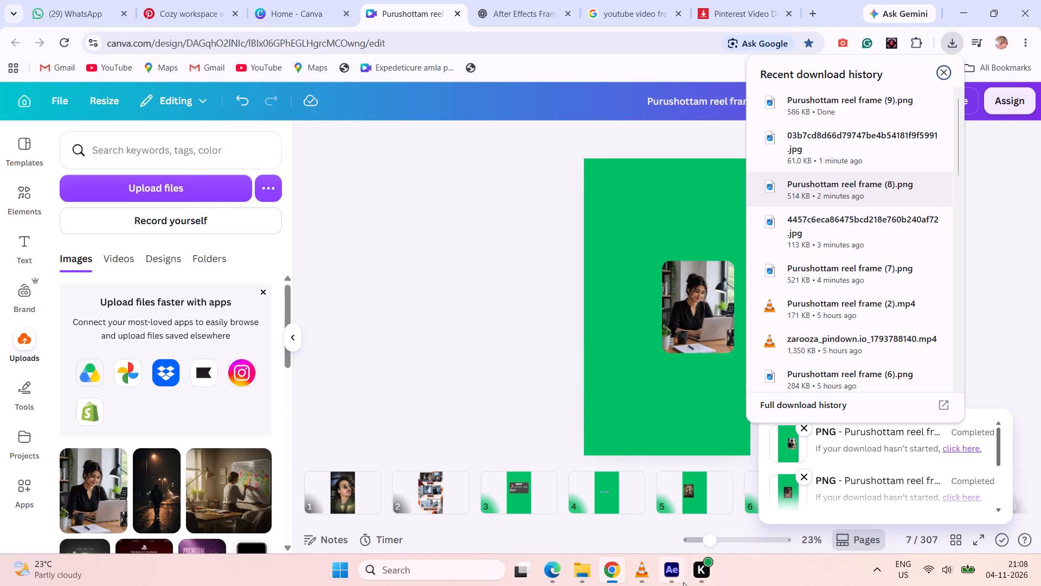
left_click_drag(683, 582, 613, 148)
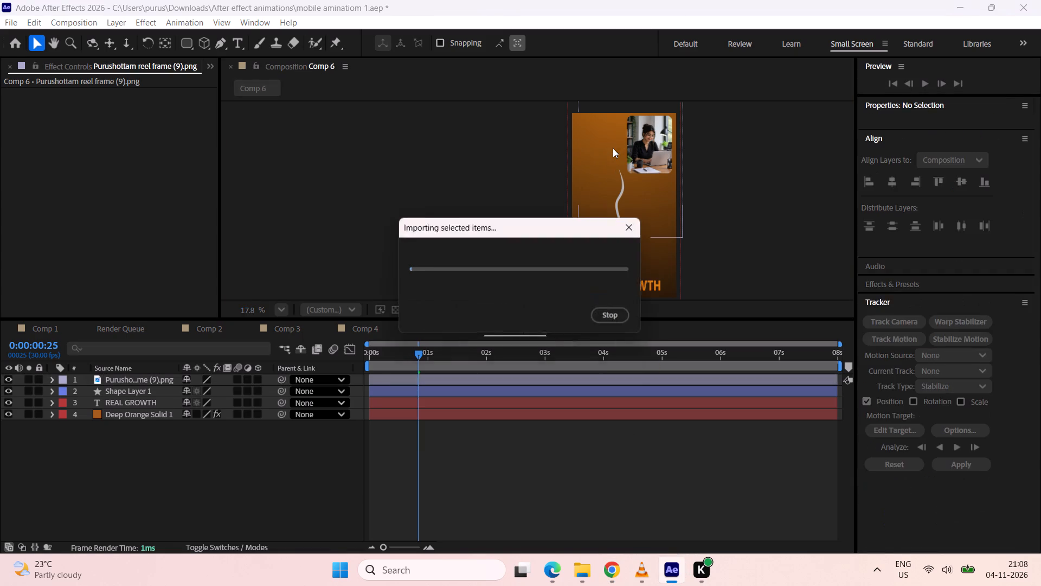
Move the night-street card up beside the laptop-woman card, with its position at about 400, 348.
left_click_drag(618, 199, 611, 132)
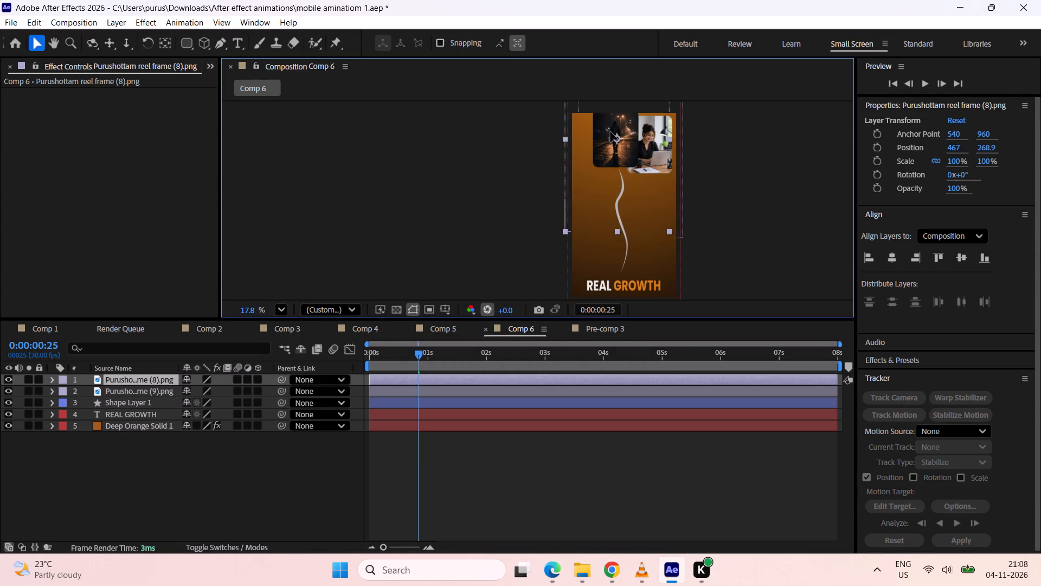
left_click_drag(611, 132, 605, 140)
triple_click(815, 156)
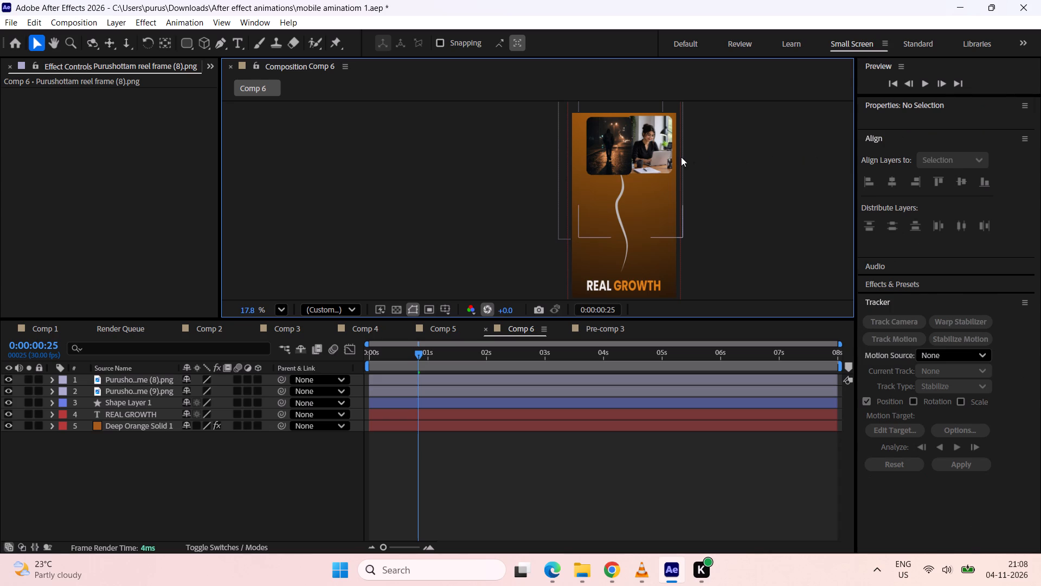
Scale the laptop-woman layer, "Purushottam reel frame (9).png", to 96%.
left_click(662, 147)
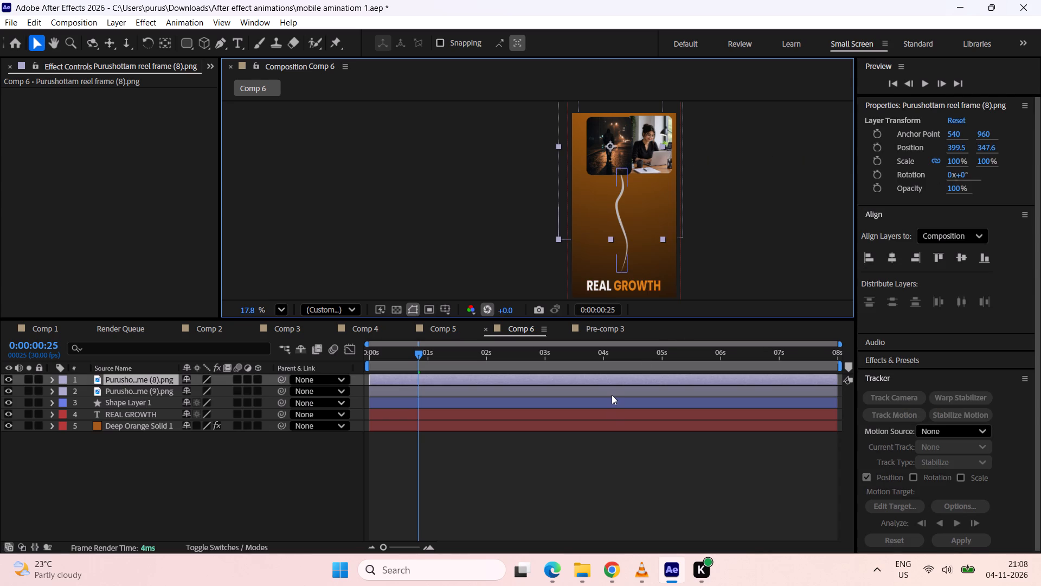
left_click(612, 394)
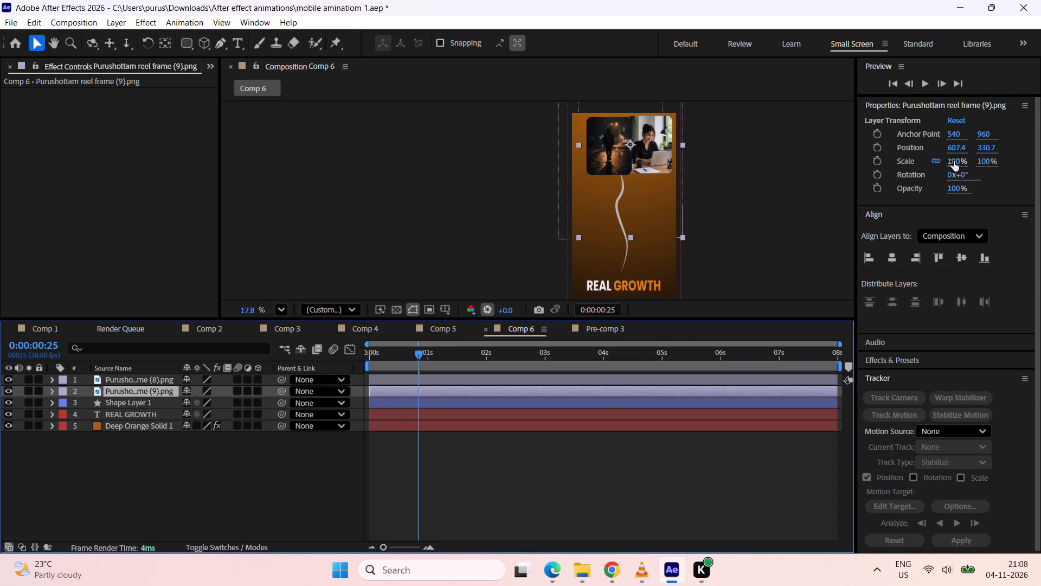
left_click(954, 160)
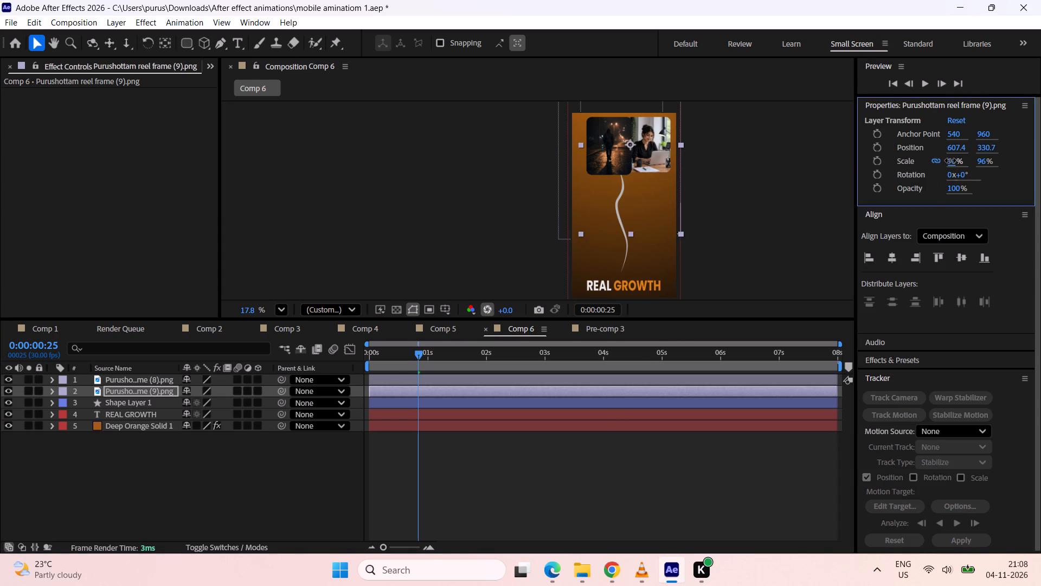
left_click(824, 217)
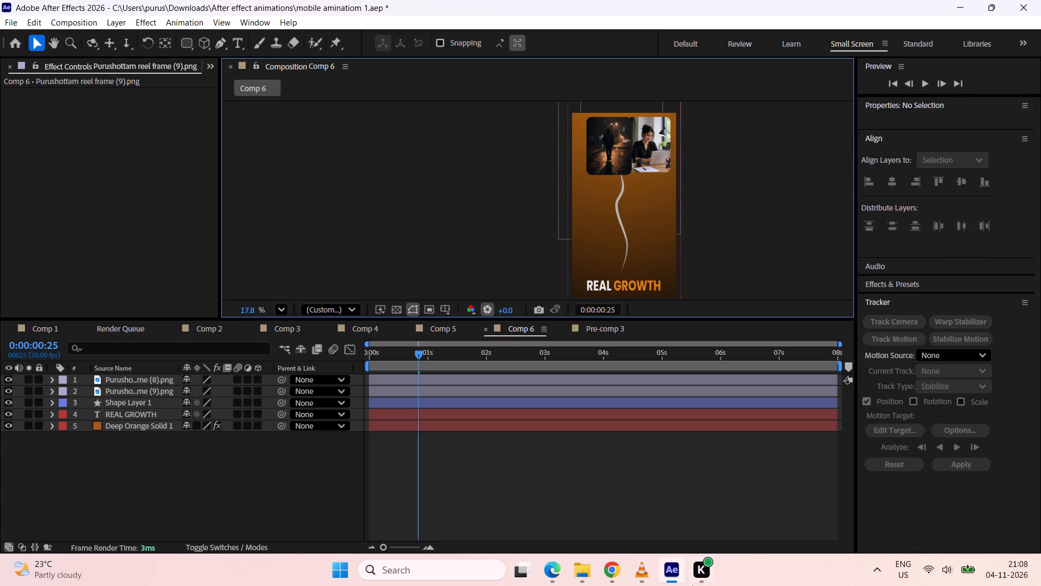
Import "Purushottam reel frame (7).png" from the browser's recent downloads into Comp 6 and place its card at the composition's upper left, at about 377, 421.
left_click(612, 572)
left_click_drag(800, 286, 670, 577)
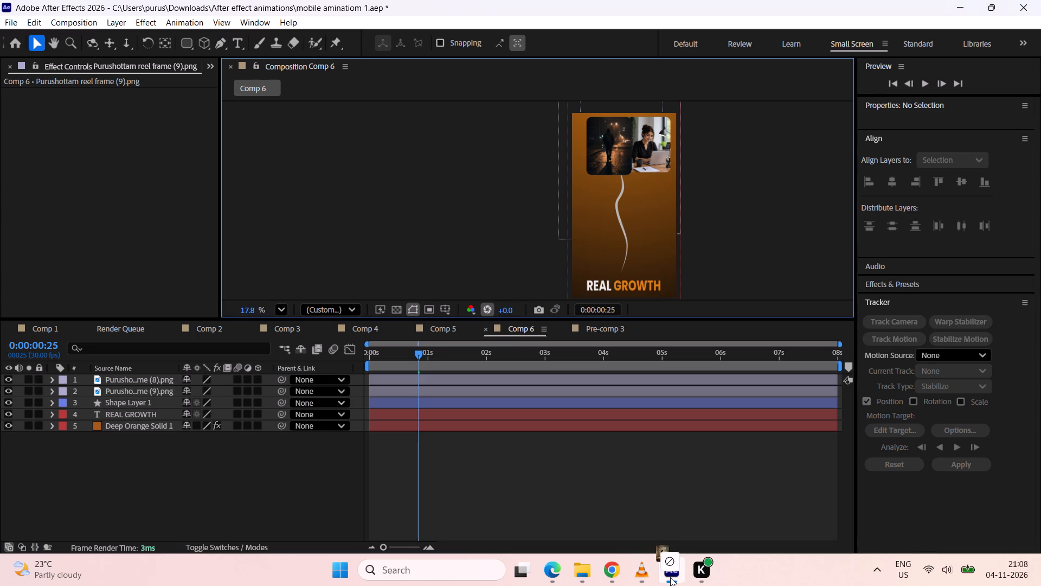
left_click_drag(670, 577, 588, 167)
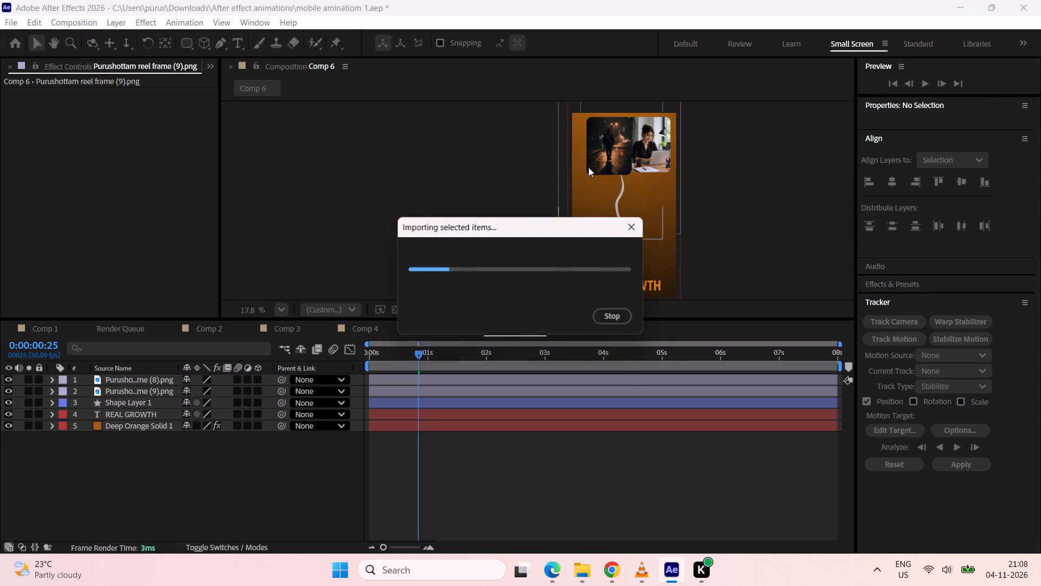
left_click_drag(592, 194, 581, 139)
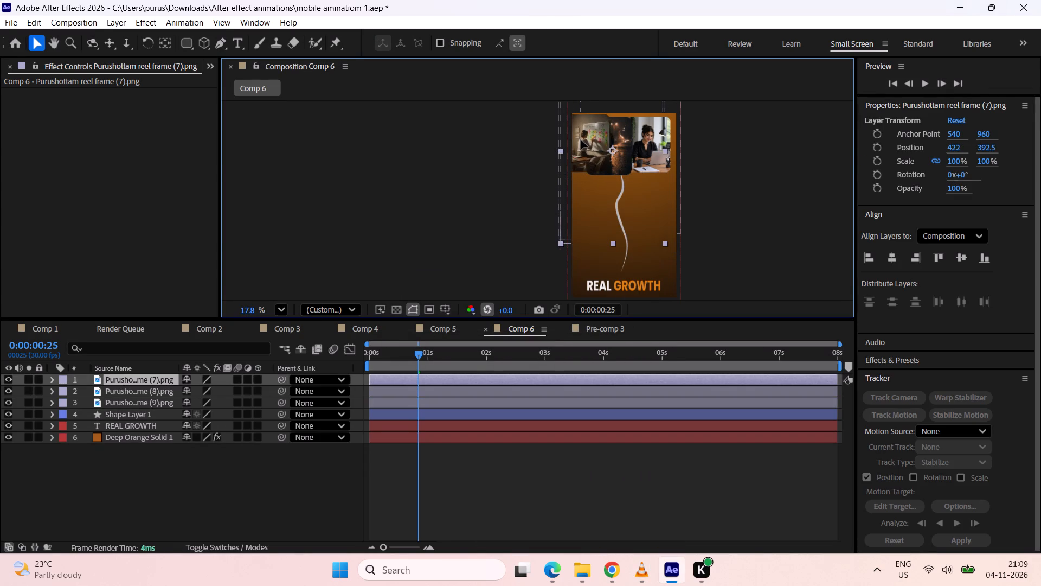
left_click_drag(581, 139, 576, 142)
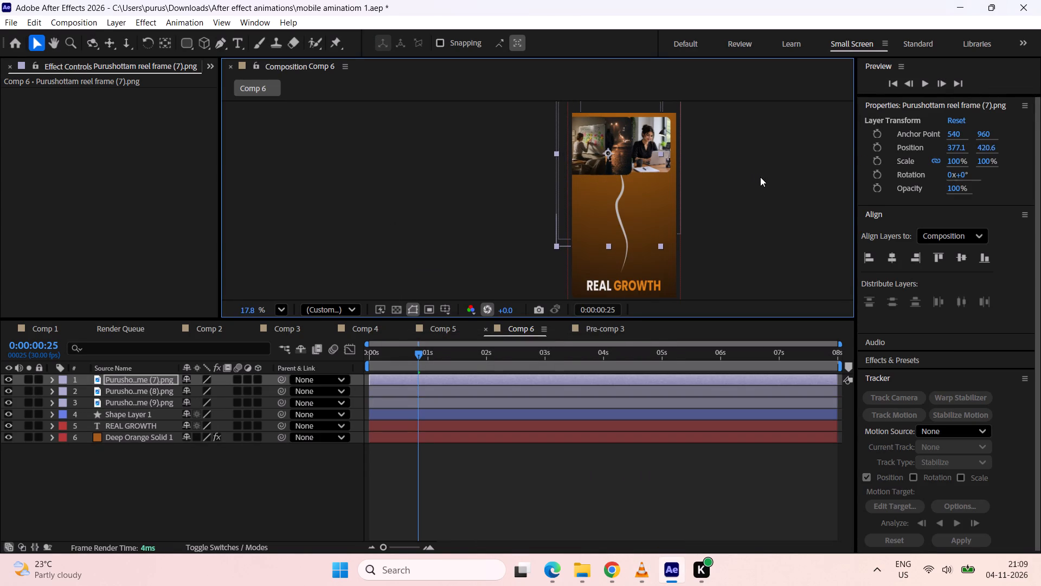
triple_click(760, 177)
left_click(505, 473)
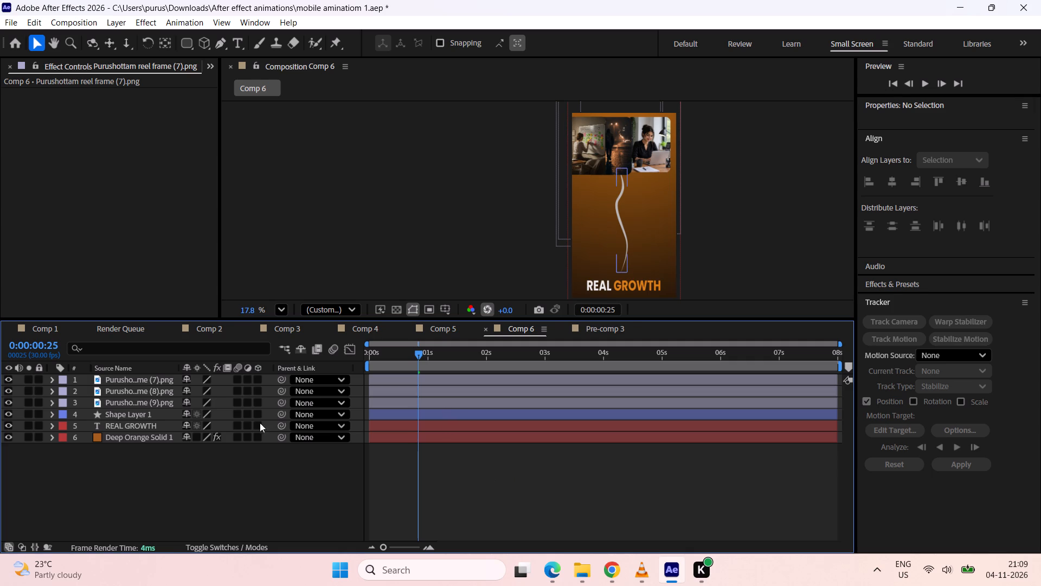
Raise the laptop-woman layer, "Purushottam reel frame (9).png", to a Y position of 297.7.
left_click(162, 402)
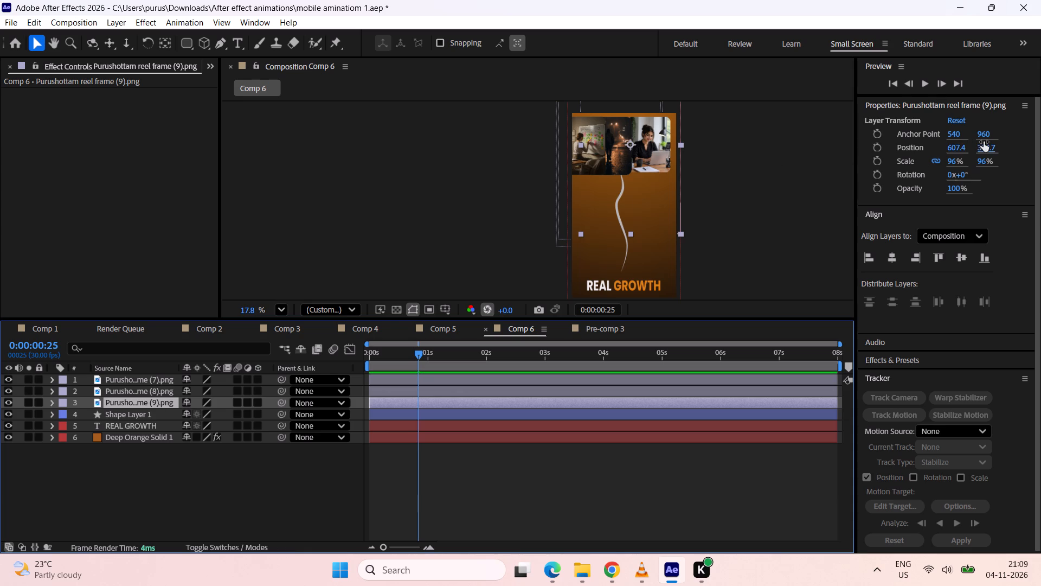
left_click_drag(984, 142, 983, 117)
Set the position of the night-street layer, "Purushottam reel frame (8).png", to 394.5, 268.6.
left_click(155, 391)
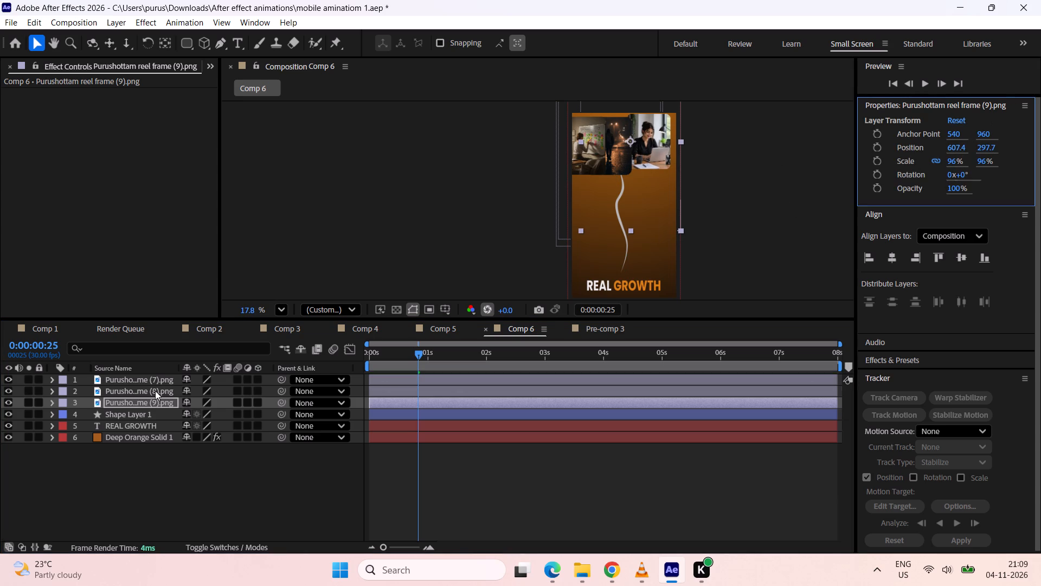
left_click(954, 150)
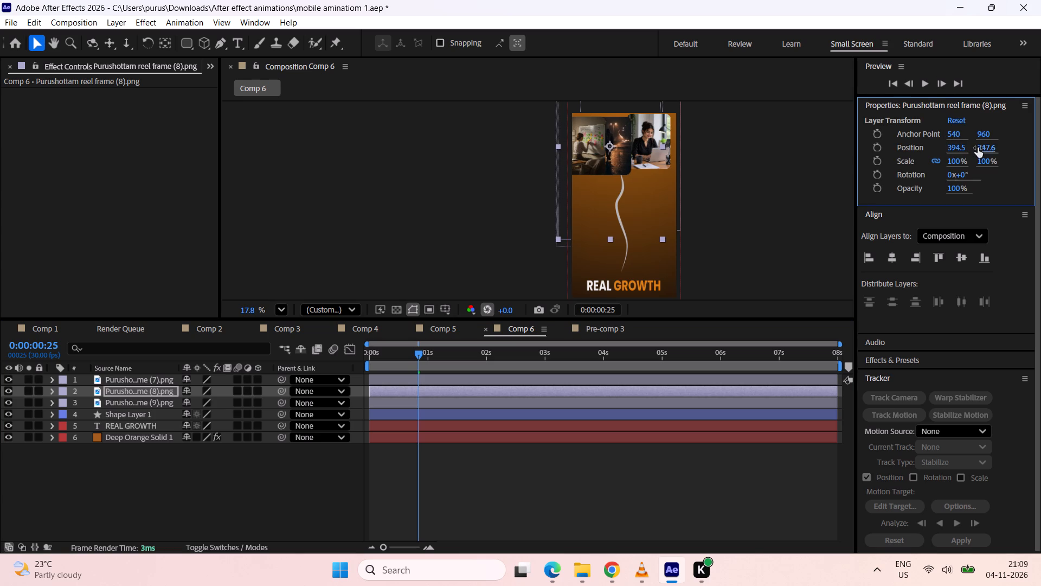
left_click_drag(985, 148, 979, 79)
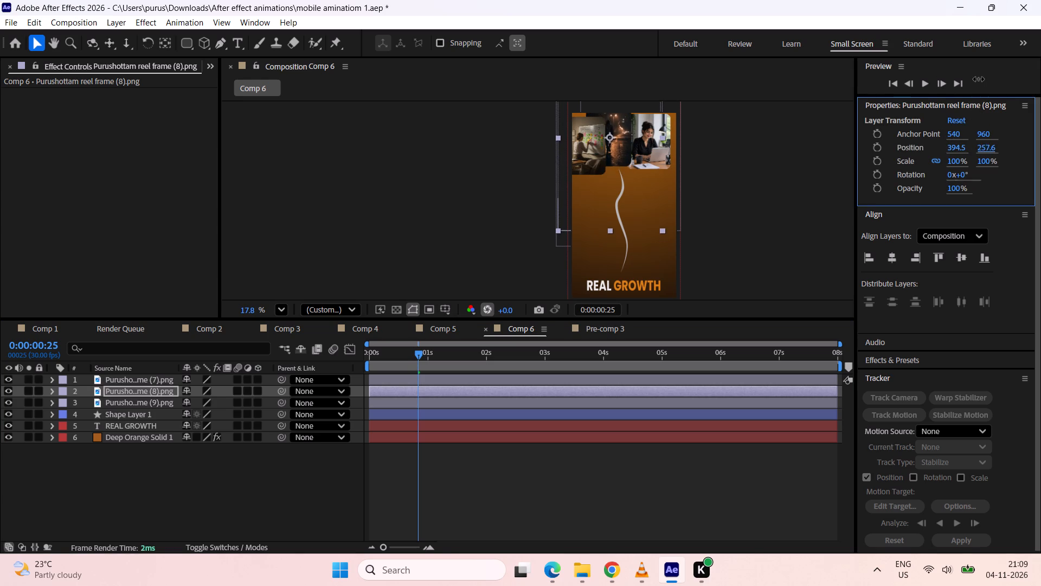
left_click_drag(979, 79, 979, 90)
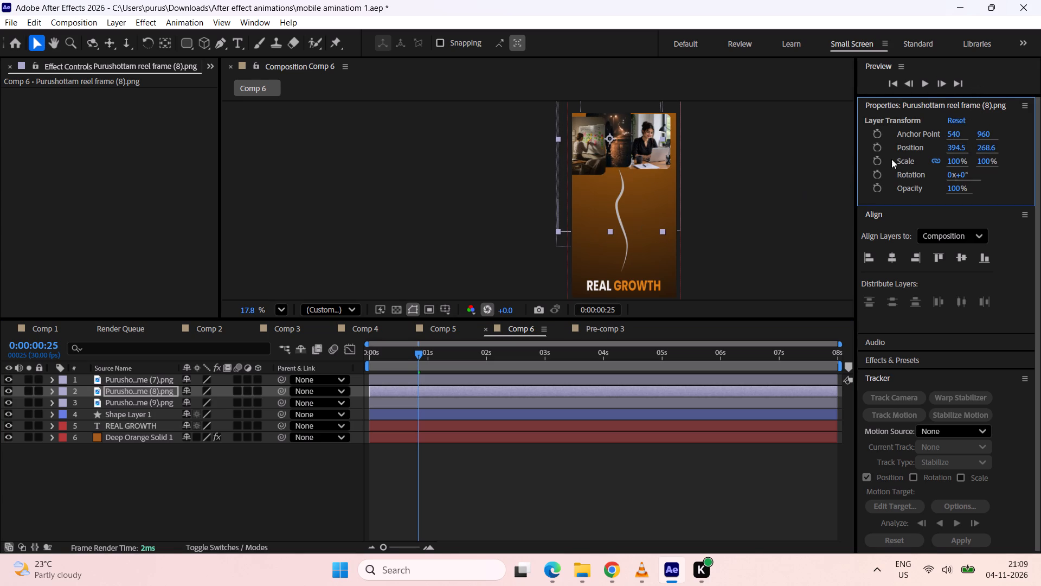
Raise the laptop-woman layer's Y position slightly further to line its card up with the night-street card.
left_click(474, 406)
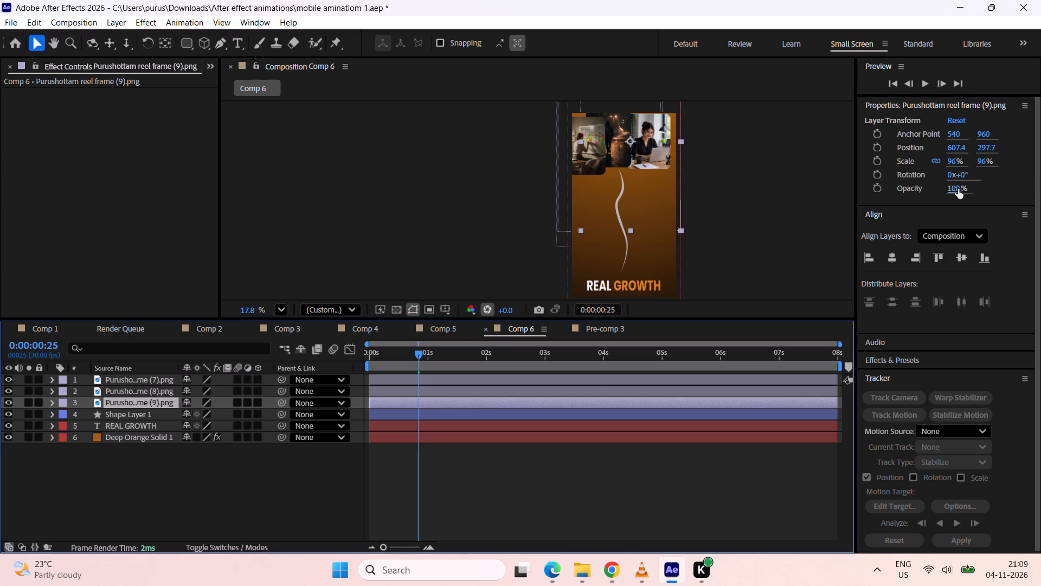
left_click_drag(982, 150, 982, 126)
Raise the Y position of "Purushottam reel frame (7).png" to line its card up with the other two cards, and deselect the layer.
left_click(537, 381)
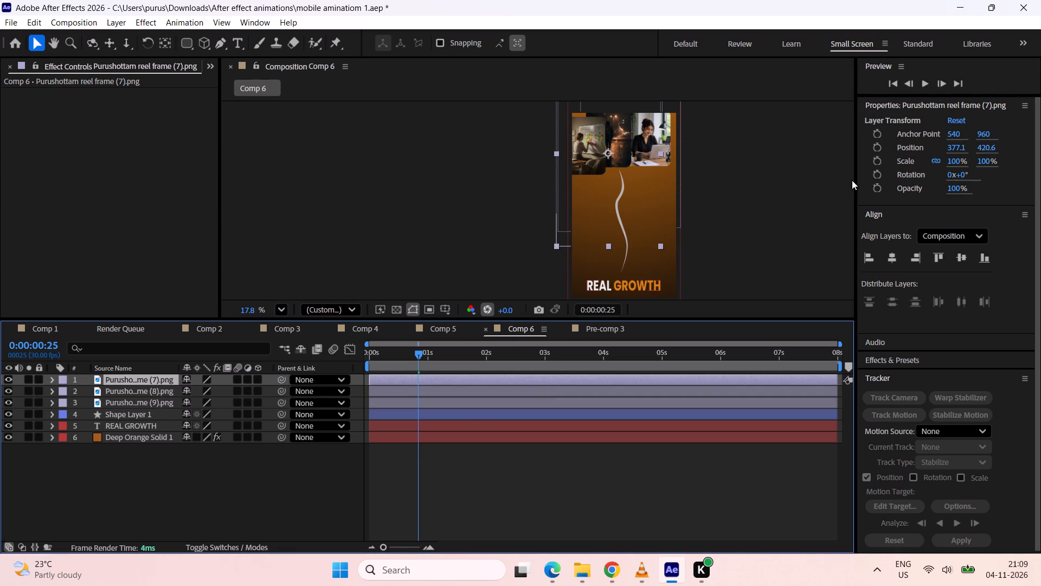
left_click_drag(985, 151, 982, 120)
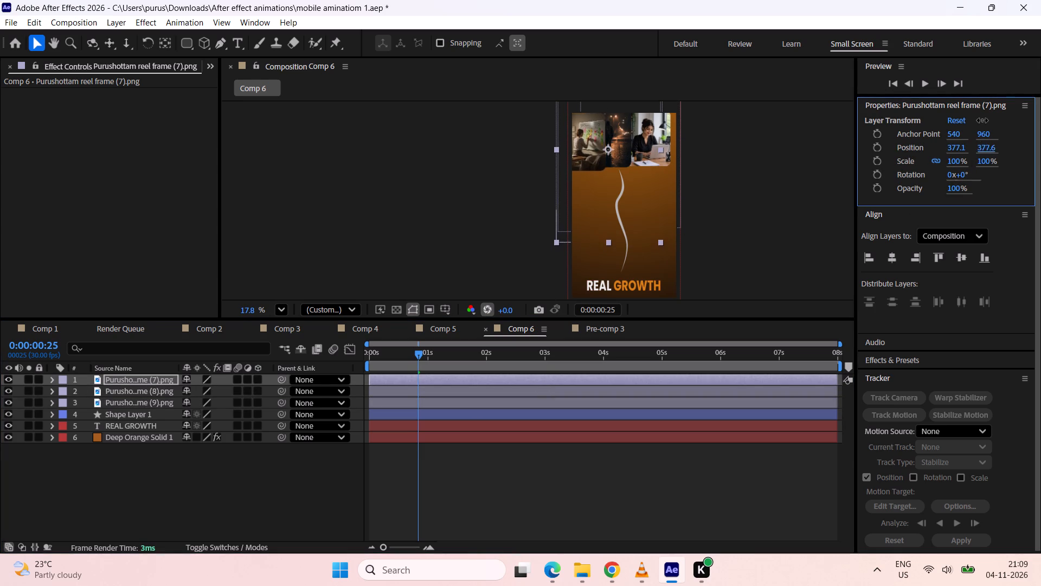
left_click_drag(982, 120, 982, 113)
left_click(625, 491)
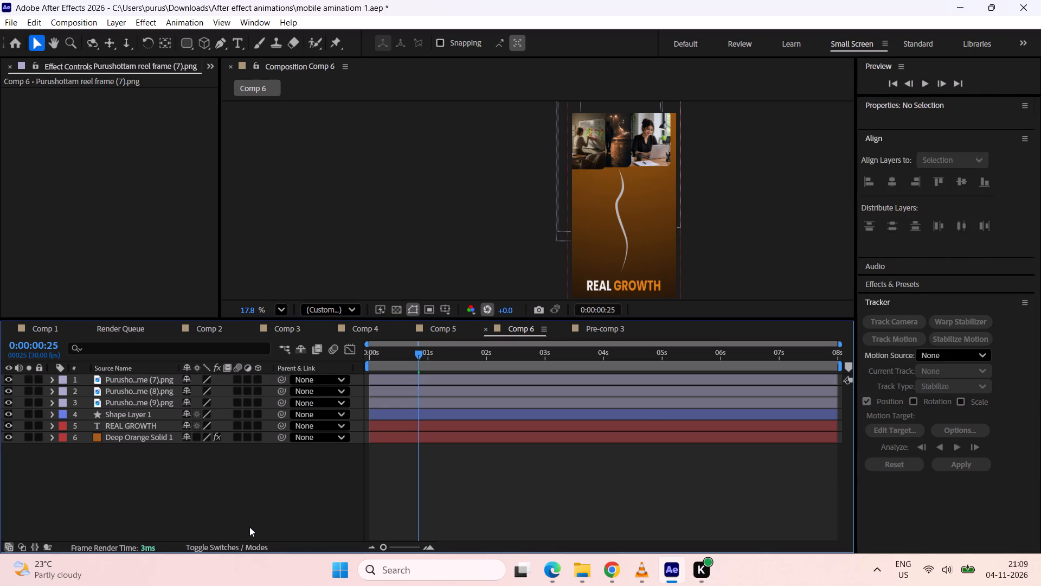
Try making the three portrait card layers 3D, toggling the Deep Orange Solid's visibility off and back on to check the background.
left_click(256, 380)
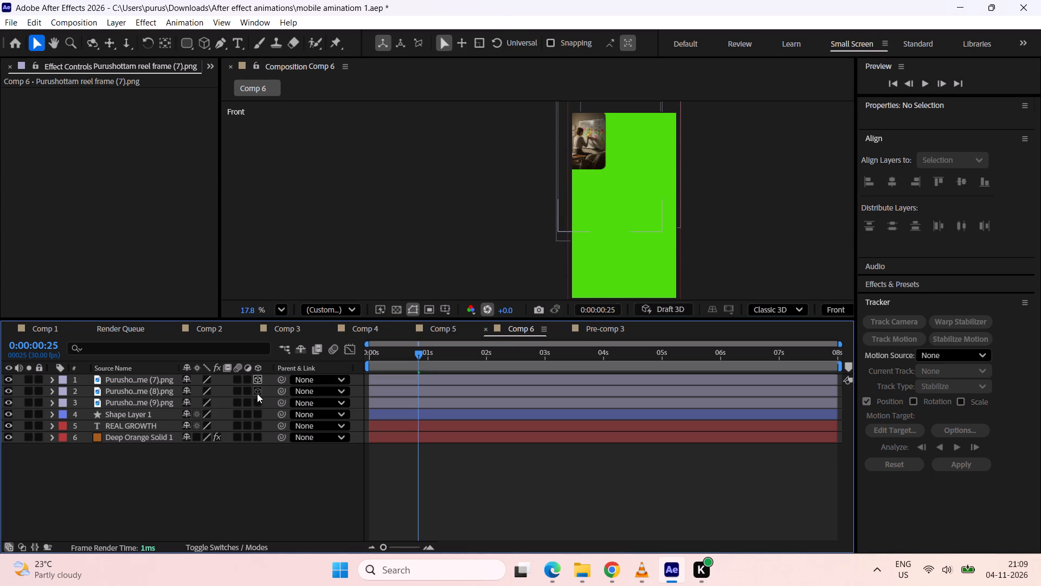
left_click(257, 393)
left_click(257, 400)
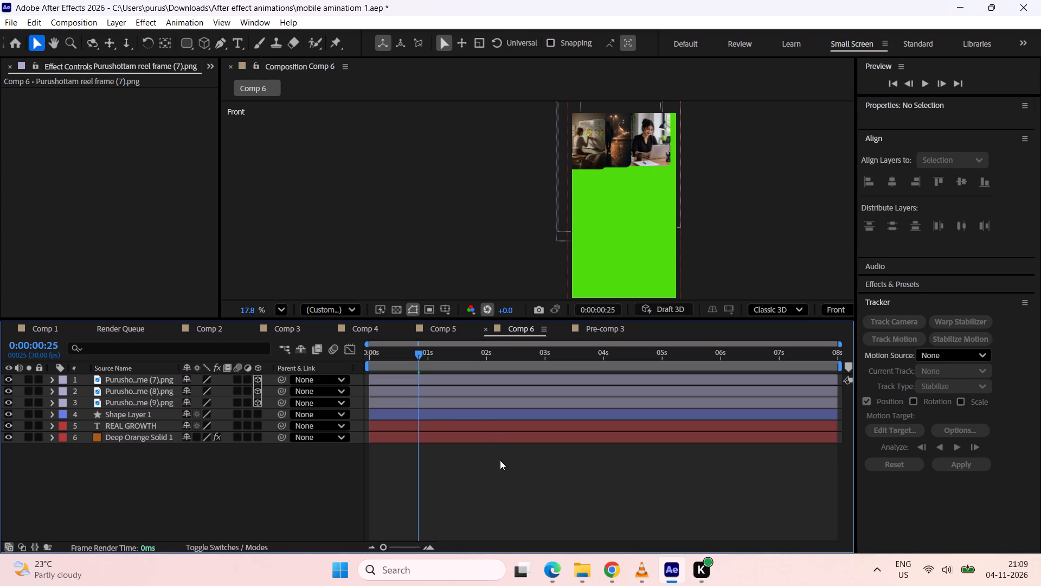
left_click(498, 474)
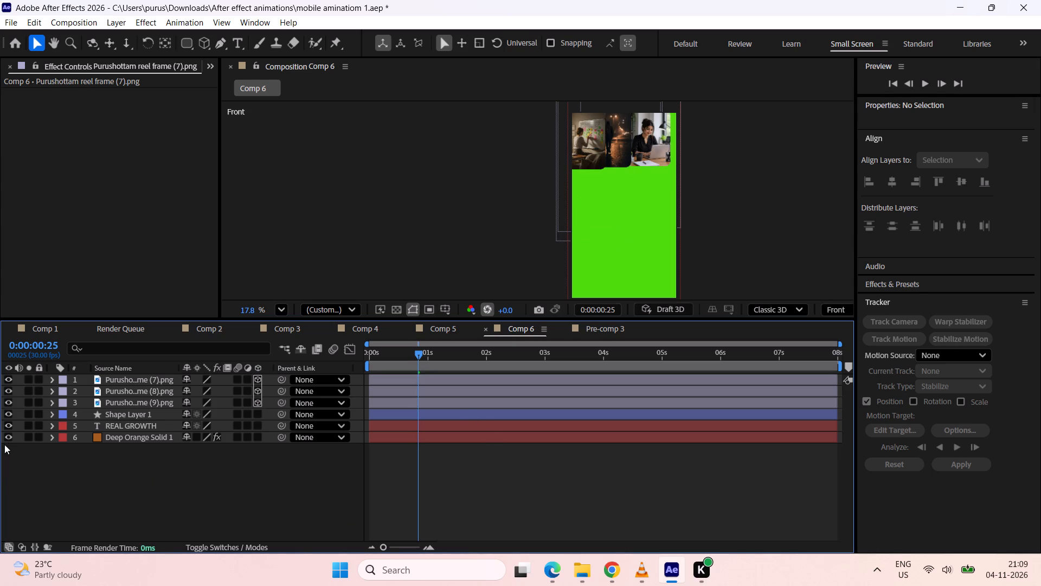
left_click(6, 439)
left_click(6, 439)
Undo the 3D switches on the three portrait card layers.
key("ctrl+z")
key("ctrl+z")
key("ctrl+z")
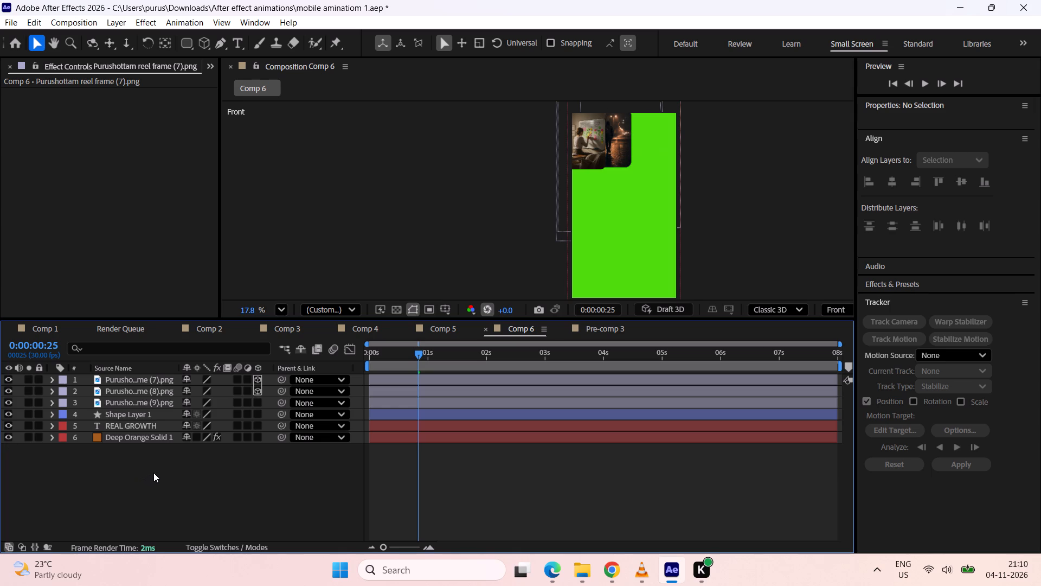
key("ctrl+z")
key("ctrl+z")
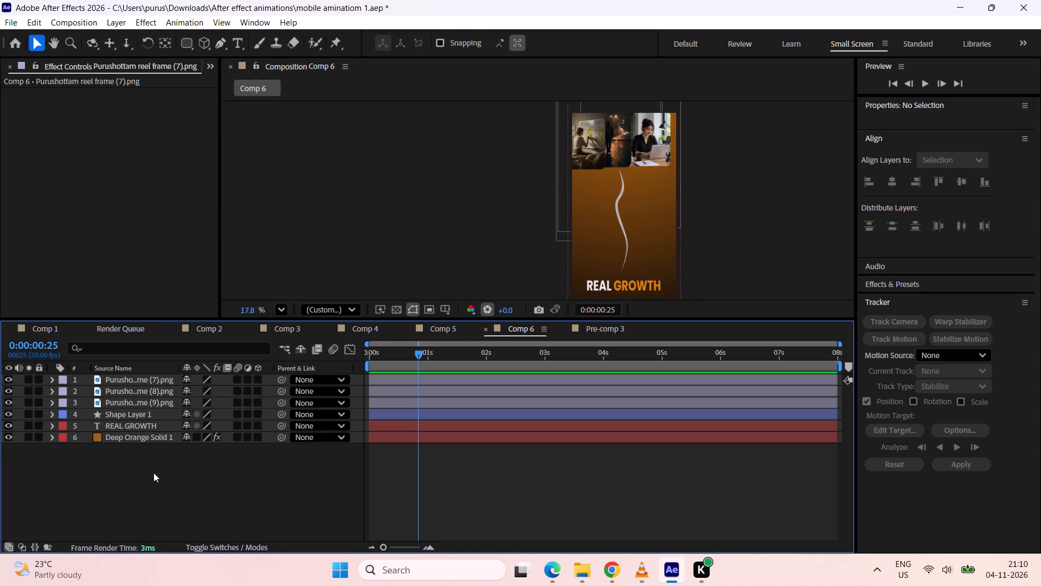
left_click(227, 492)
Increase the X position of the laptop-woman layer, "Purushottam reel frame (9).png", to 638.4.
left_click_drag(417, 352, 365, 354)
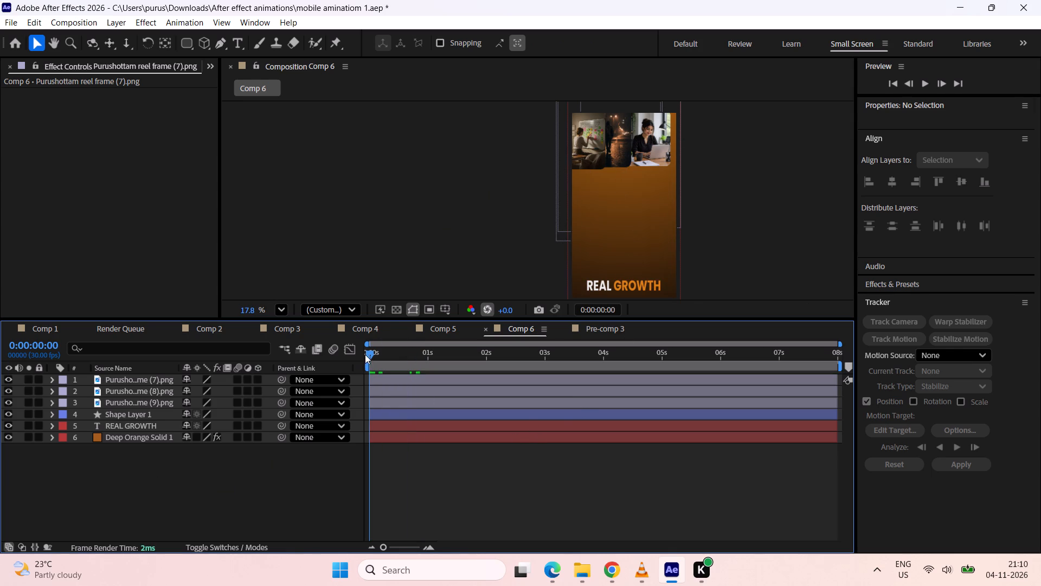
left_click_drag(365, 354, 393, 342)
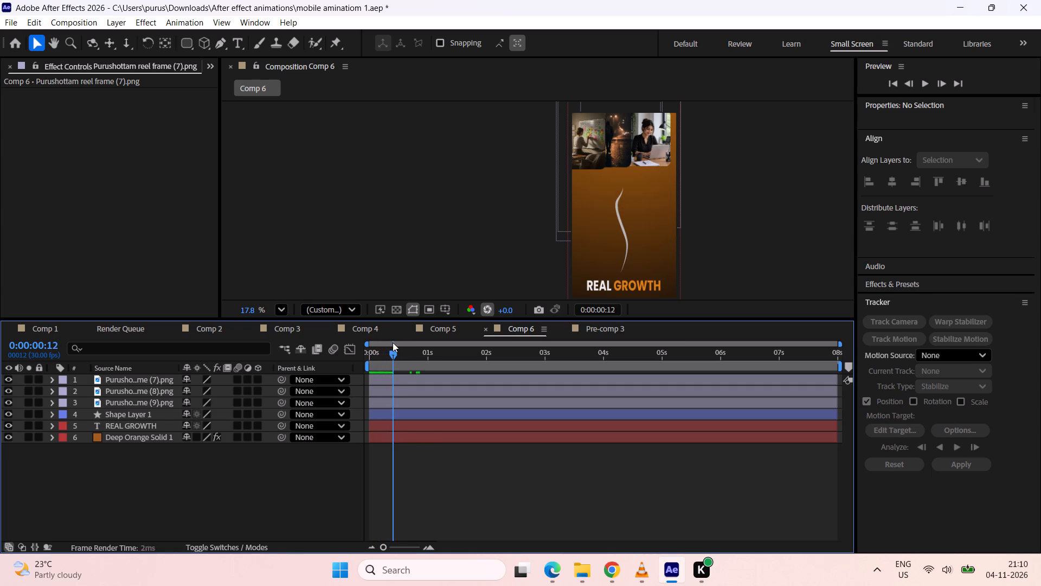
left_click_drag(393, 342, 415, 331)
left_click(530, 474)
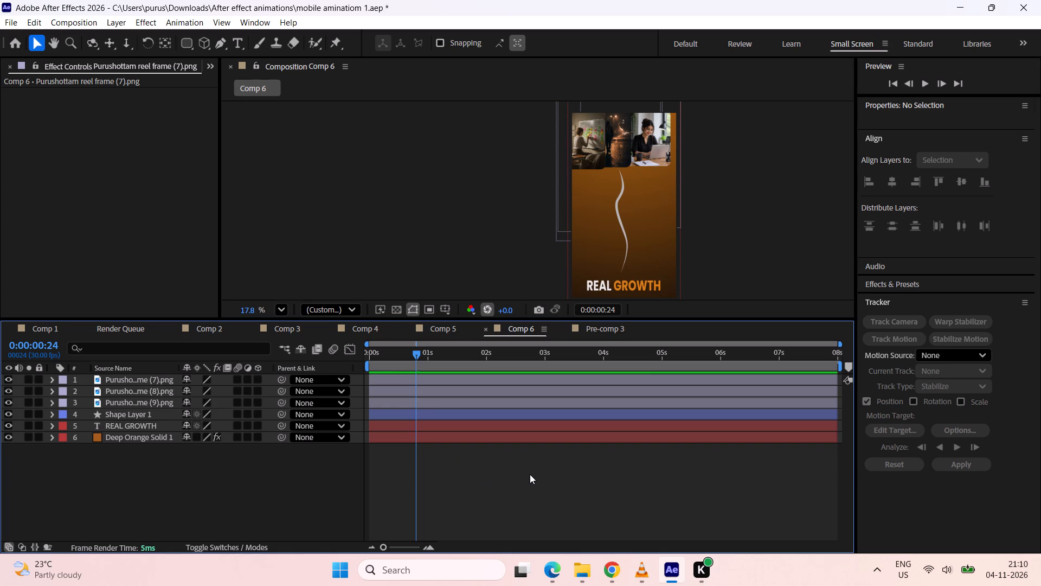
left_click(408, 407)
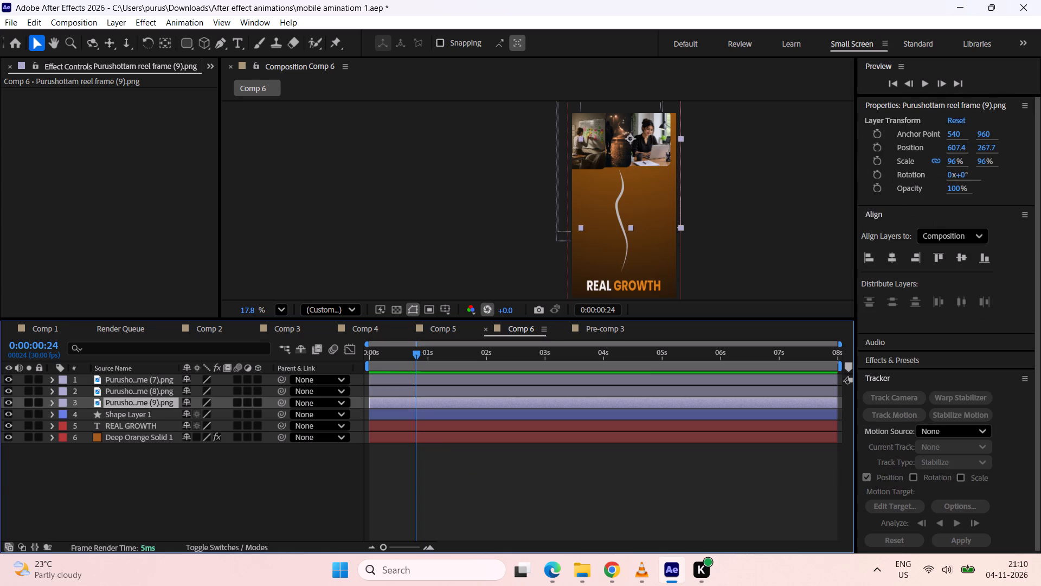
left_click_drag(953, 146, 960, 144)
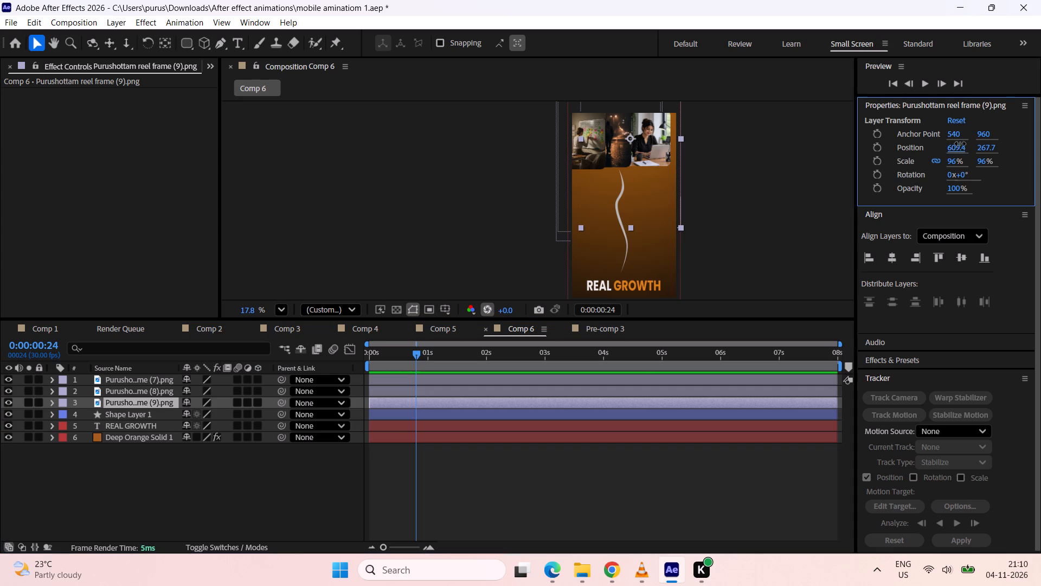
left_click_drag(960, 144, 973, 141)
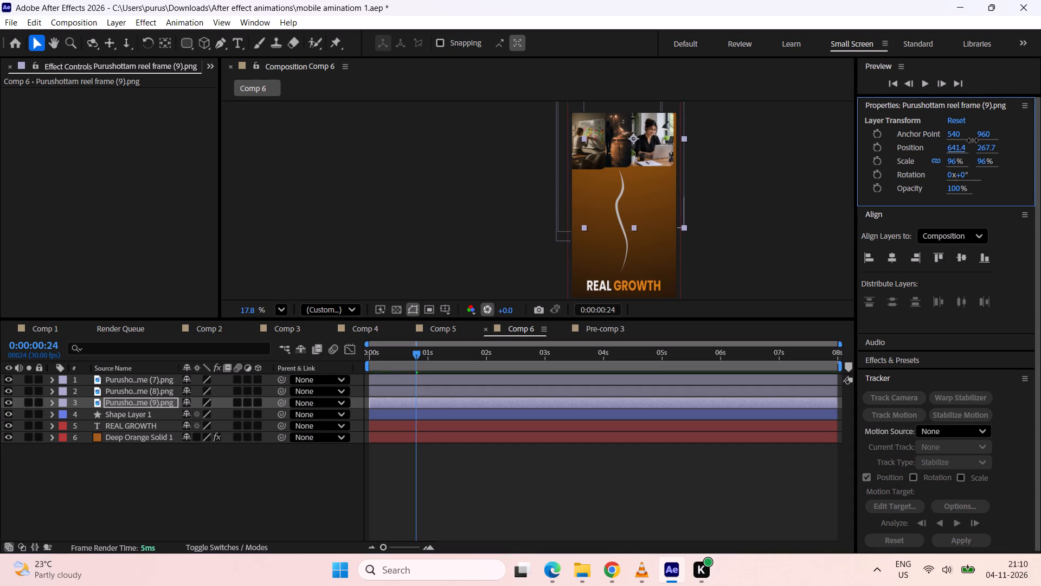
left_click_drag(973, 141, 973, 141)
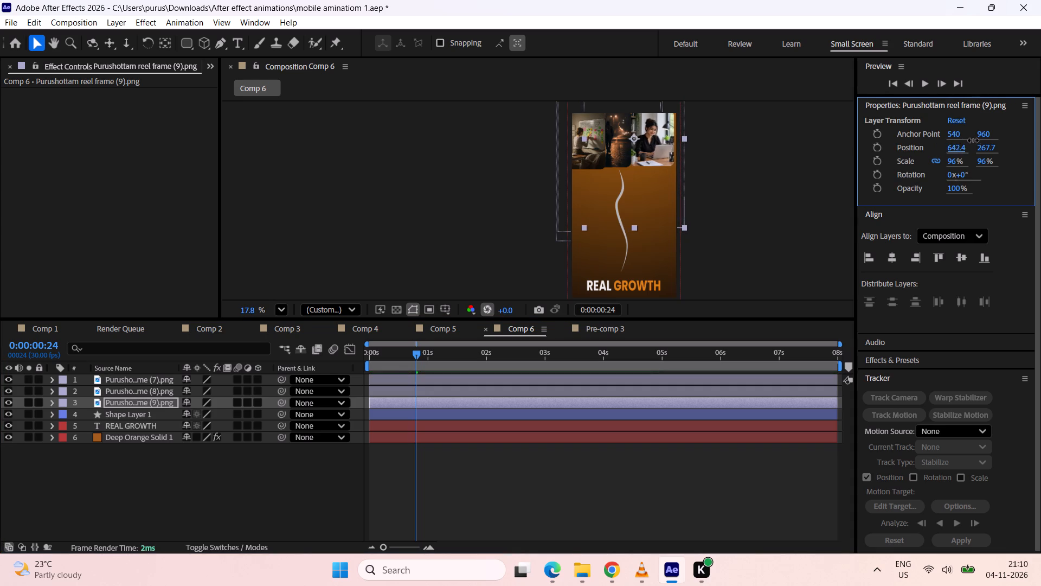
left_click_drag(973, 141, 972, 141)
Increase the X position of "Purushottam reel frame (7).png" so its full card sits inside the frame, overlapping the night-street card.
left_click(476, 379)
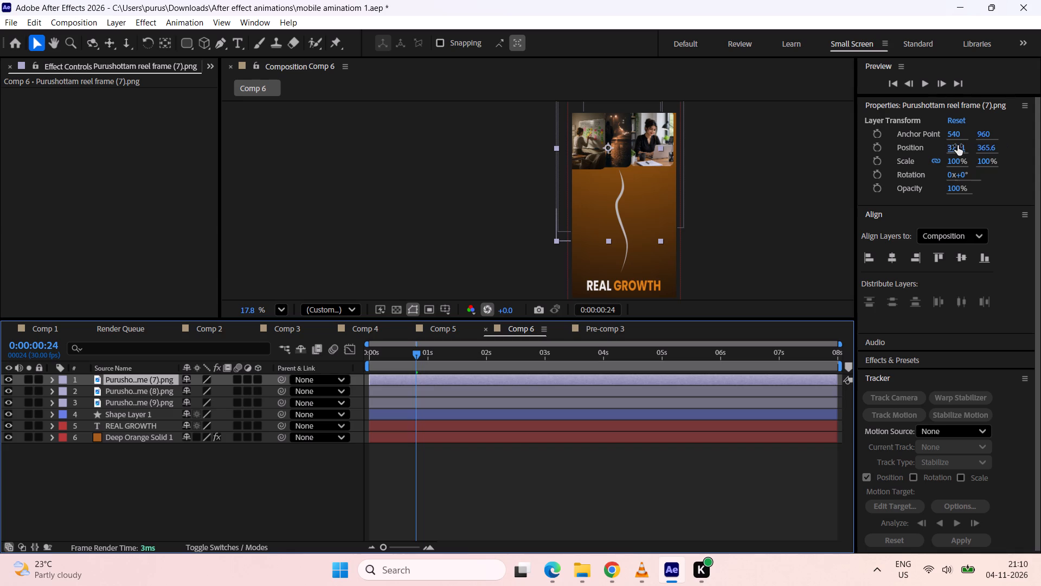
left_click_drag(958, 145, 1032, 132)
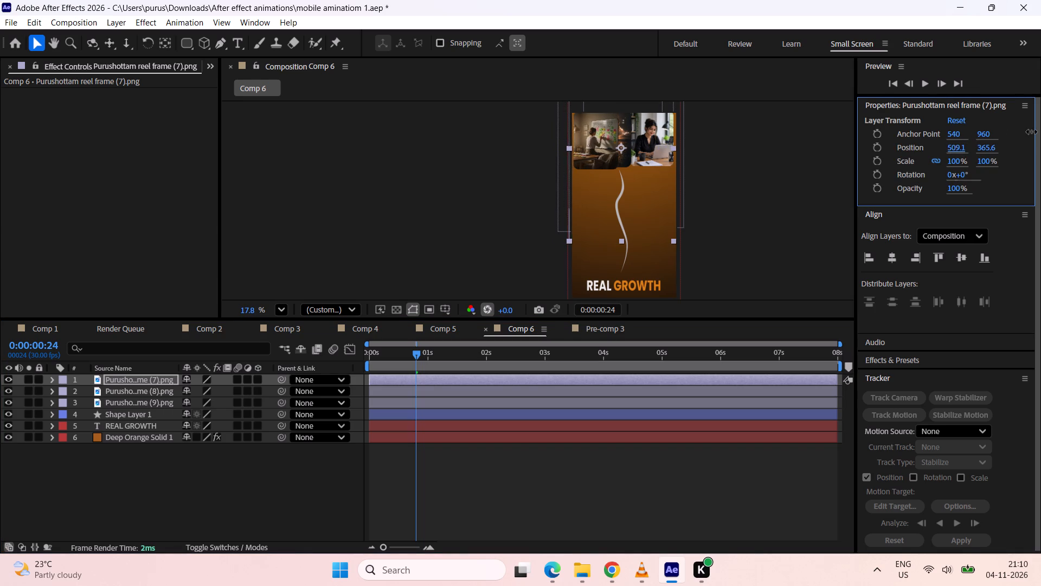
left_click_drag(1032, 132, 1029, 132)
left_click(532, 527)
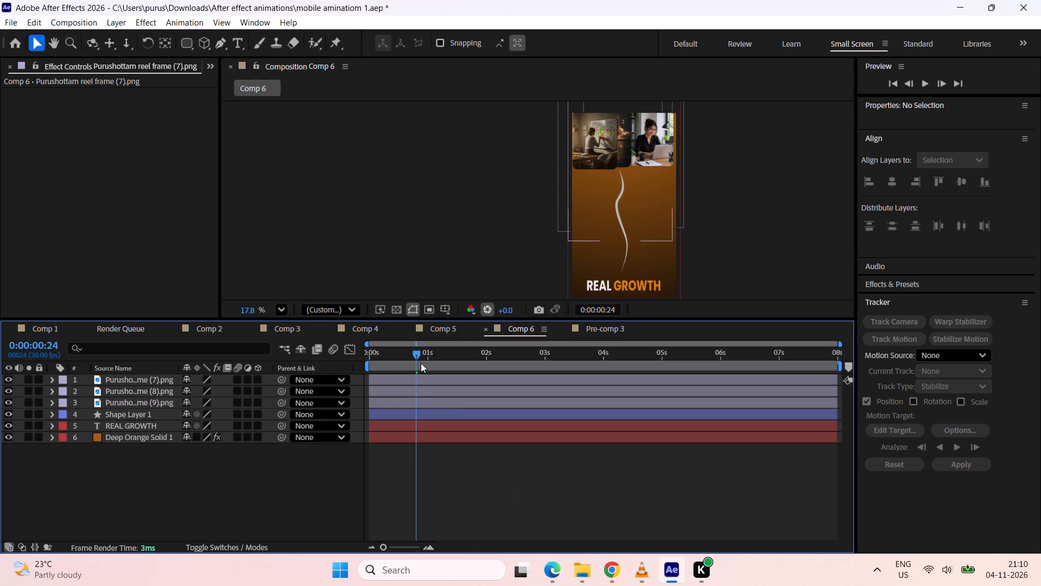
Shift Shape Layer 1, the curved line, in time so it starts just after 0:00:00:10.
left_click_drag(421, 356, 381, 372)
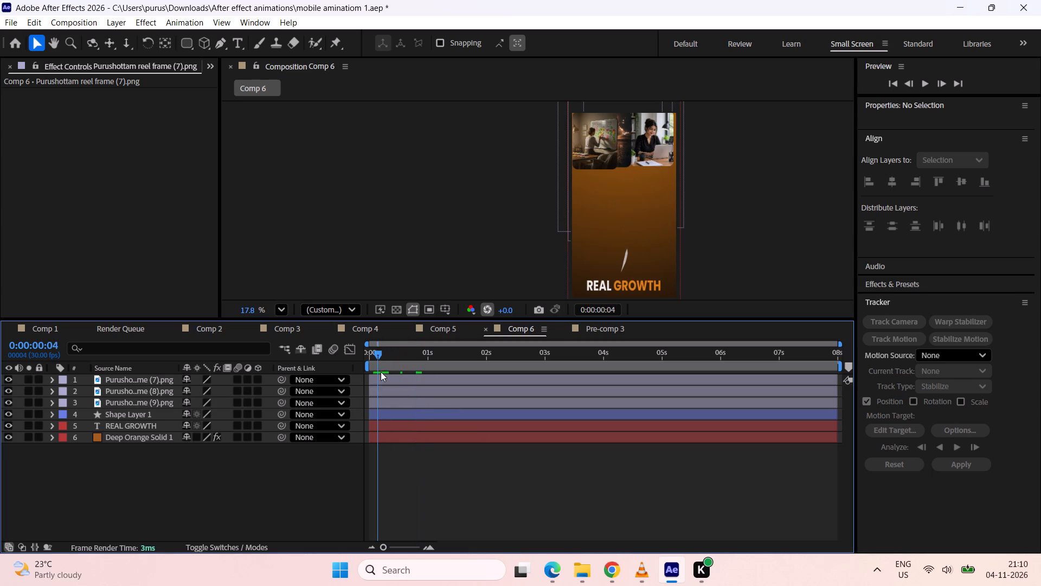
left_click_drag(381, 372, 388, 368)
left_click(380, 416)
left_click_drag(380, 416, 394, 410)
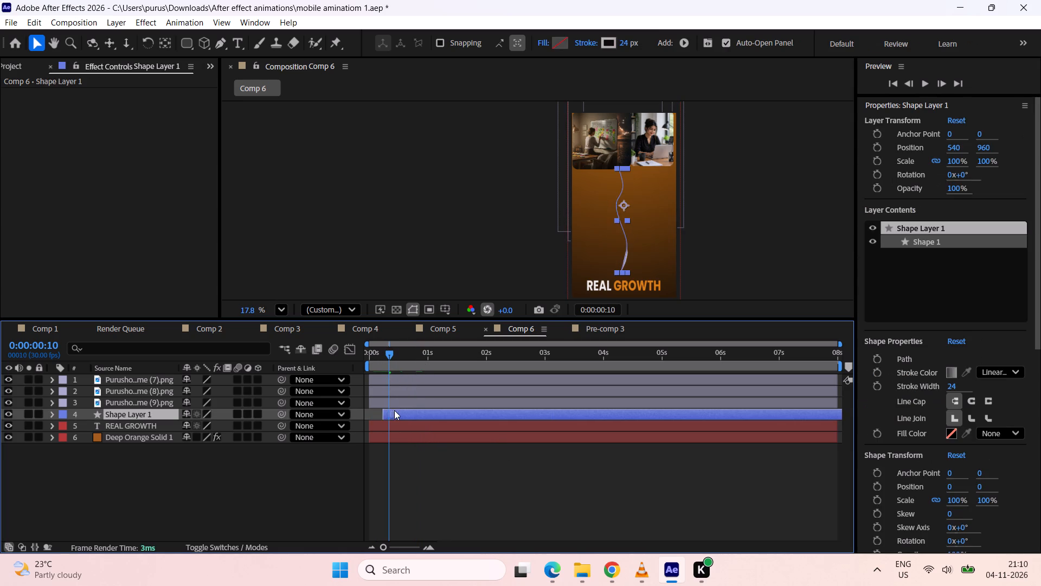
left_click_drag(394, 410, 404, 410)
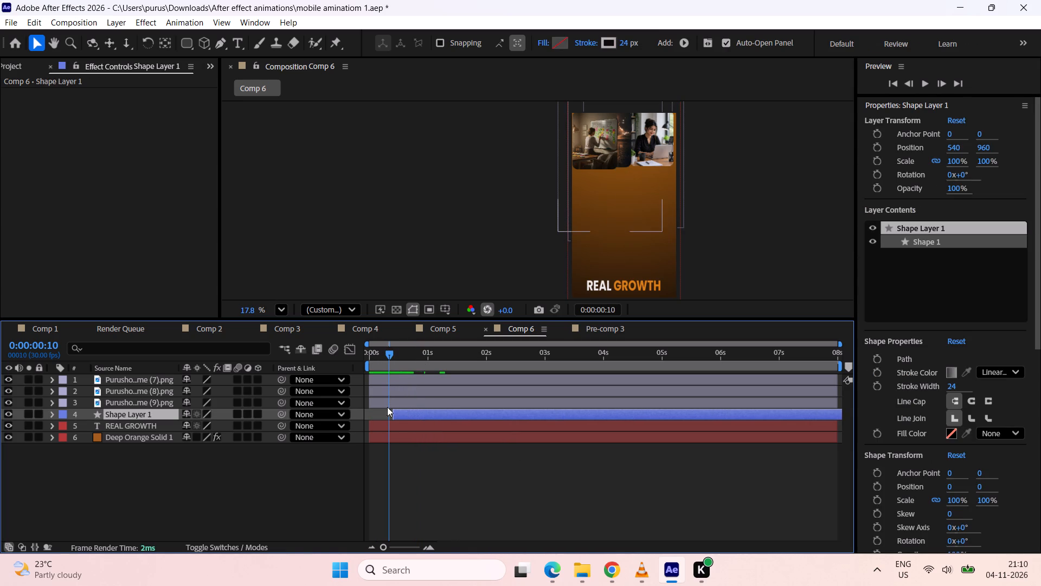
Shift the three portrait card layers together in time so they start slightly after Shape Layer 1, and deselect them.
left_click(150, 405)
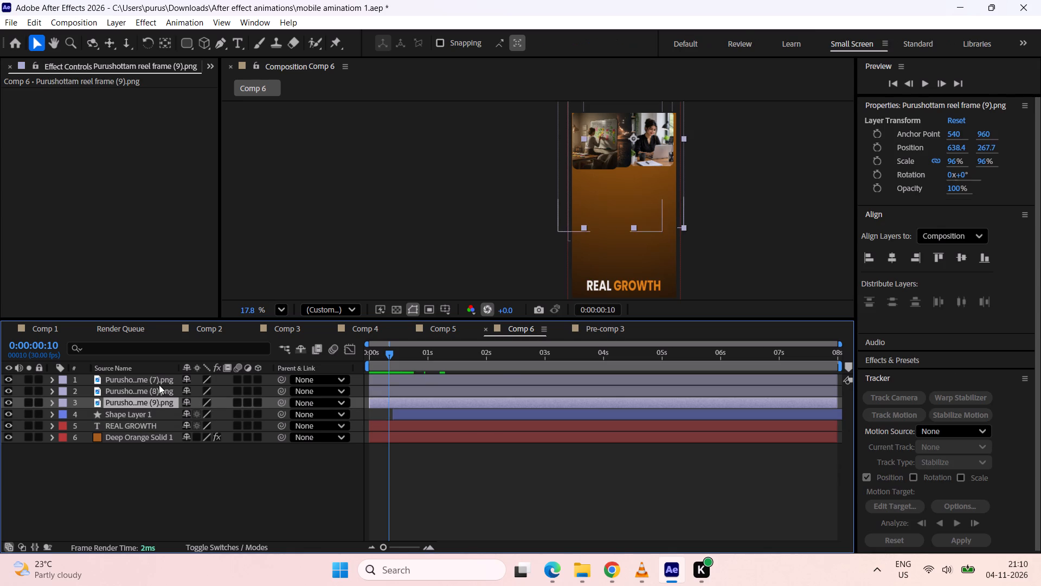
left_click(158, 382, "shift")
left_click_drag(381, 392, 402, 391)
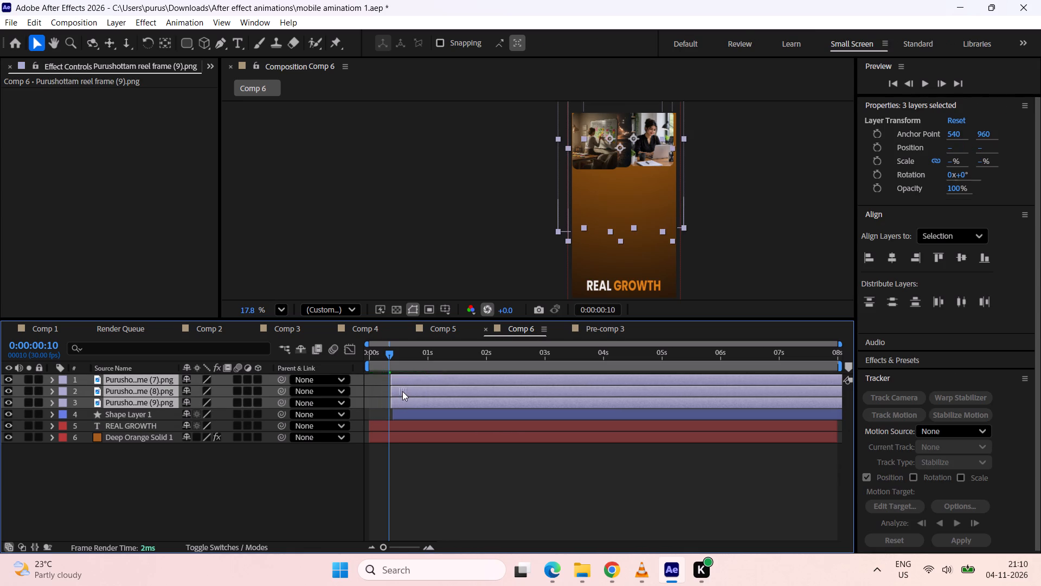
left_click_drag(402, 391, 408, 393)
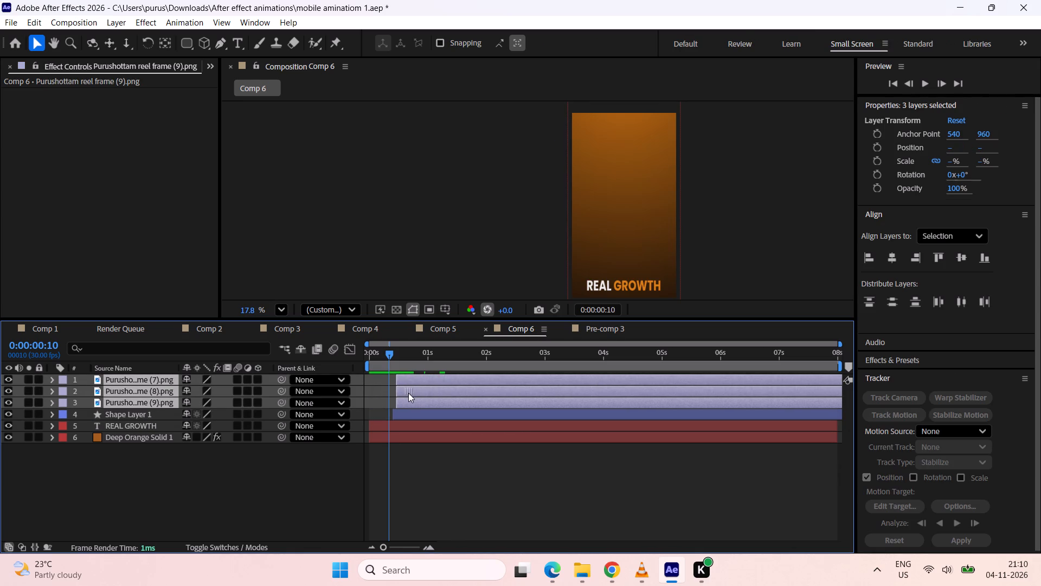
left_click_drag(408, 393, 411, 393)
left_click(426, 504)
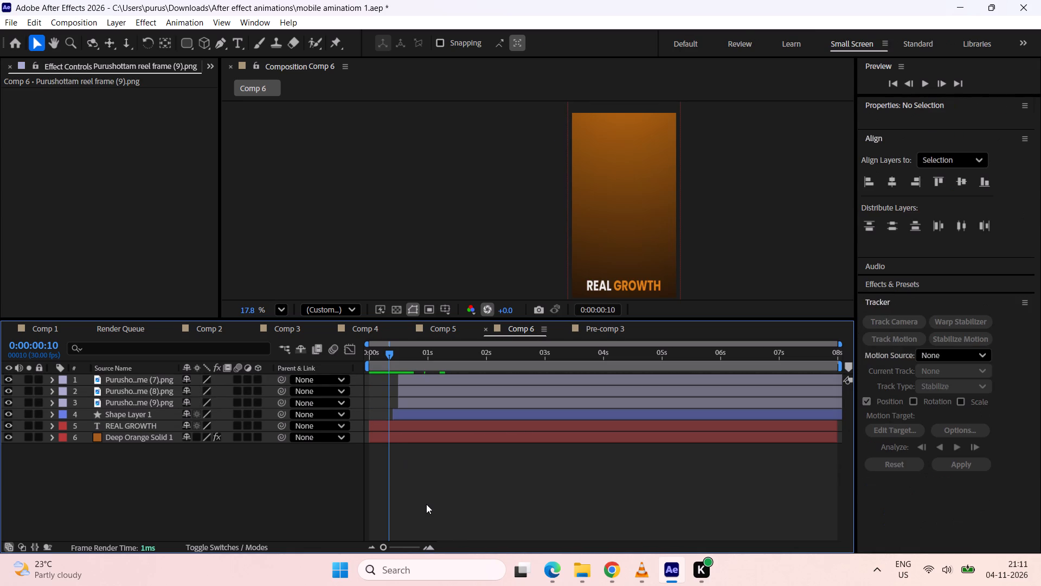
Preview the line's drawing animation and delay all three portrait card layers to start just before 0:00:00:27, when the line nears the cards.
key("space")
key("space")
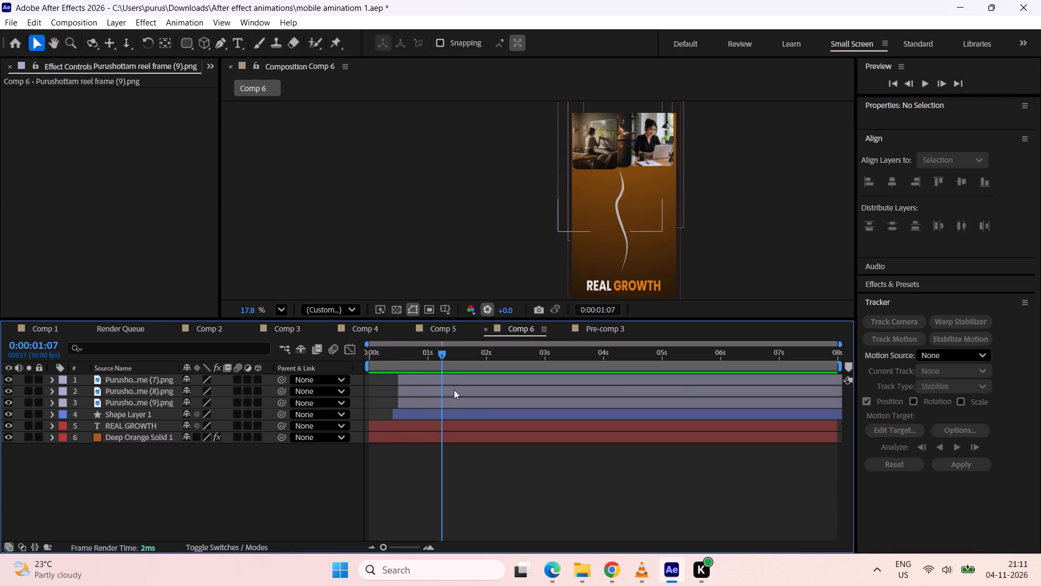
left_click_drag(440, 350, 407, 365)
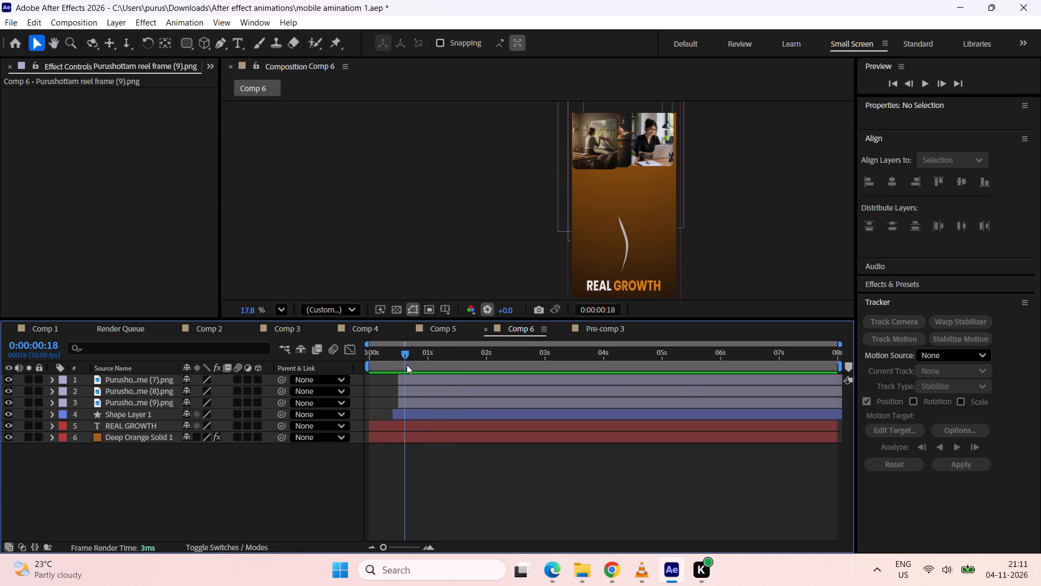
left_click_drag(407, 365, 421, 359)
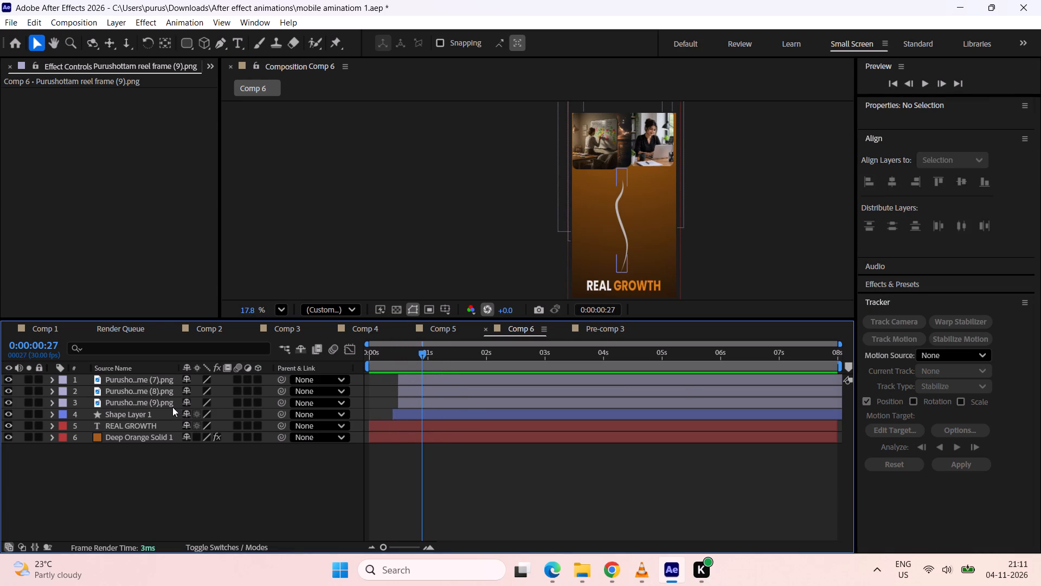
left_click(169, 405)
left_click(168, 383, "shift")
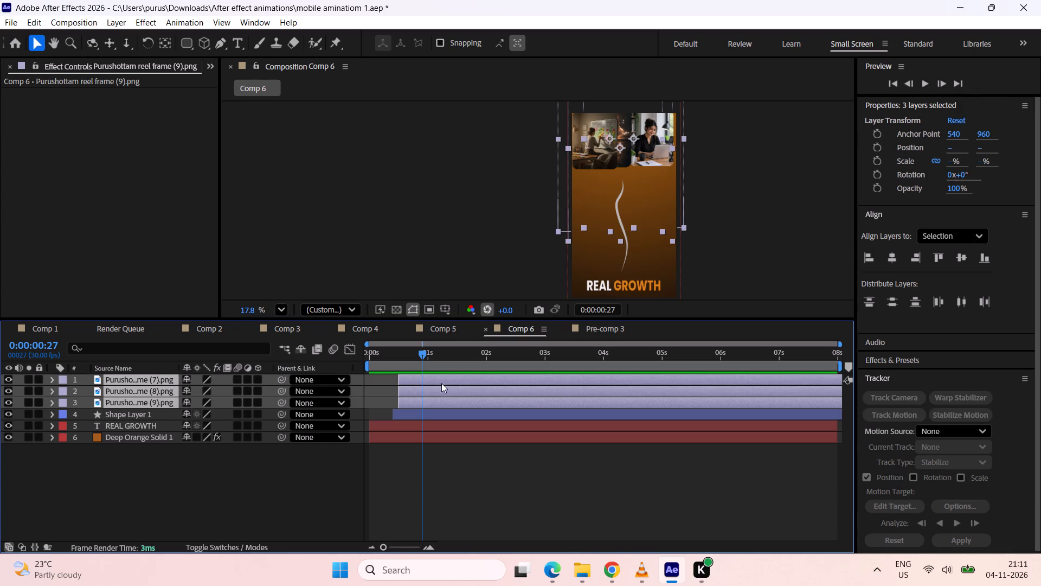
left_click_drag(443, 390, 468, 388)
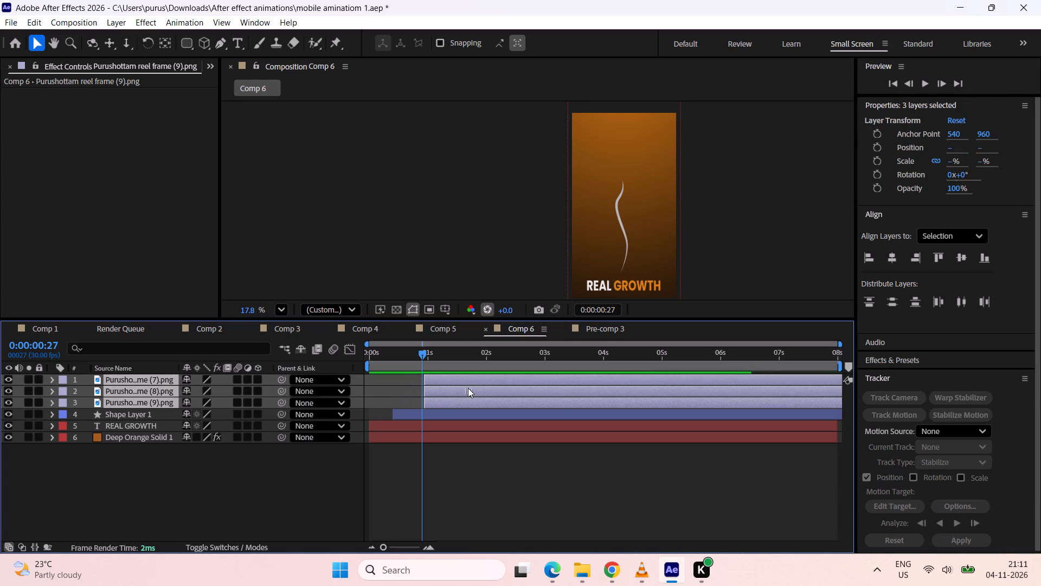
left_click_drag(468, 388, 466, 388)
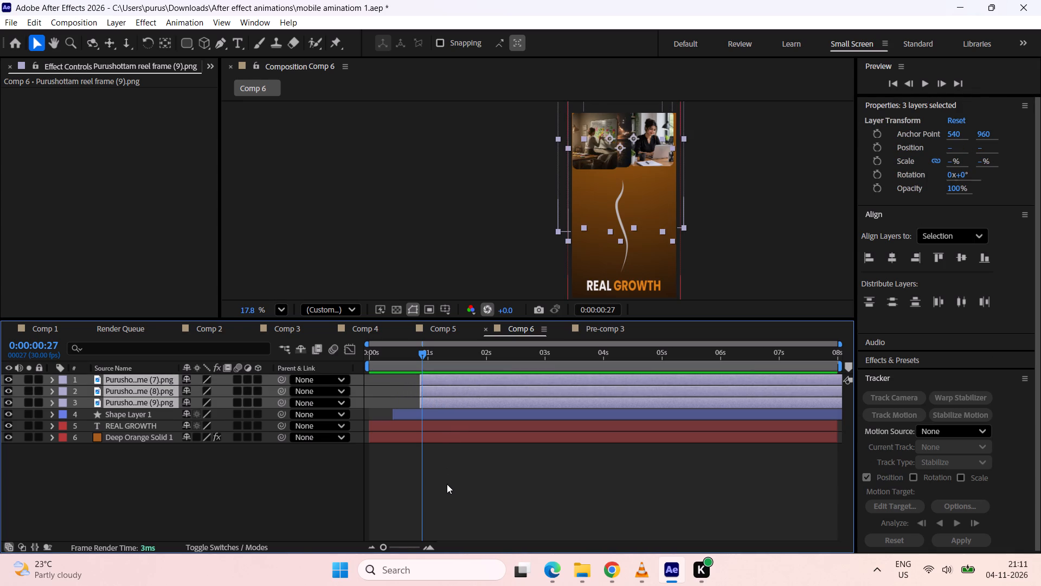
left_click(448, 493)
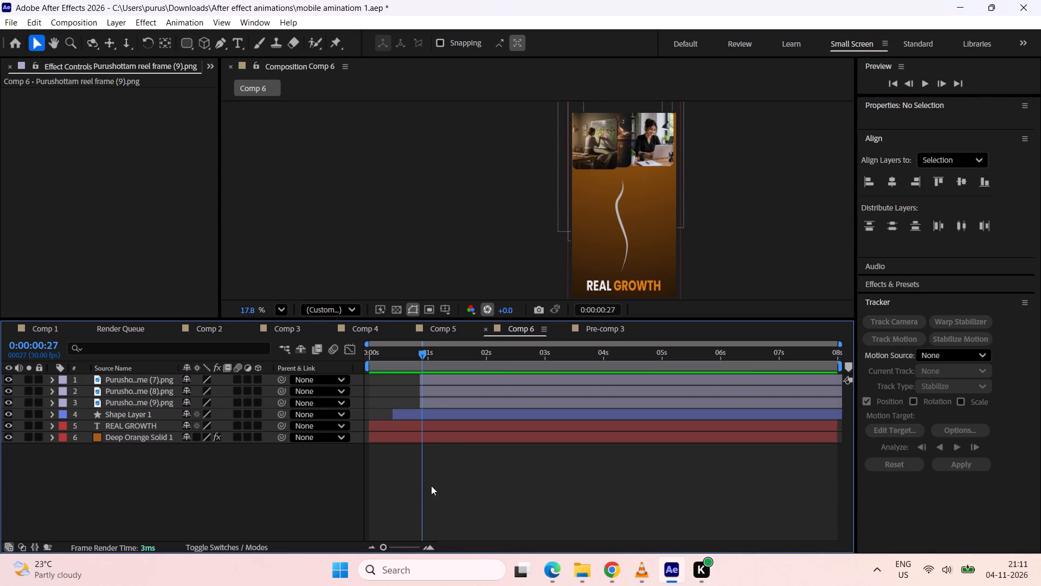
Add a two-node camera with the 35mm preset to Comp 6.
left_click(475, 484)
right_click(121, 492)
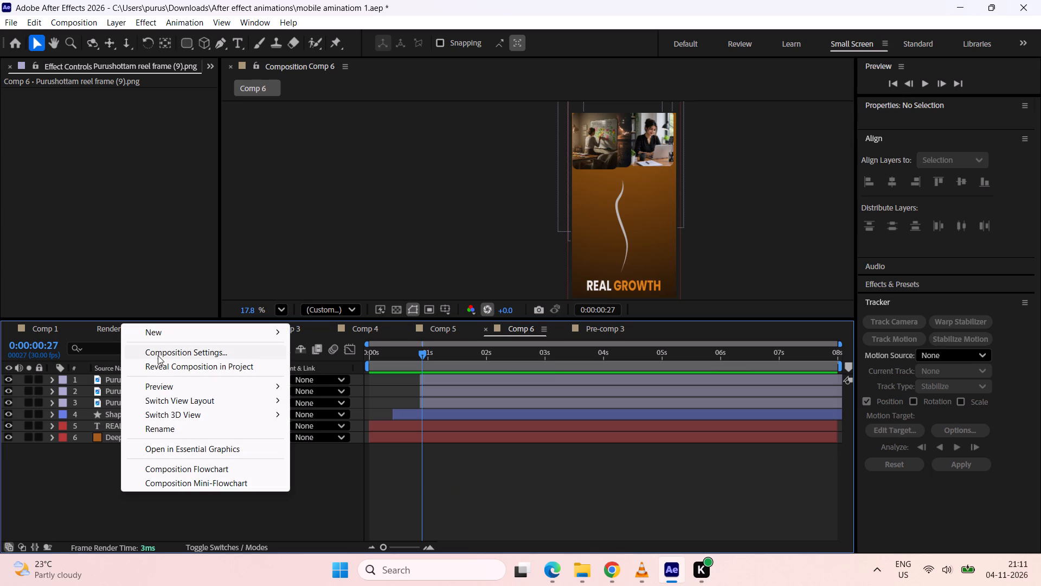
left_click(163, 334)
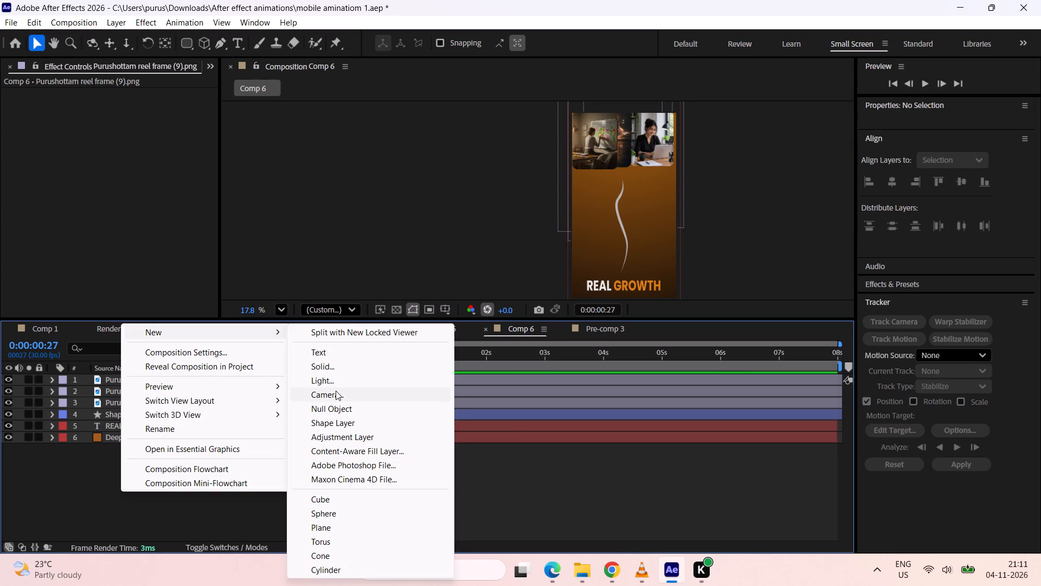
left_click(336, 391)
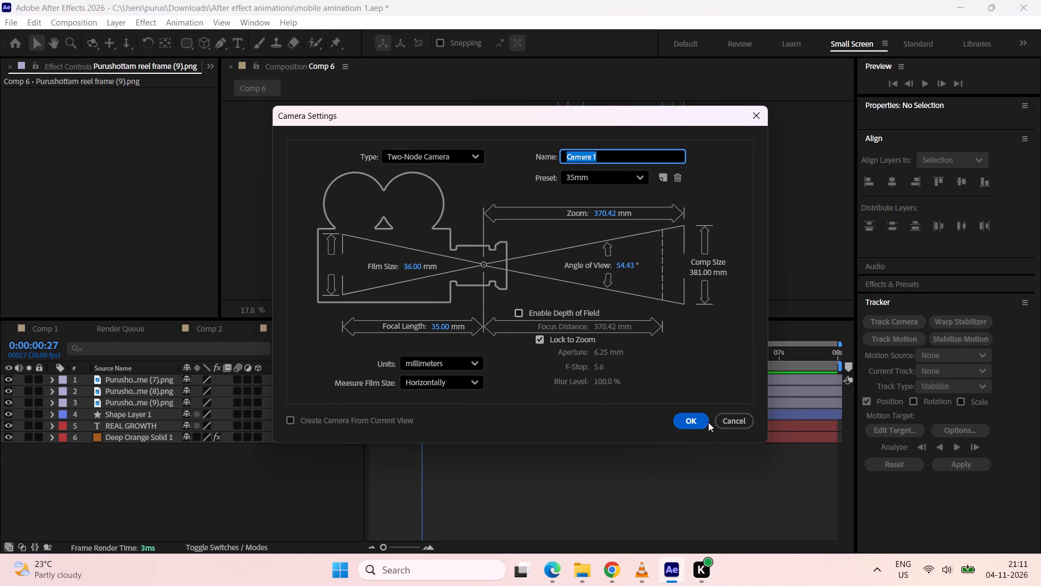
left_click(690, 423)
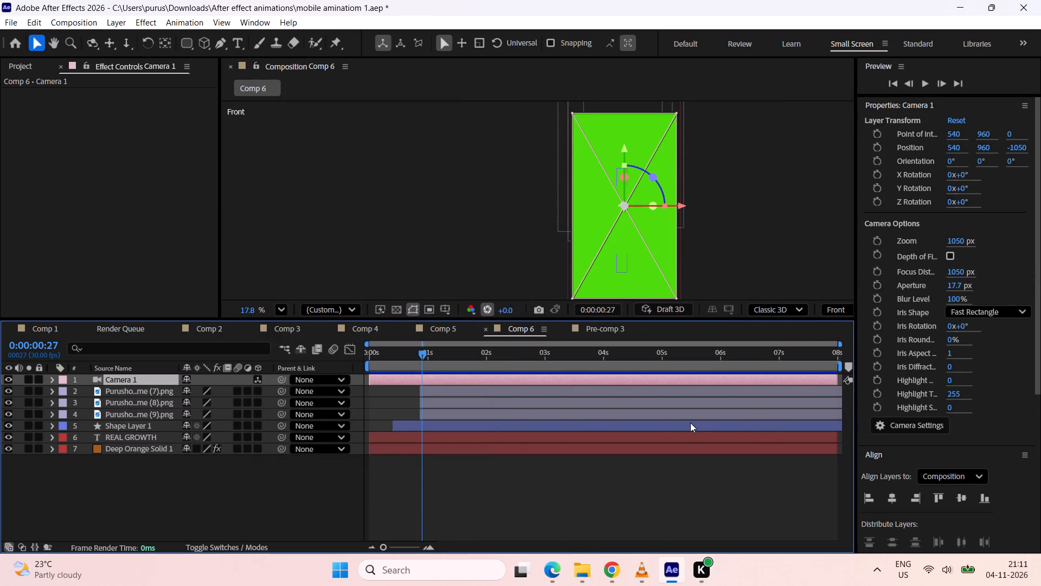
Shift Camera 1 in time so it starts together with the three portrait card layers, just before 0:00:00:27.
left_click_drag(377, 378, 427, 378)
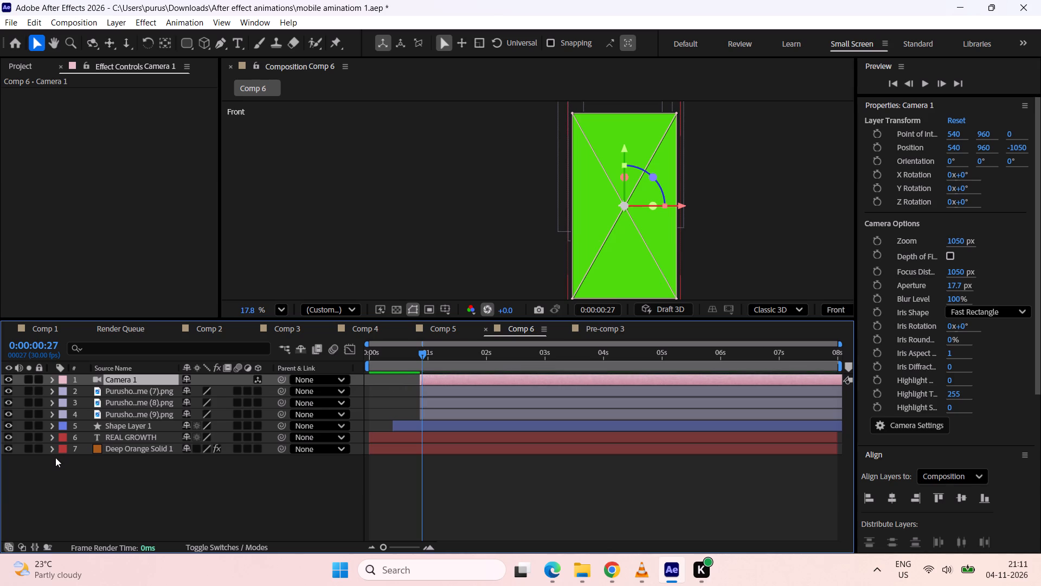
left_click(10, 451)
left_click(10, 451)
Make the three portrait card image layers (7, 8 and 9) 3D layers.
left_click(261, 390)
left_click(256, 401)
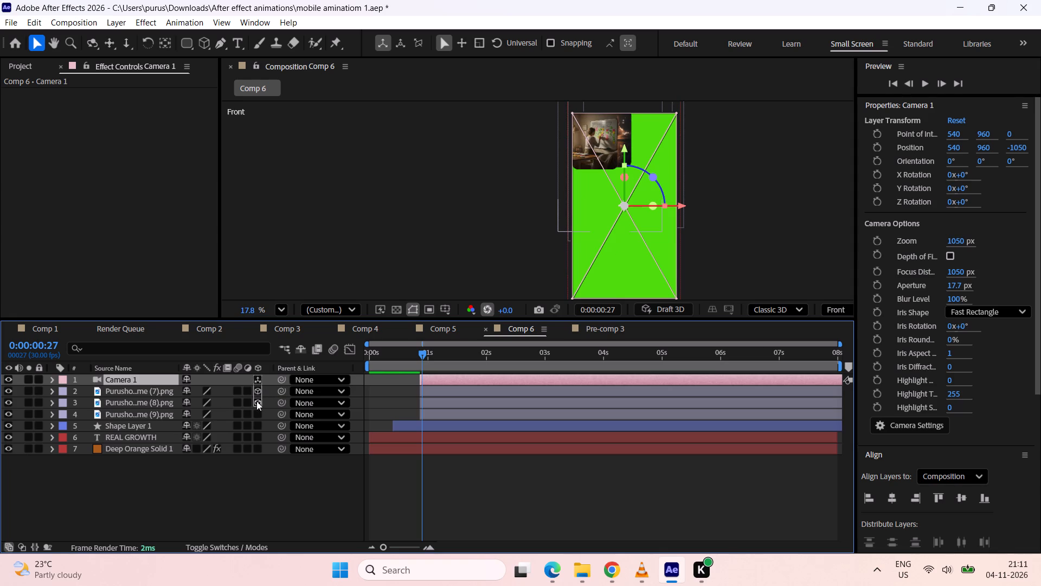
left_click(259, 414)
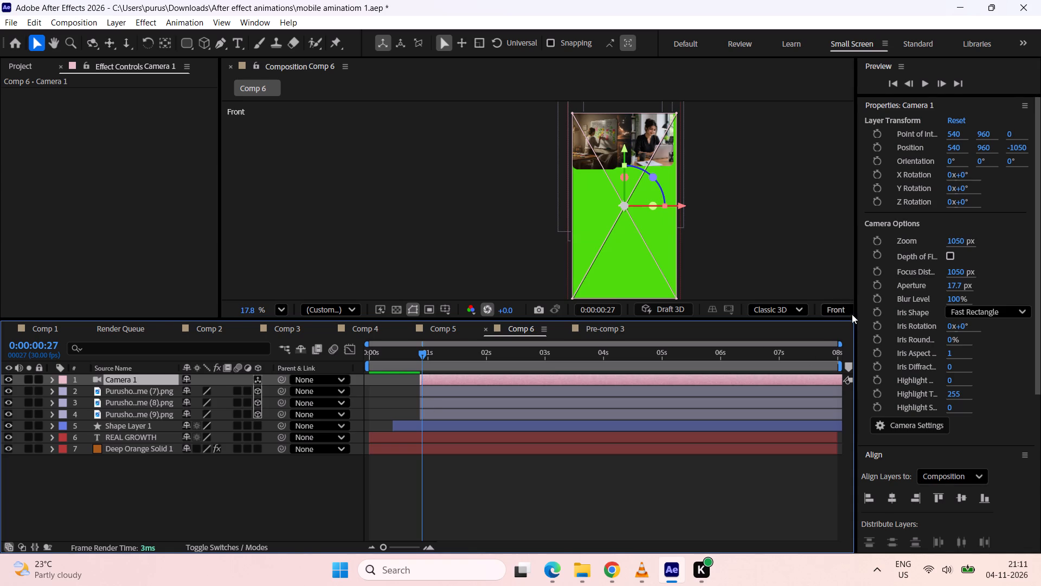
Widen the composition viewer, switch its 3D view from Front to Camera 1, and deselect the camera layer.
left_click_drag(854, 280, 909, 273)
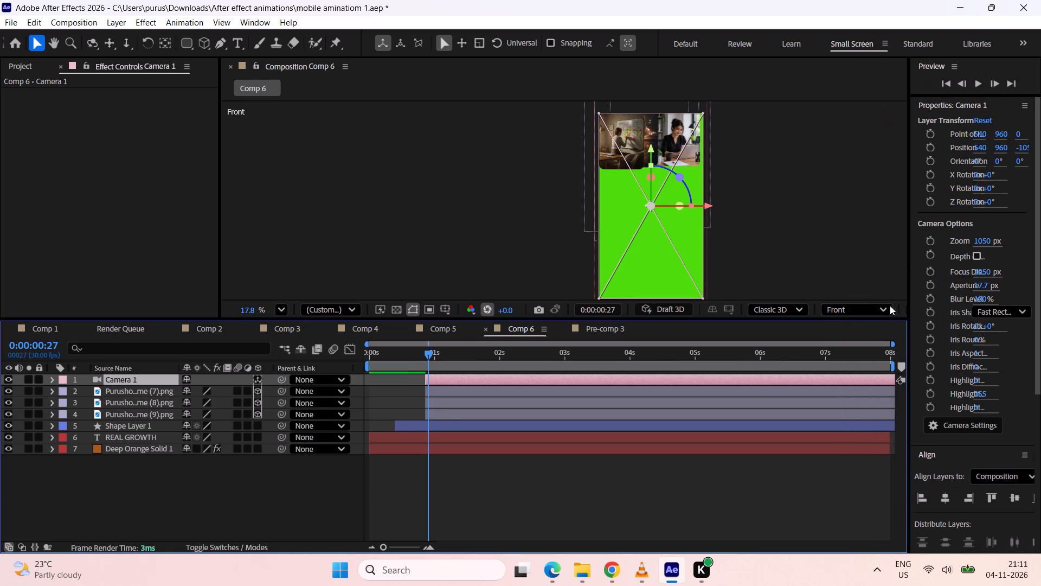
left_click(881, 309)
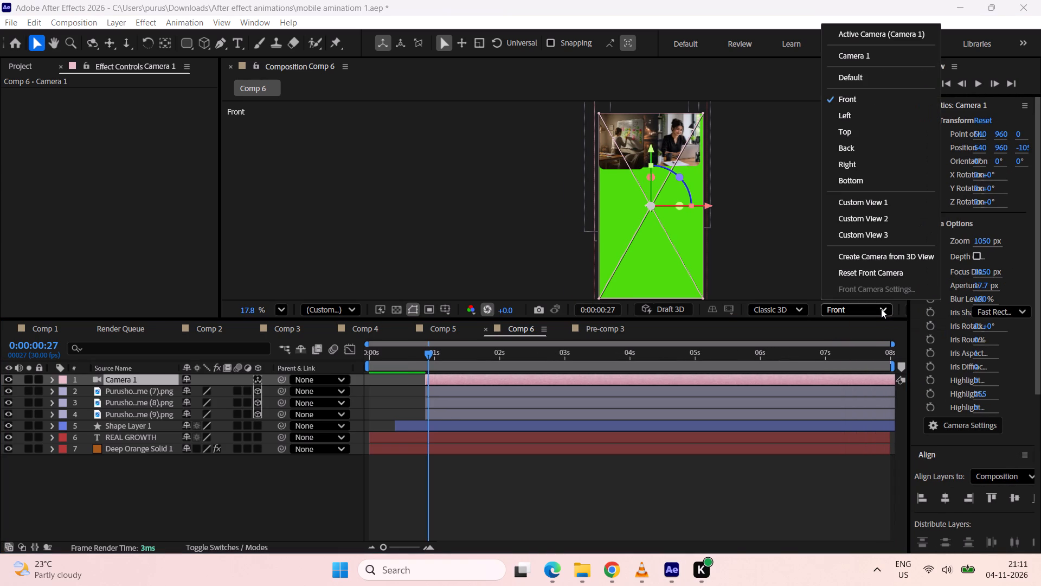
left_click(857, 54)
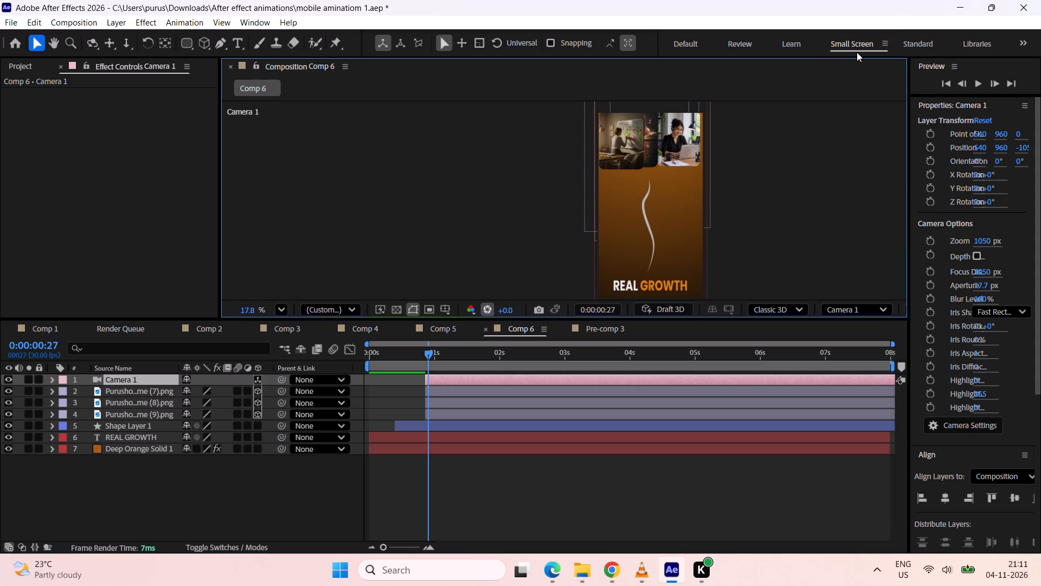
left_click(853, 310)
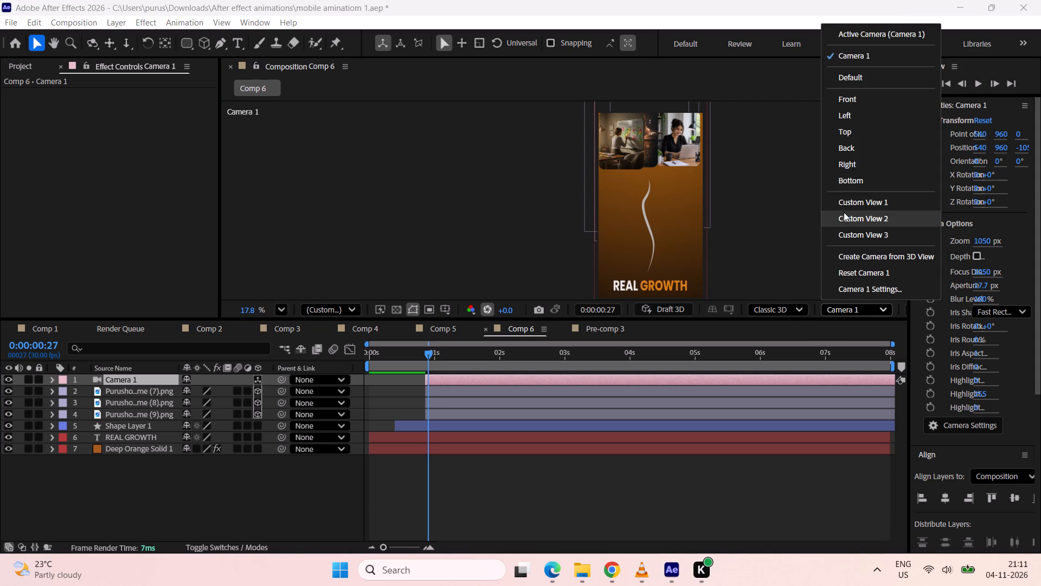
left_click(776, 232)
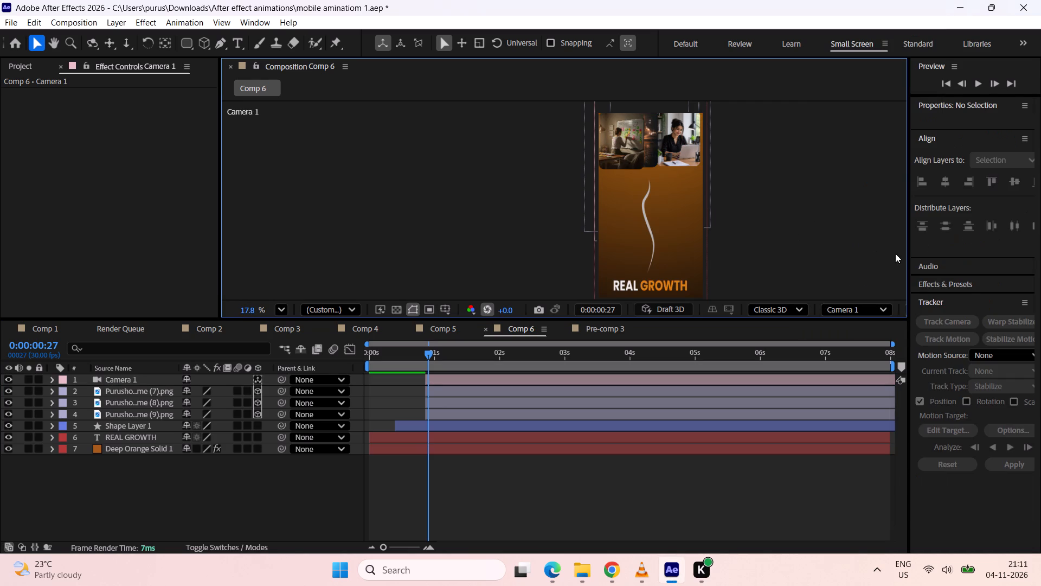
Widen the composition viewer further and set its view layout to 2 Views.
left_click_drag(908, 250, 960, 244)
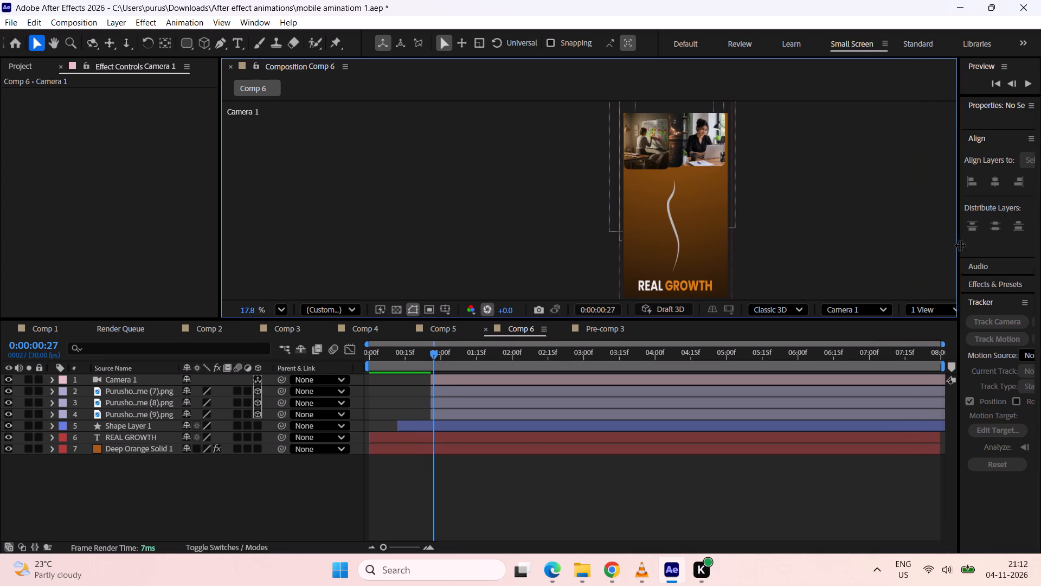
left_click(952, 309)
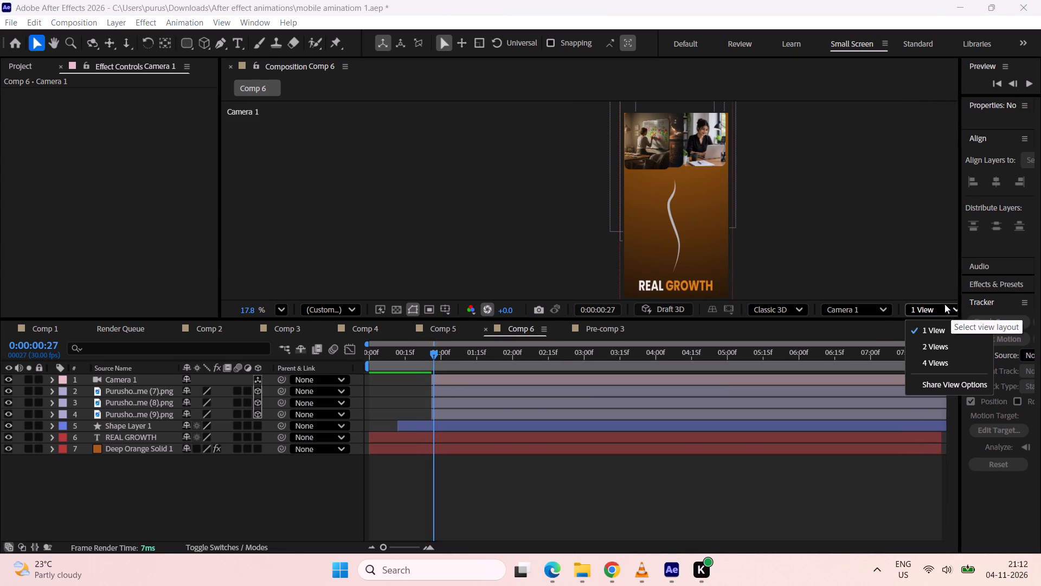
left_click(926, 349)
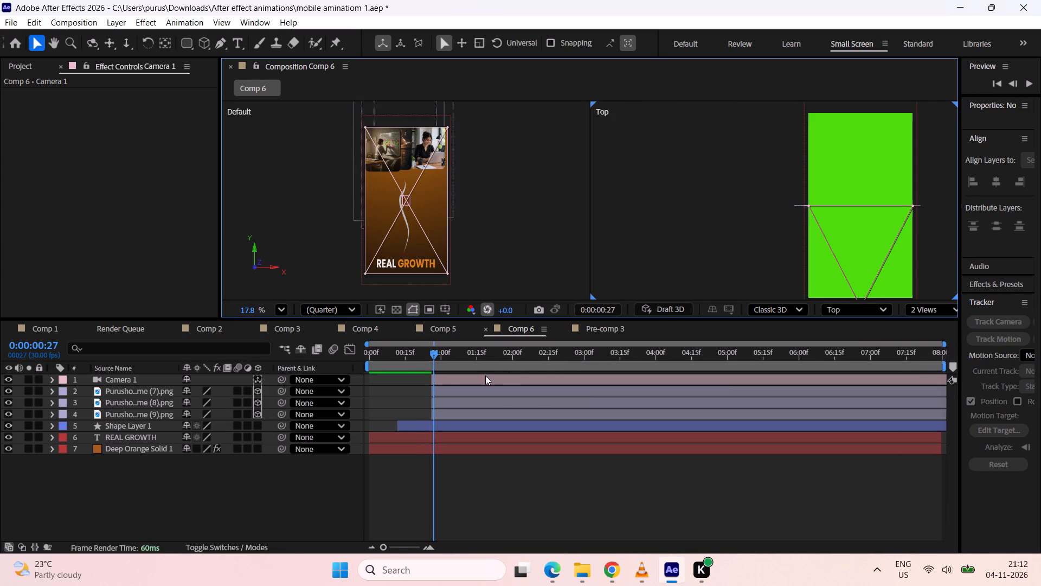
Scrub through the line and card entrance, then set the current time to 0:00:01:00.
left_click_drag(428, 352, 400, 368)
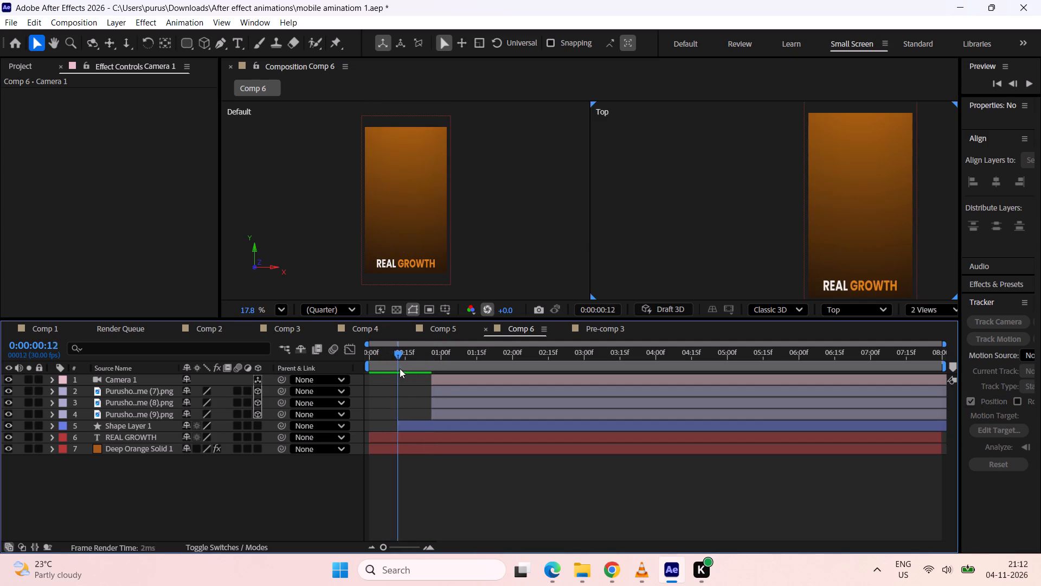
left_click_drag(400, 368, 434, 347)
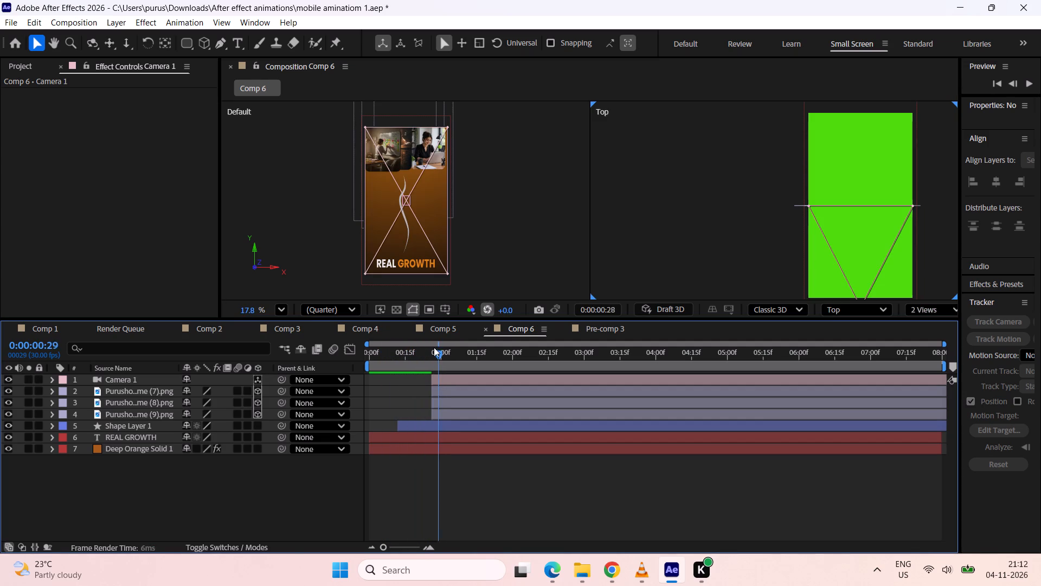
left_click_drag(434, 347, 441, 342)
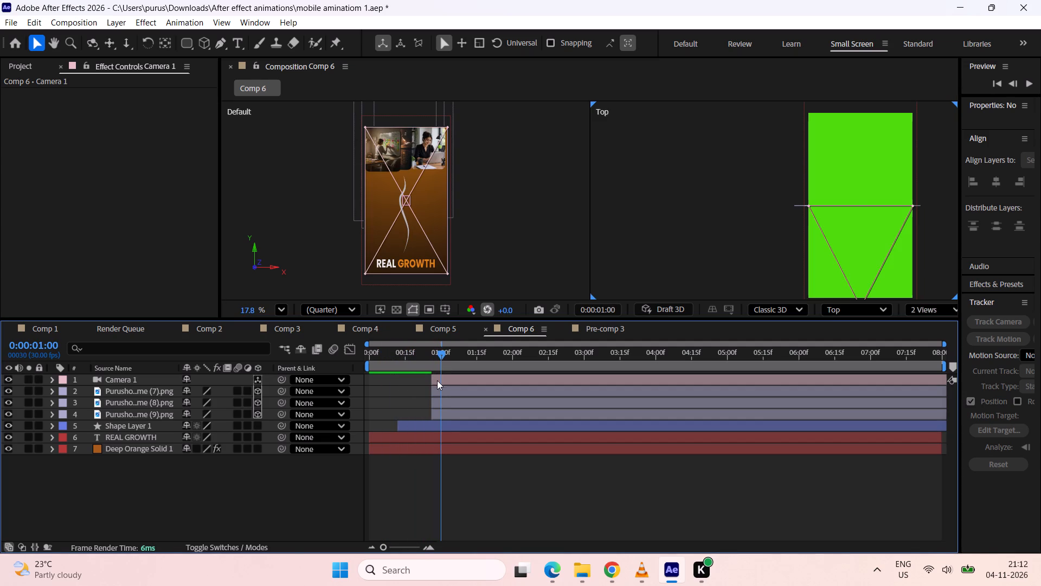
Shift the Camera 1 layer earlier in the Comp 6 timeline so its start lines up with the start of Shape Layer 1.
left_click(438, 383)
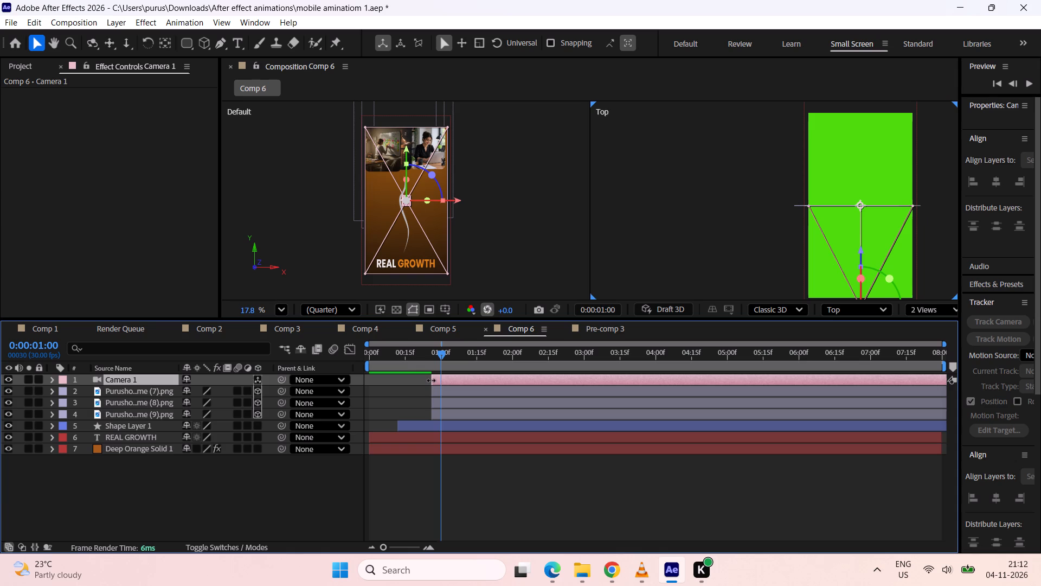
left_click_drag(440, 352, 414, 362)
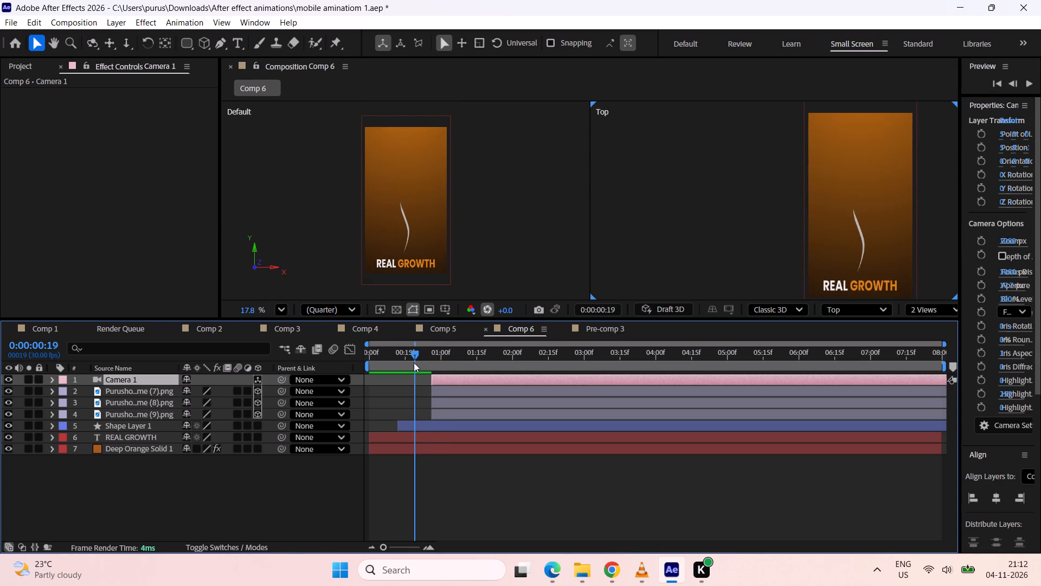
left_click_drag(414, 362, 413, 360)
left_click_drag(413, 360, 435, 346)
left_click_drag(448, 379, 412, 383)
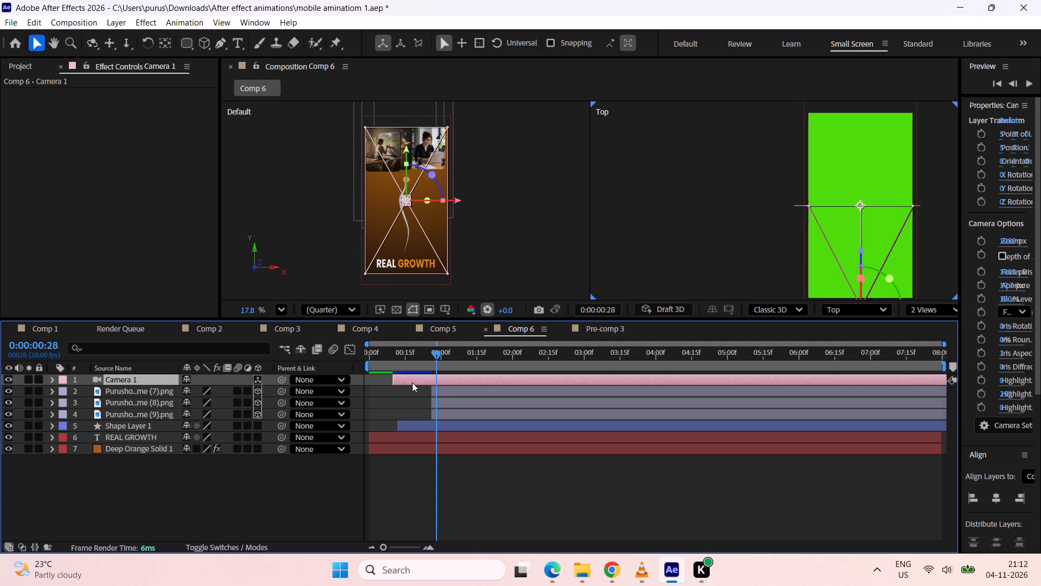
left_click(413, 383)
left_click(413, 381)
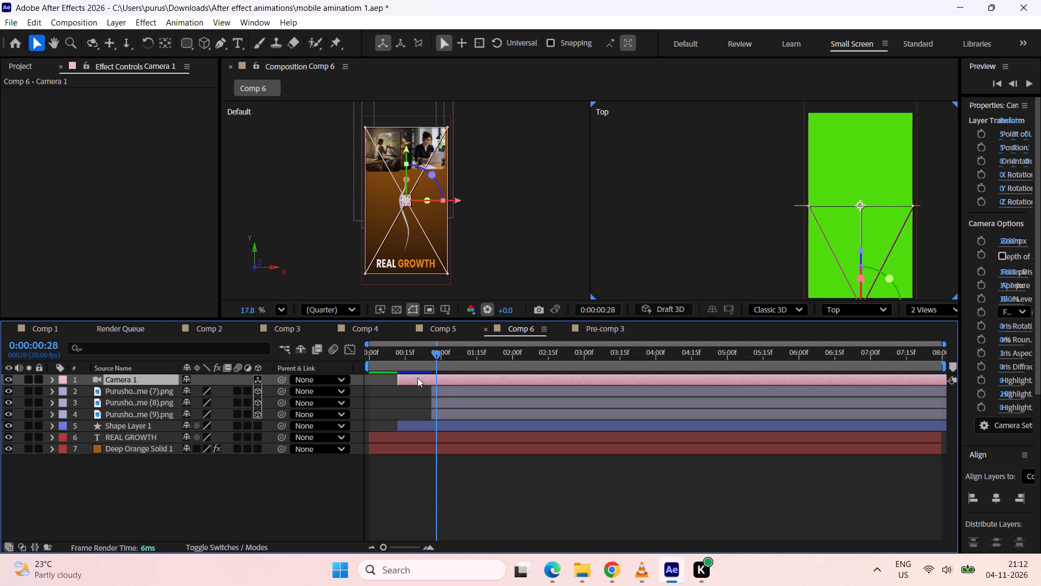
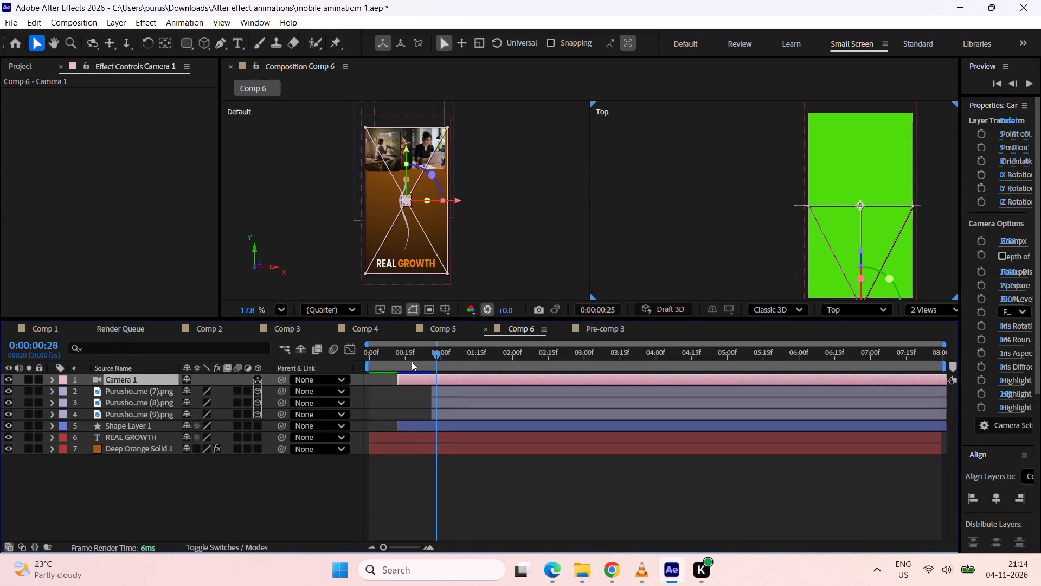
Set the current time to 0:00:00:19, add a null object directly above the camera layer, and leave it deselected.
left_click_drag(412, 361, 431, 353)
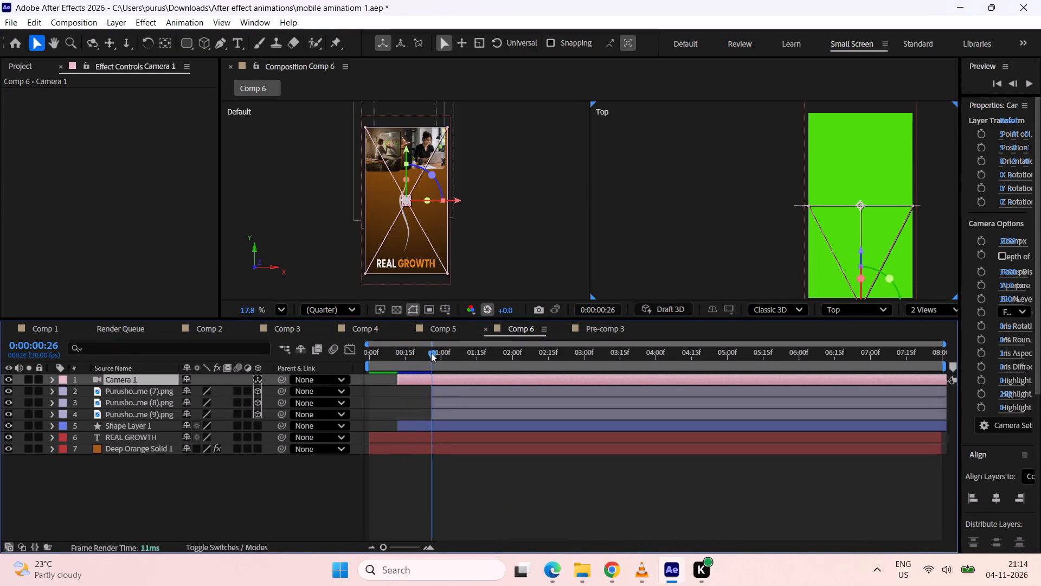
left_click_drag(431, 353, 401, 361)
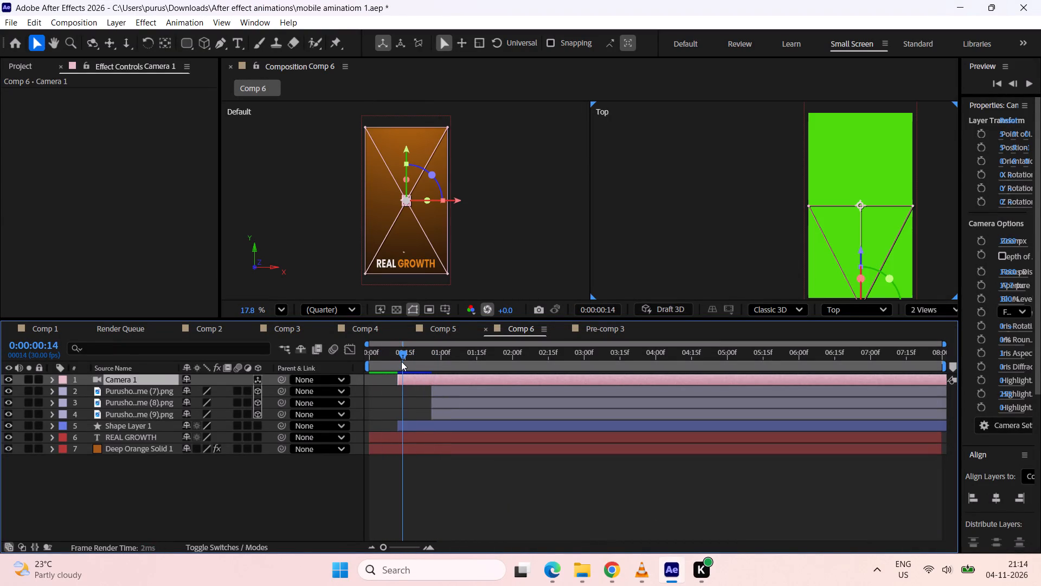
left_click_drag(401, 361, 428, 348)
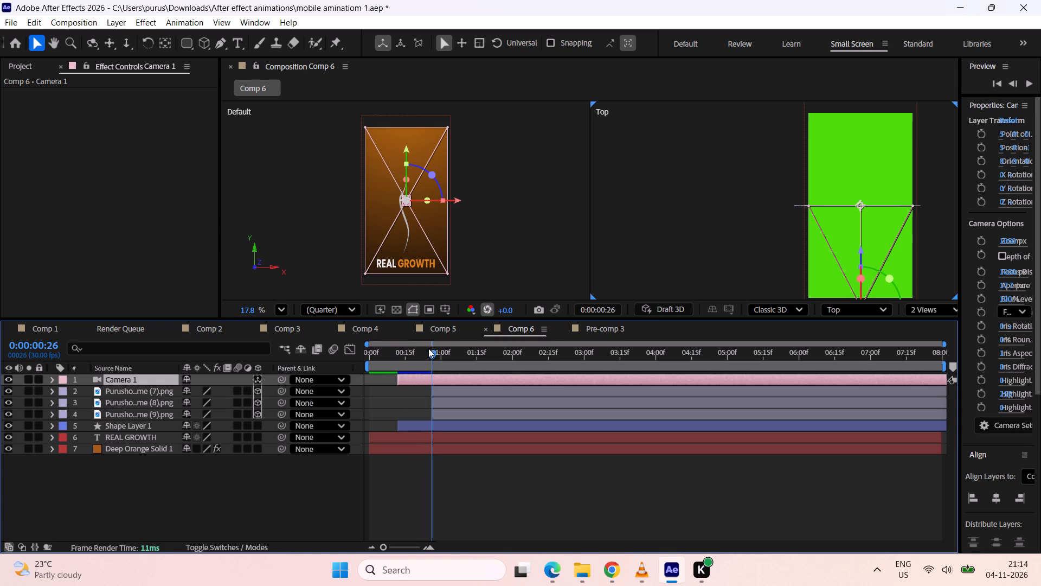
left_click_drag(428, 348, 412, 355)
left_click(412, 380)
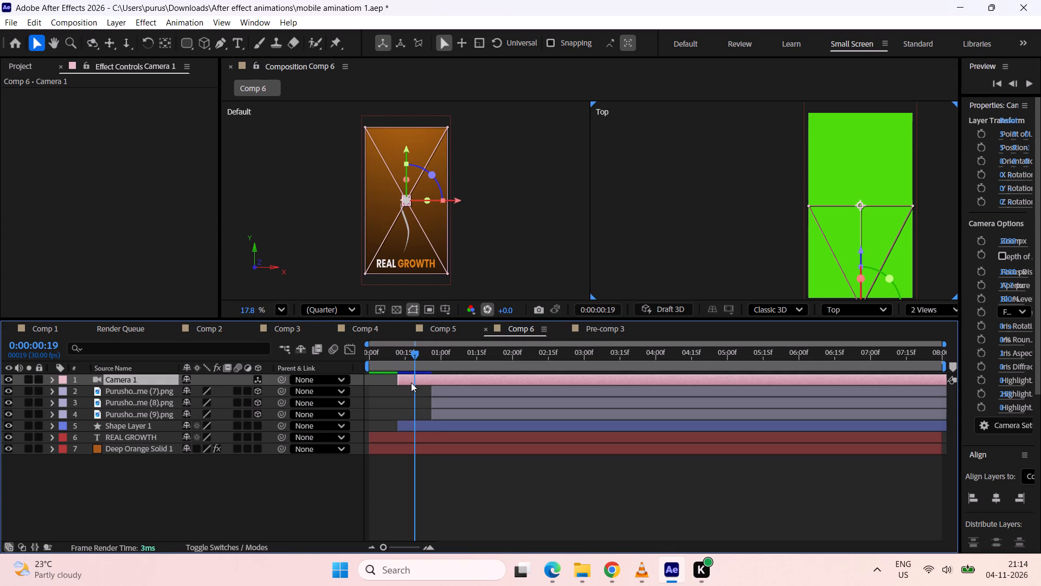
right_click(187, 526)
left_click(223, 365)
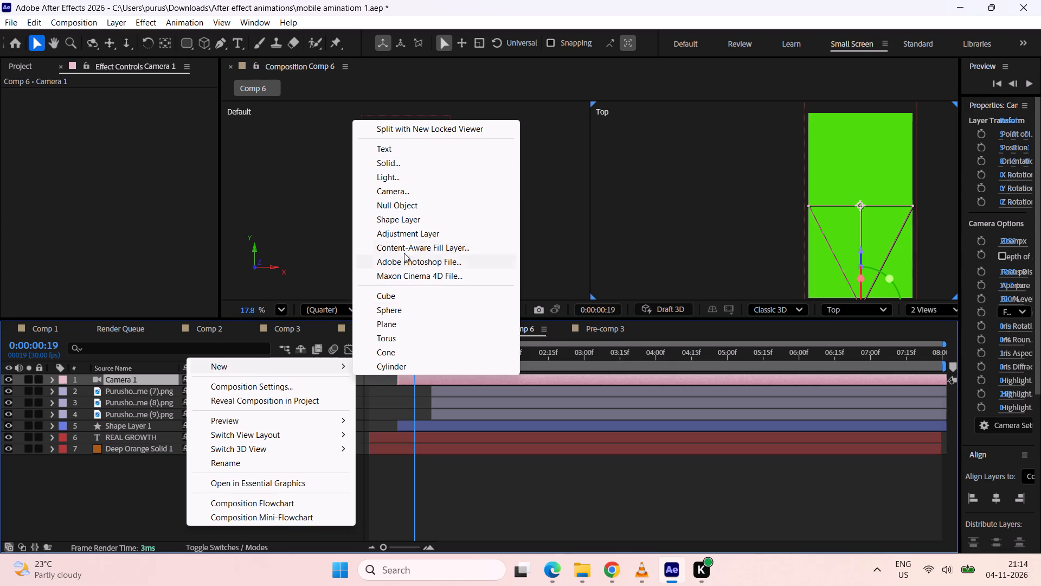
left_click(404, 207)
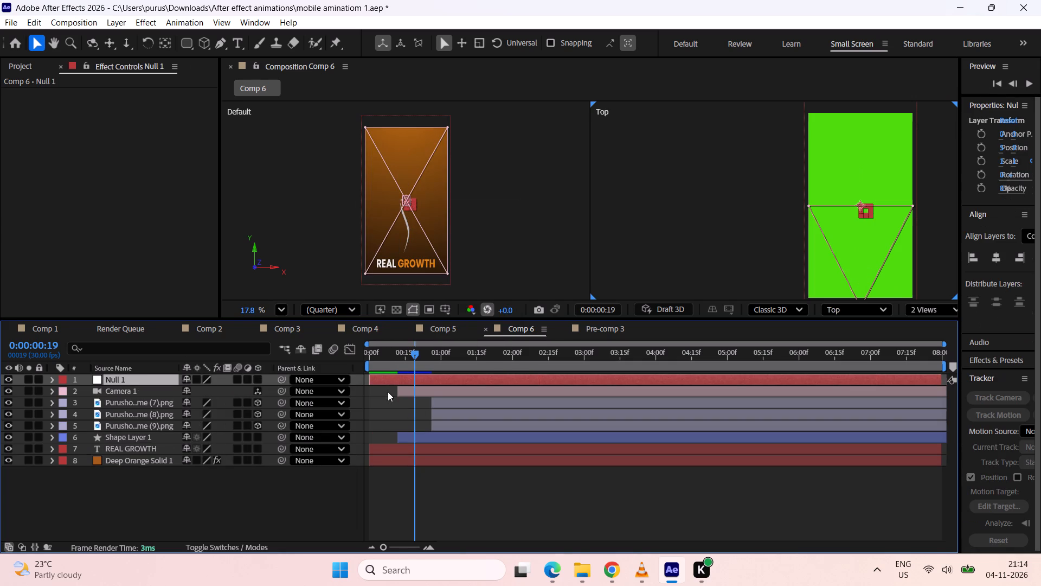
left_click(387, 386)
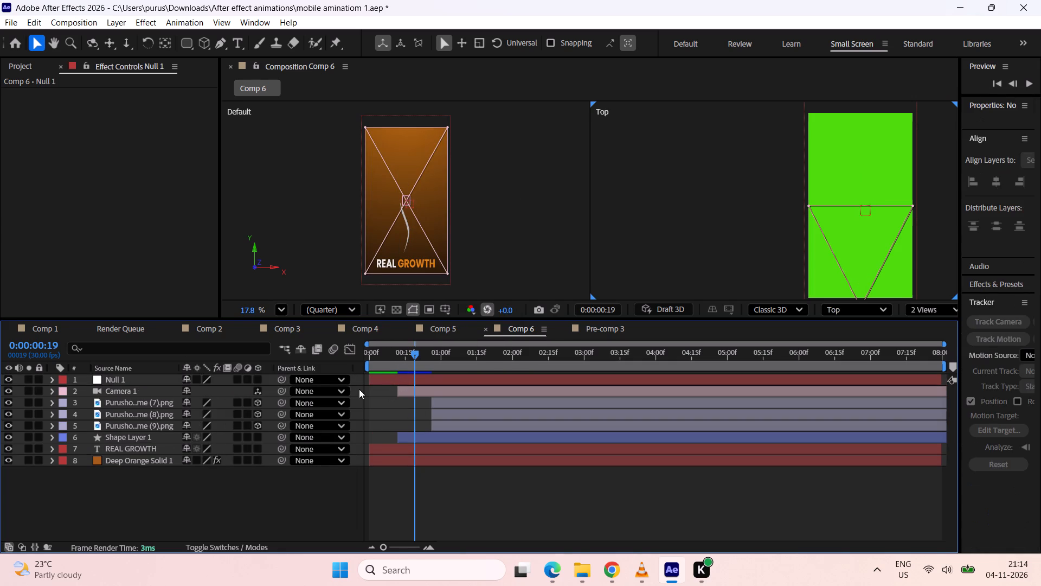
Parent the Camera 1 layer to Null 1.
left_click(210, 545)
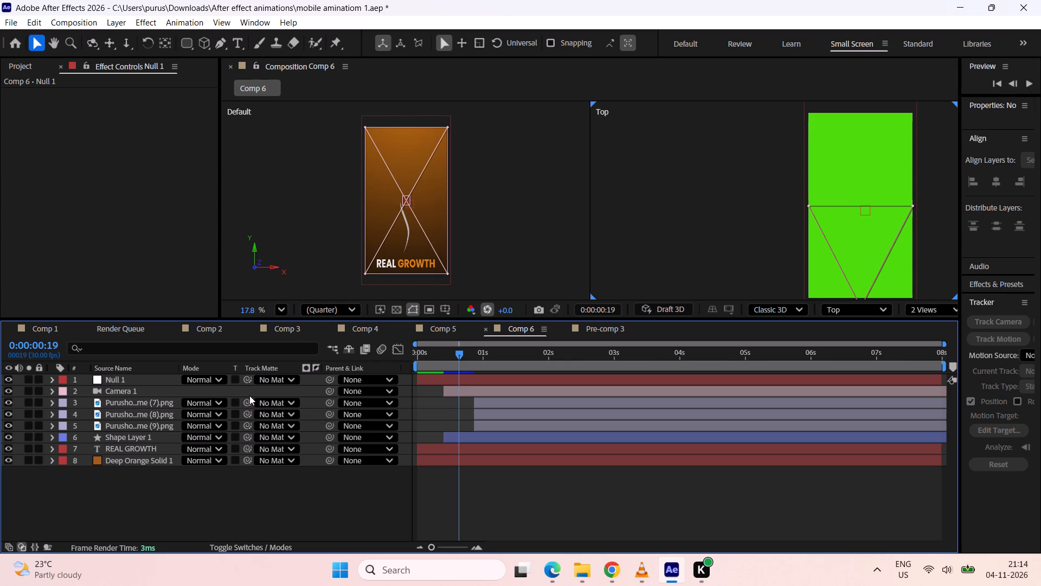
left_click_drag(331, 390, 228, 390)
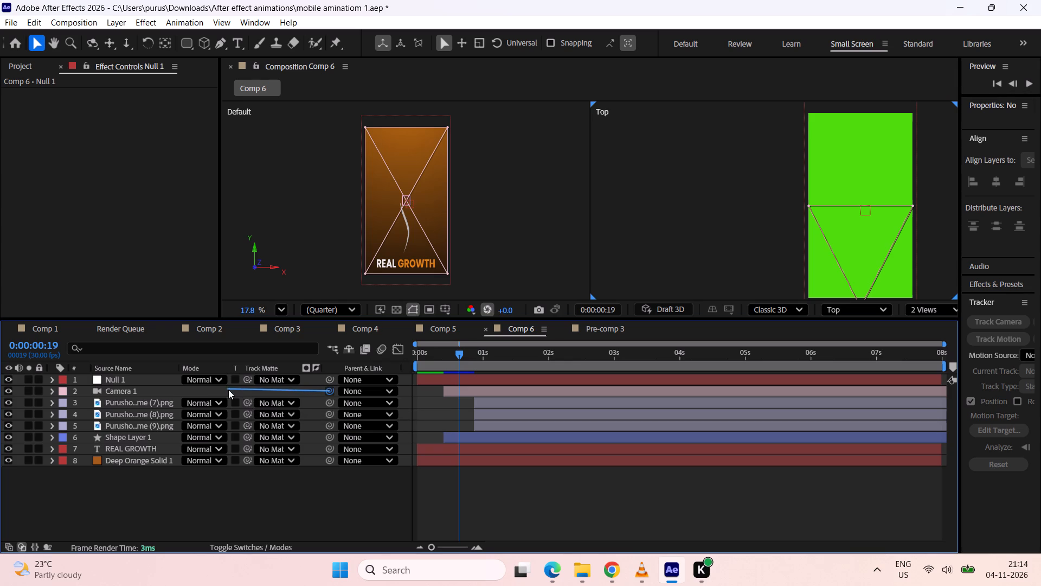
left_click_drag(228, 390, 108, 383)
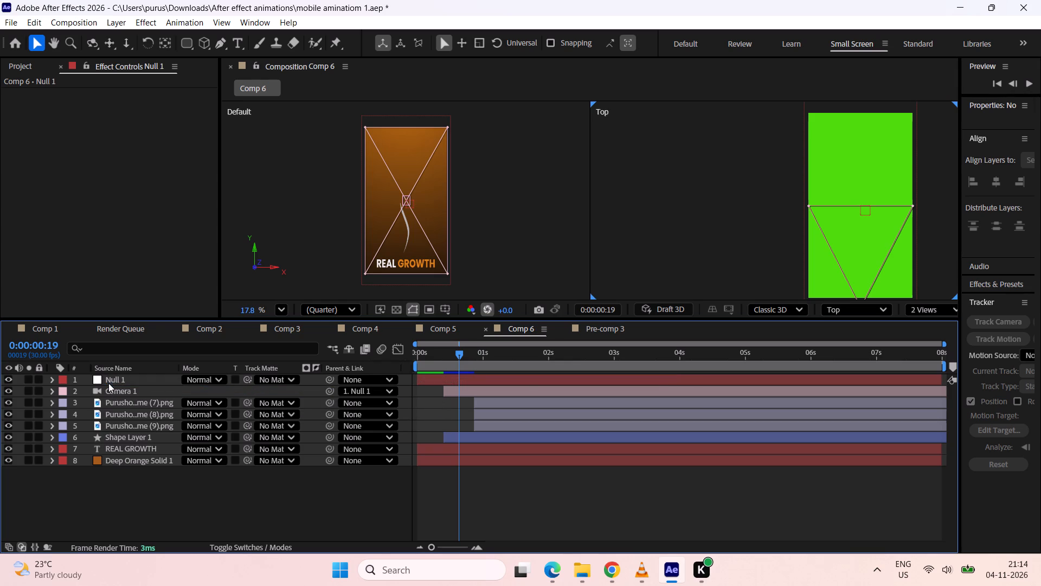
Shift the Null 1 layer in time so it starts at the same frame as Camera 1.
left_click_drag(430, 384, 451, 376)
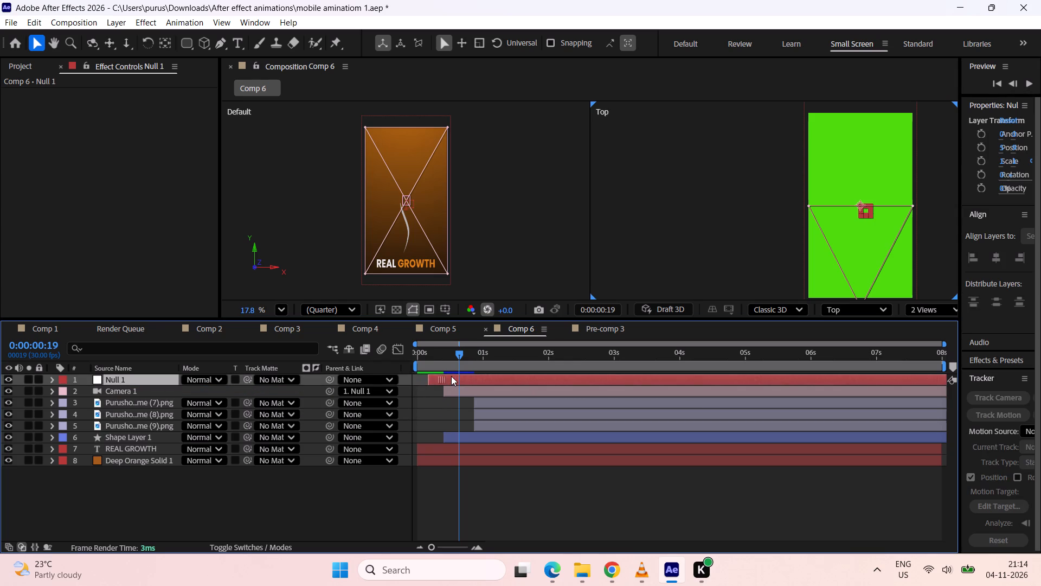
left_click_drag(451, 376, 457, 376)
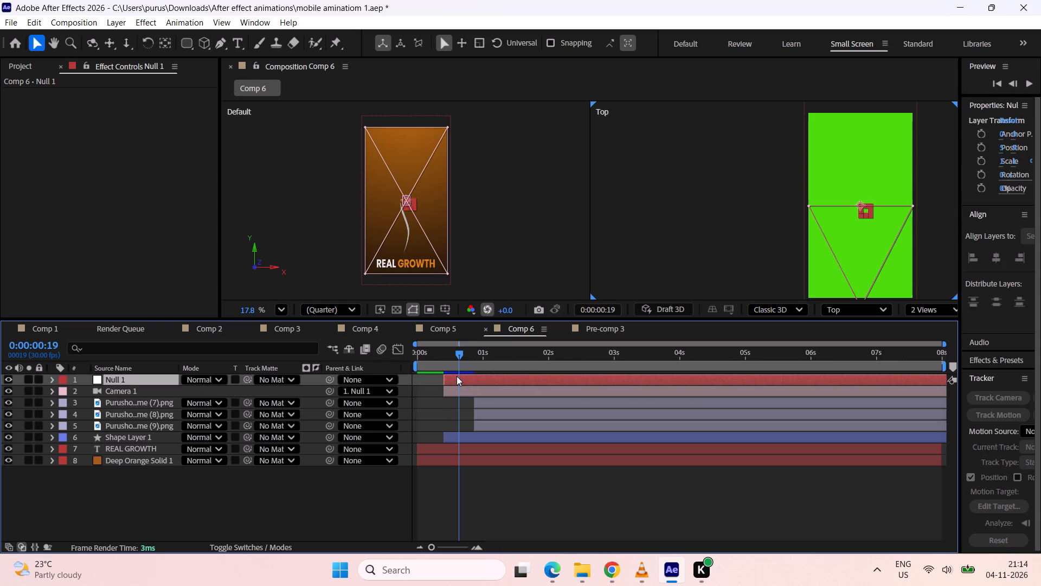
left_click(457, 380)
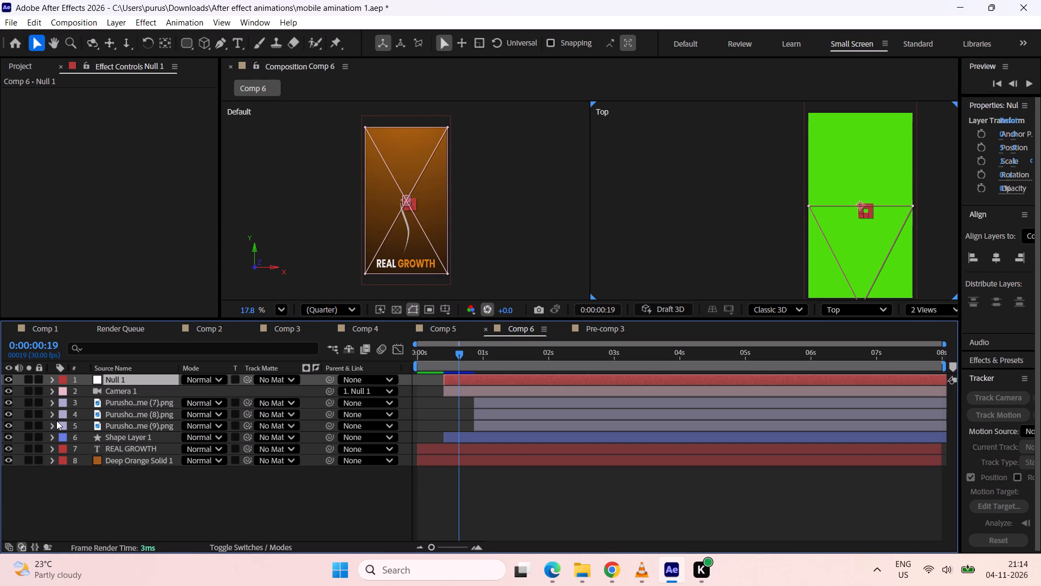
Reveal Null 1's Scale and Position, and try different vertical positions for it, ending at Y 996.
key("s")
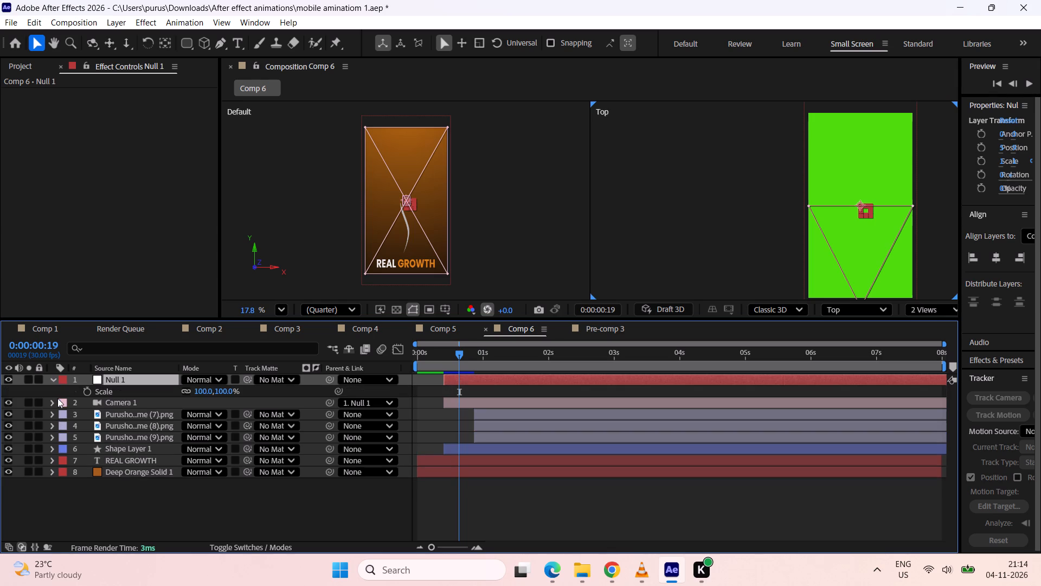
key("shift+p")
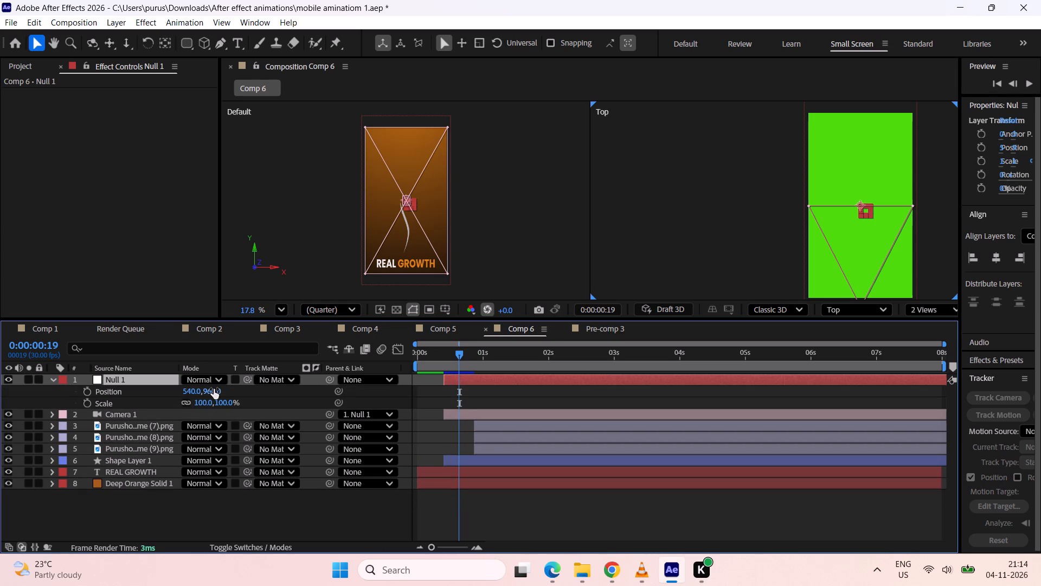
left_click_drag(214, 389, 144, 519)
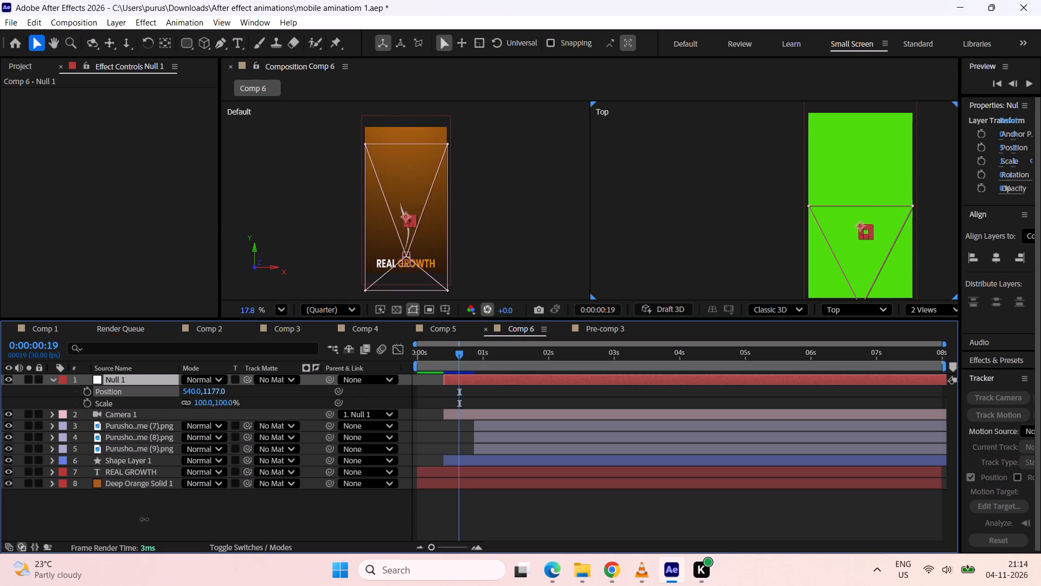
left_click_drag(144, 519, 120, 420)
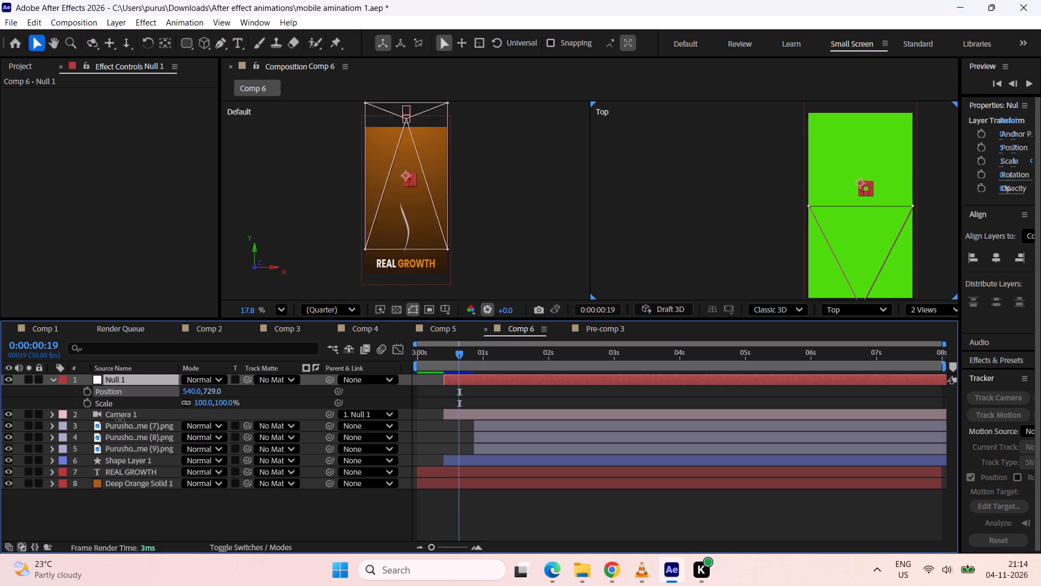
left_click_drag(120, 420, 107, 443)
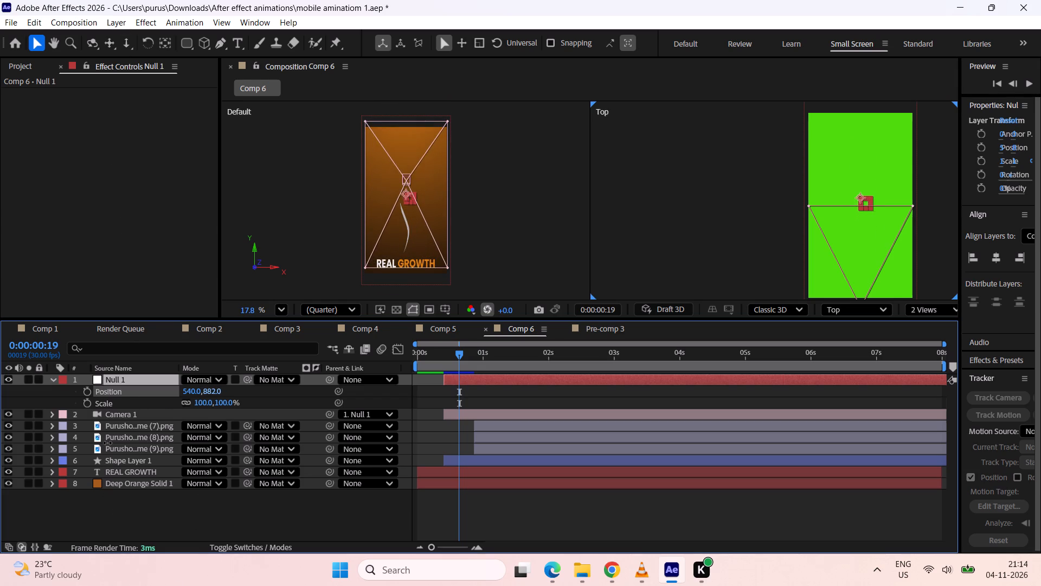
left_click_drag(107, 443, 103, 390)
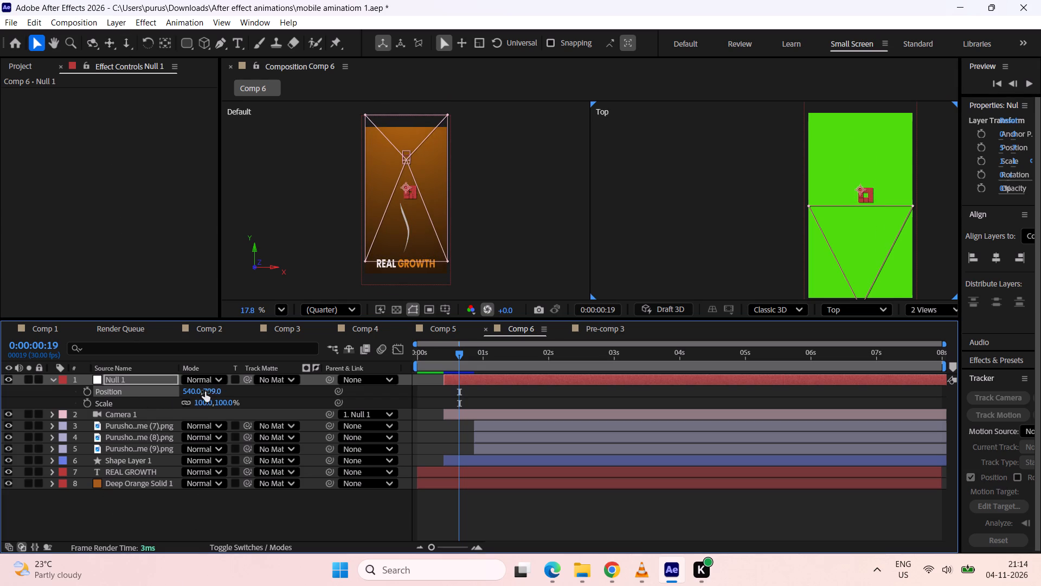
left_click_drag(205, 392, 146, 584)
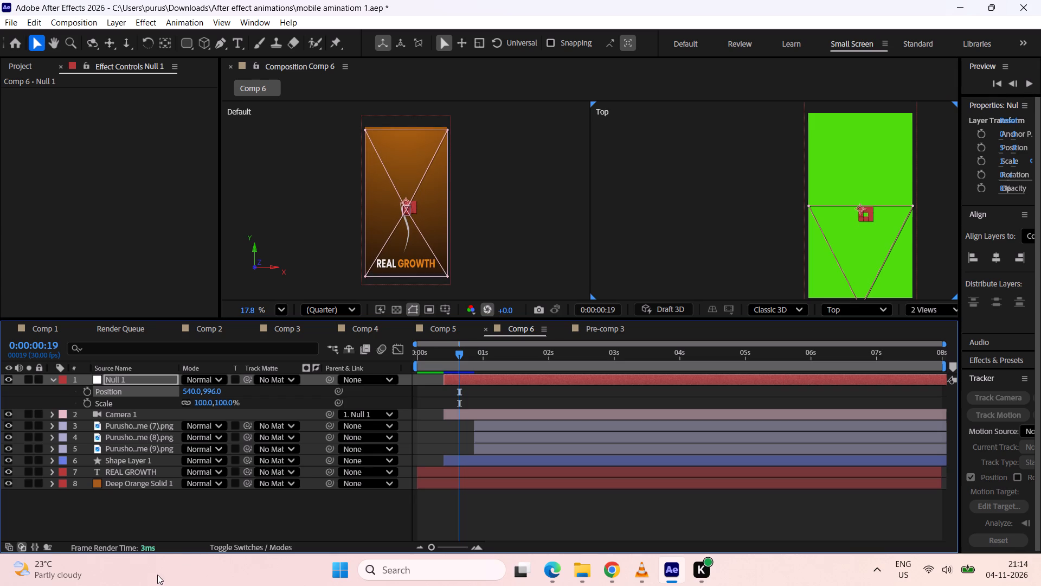
Set the composition viewer's layout to 1 View.
left_click(951, 309)
left_click(942, 335)
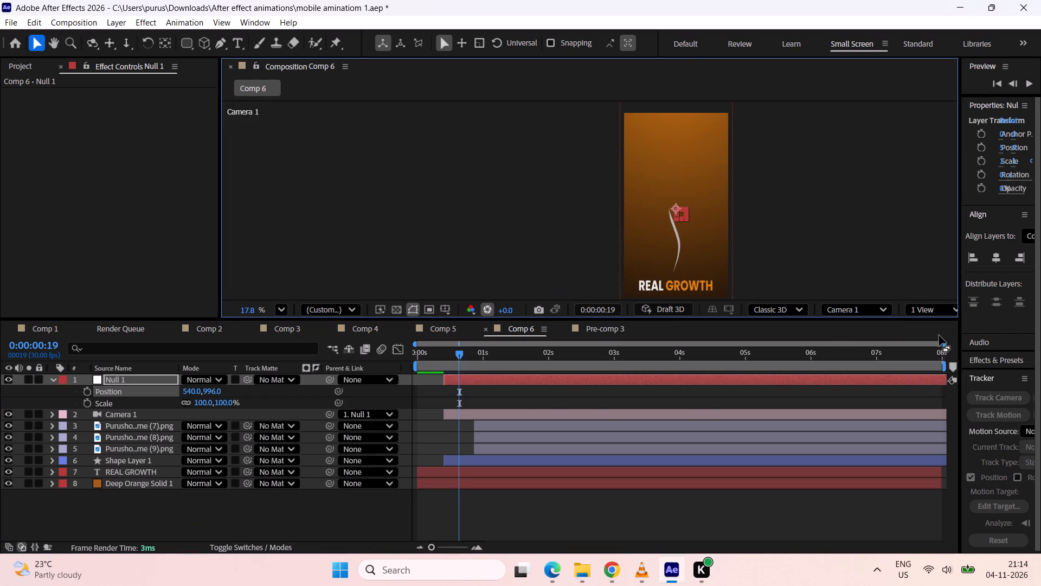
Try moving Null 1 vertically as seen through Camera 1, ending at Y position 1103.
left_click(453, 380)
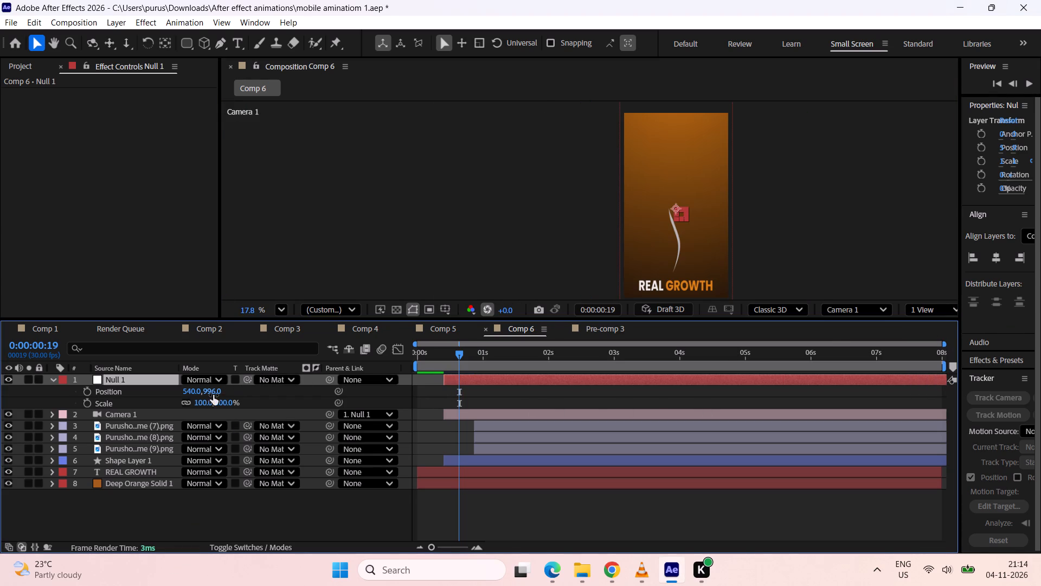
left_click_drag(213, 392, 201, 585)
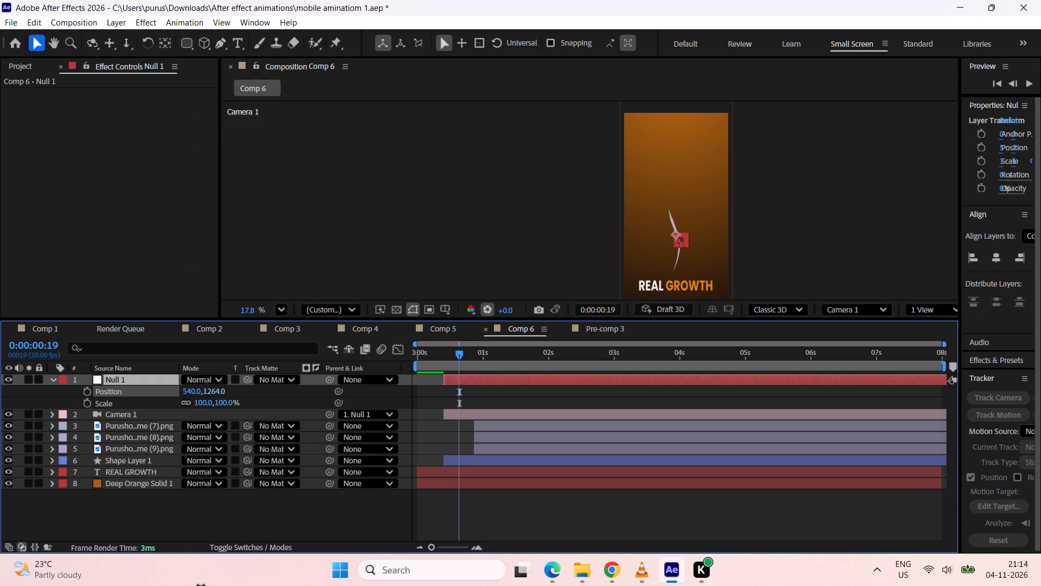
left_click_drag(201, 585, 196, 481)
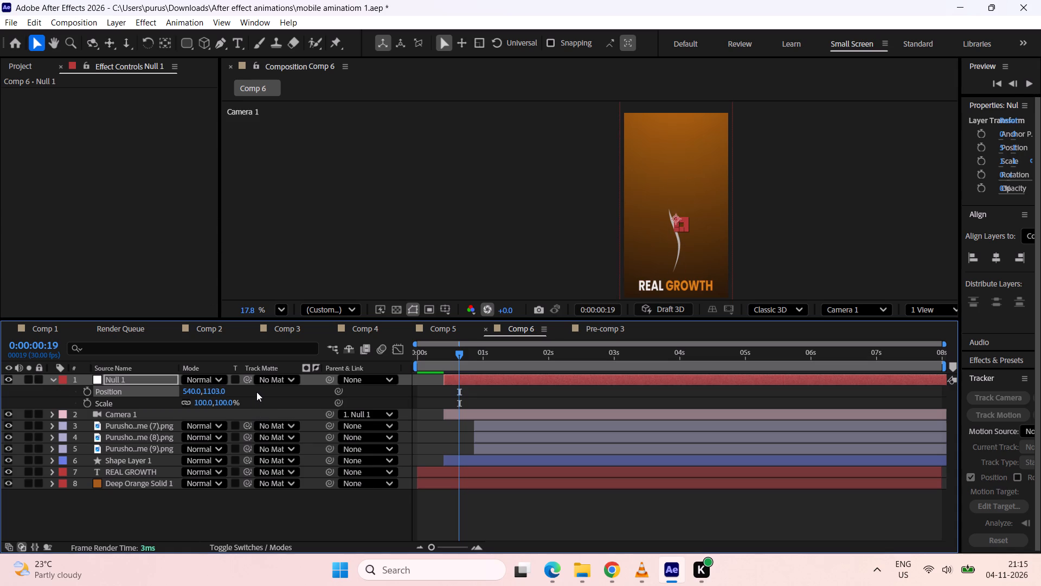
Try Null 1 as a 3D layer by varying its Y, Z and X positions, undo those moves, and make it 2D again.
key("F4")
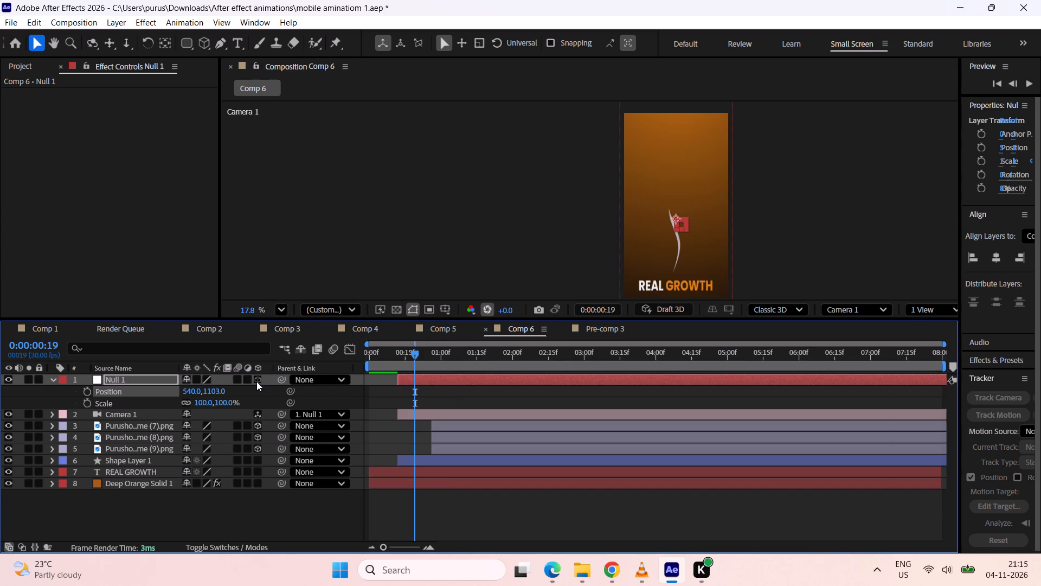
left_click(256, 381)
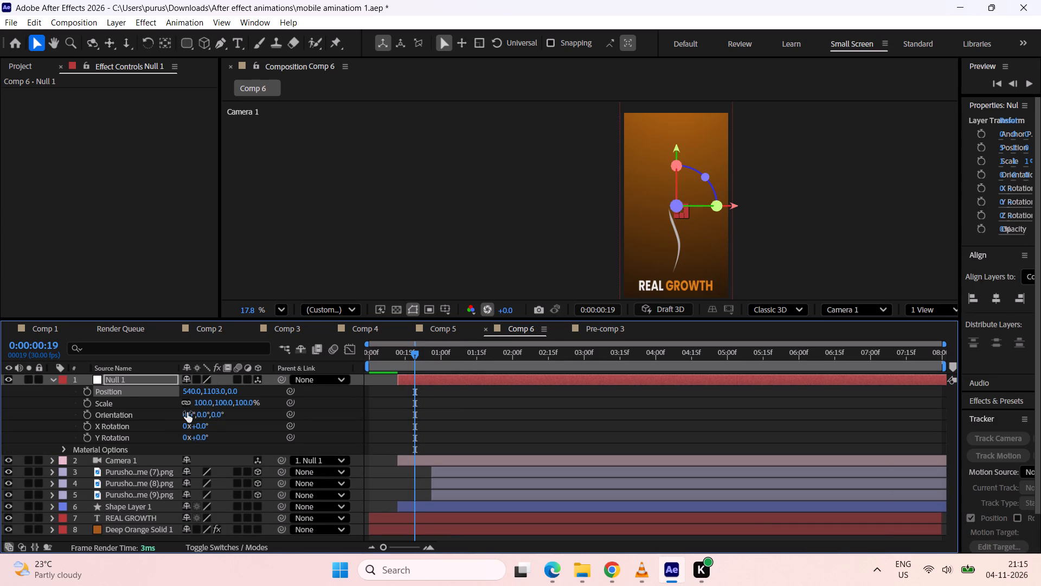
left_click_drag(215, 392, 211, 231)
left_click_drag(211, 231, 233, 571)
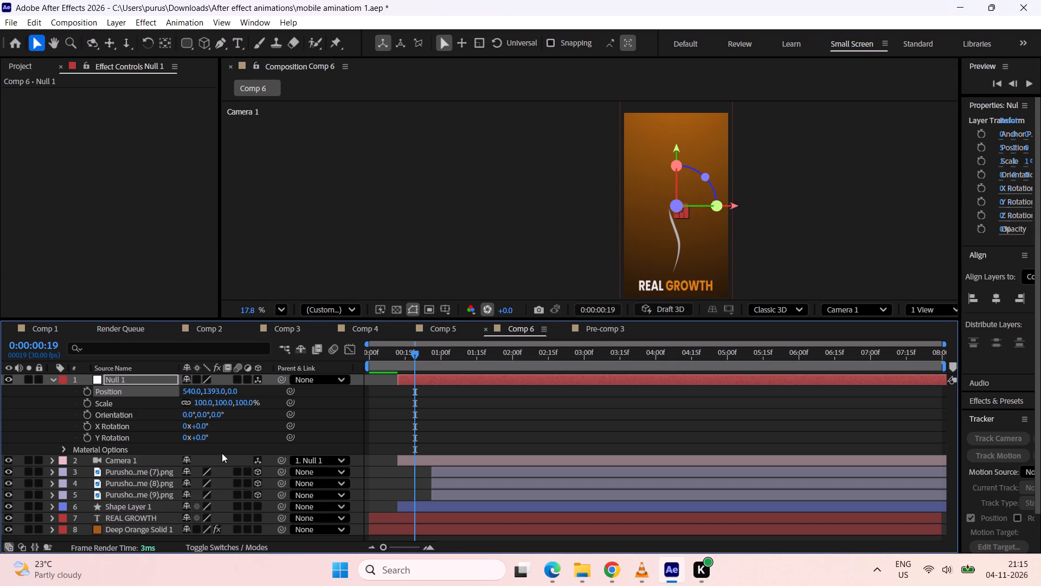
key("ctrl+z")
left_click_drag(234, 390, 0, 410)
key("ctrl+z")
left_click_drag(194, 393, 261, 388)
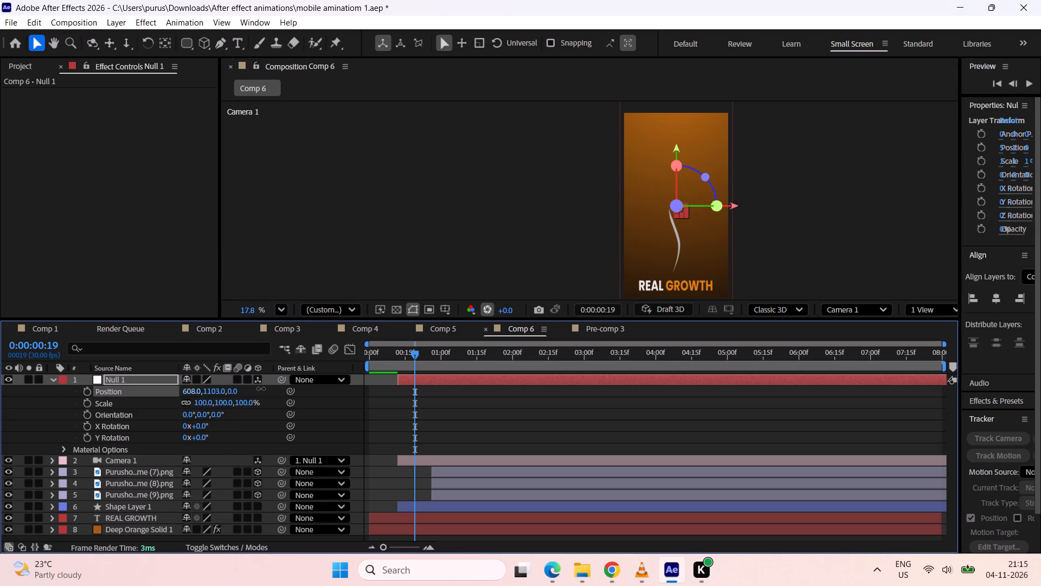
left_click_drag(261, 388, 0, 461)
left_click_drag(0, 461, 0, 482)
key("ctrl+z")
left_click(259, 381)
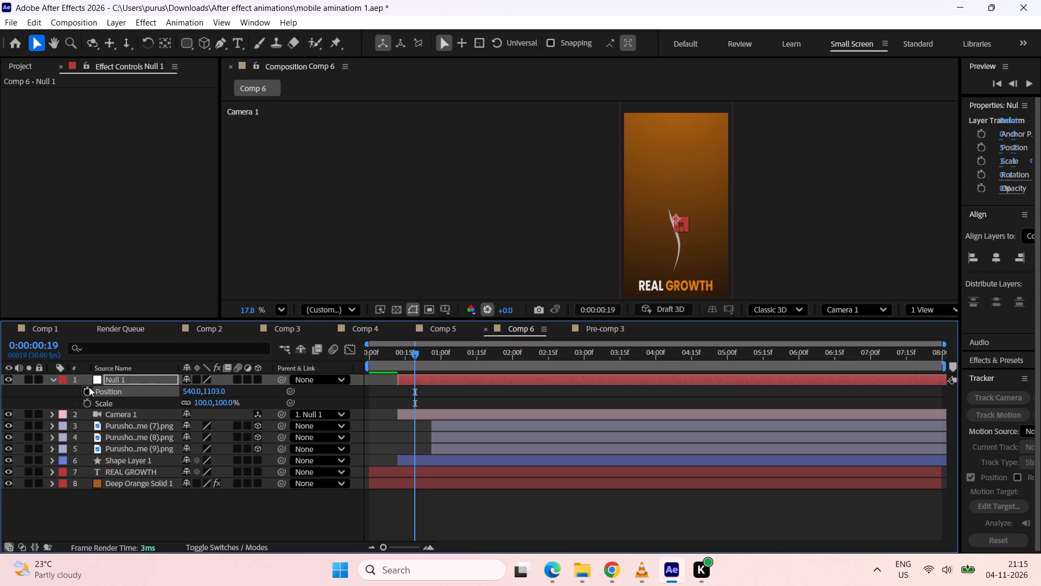
Collapse Null 1's properties and delete the Null 1 layer.
left_click(53, 381)
left_click(148, 379)
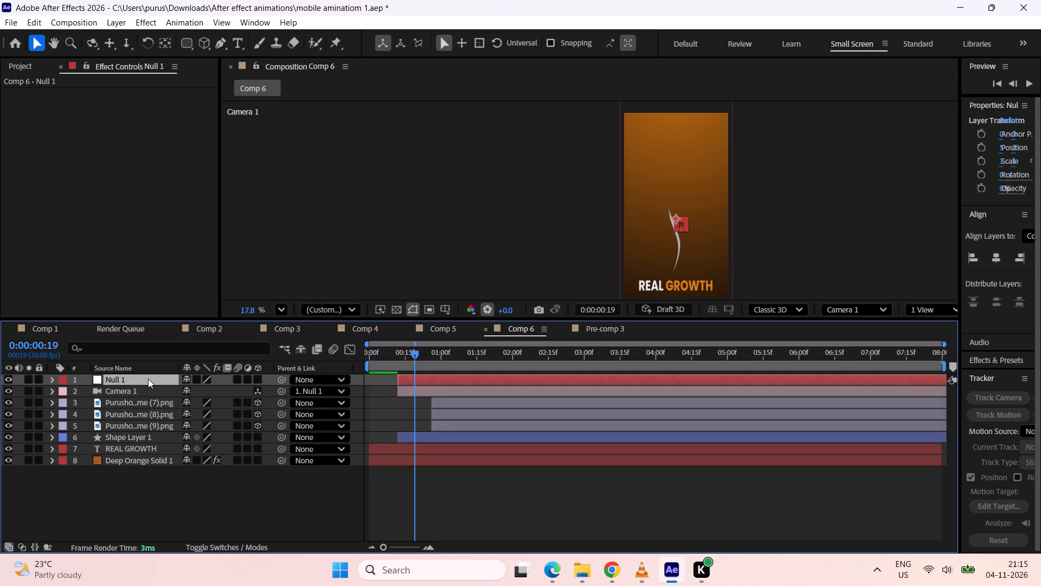
key("BackSpace")
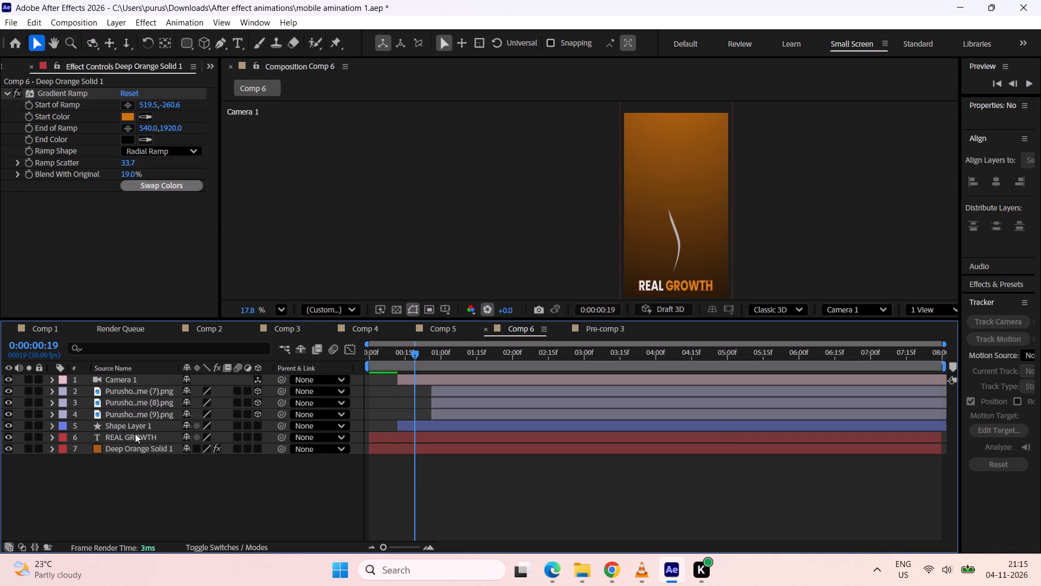
Hide the REAL GROWTH text layer.
left_click(135, 428)
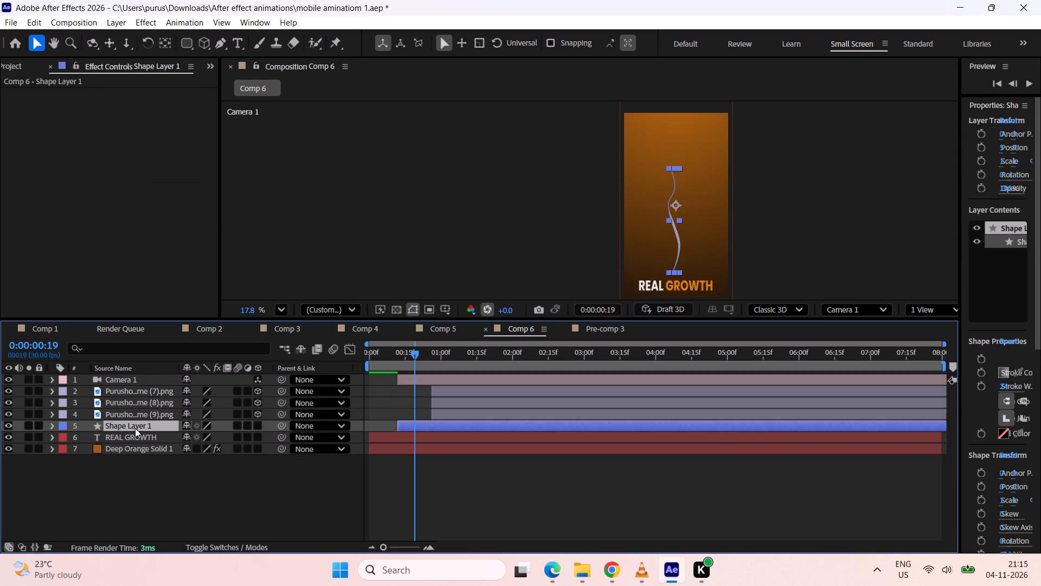
left_click(132, 437)
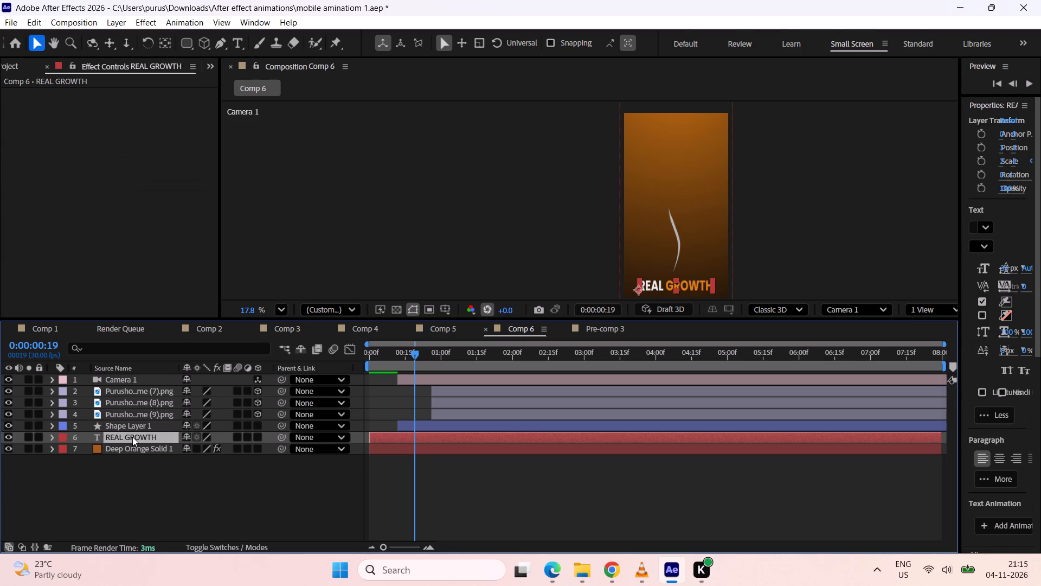
left_click(7, 439)
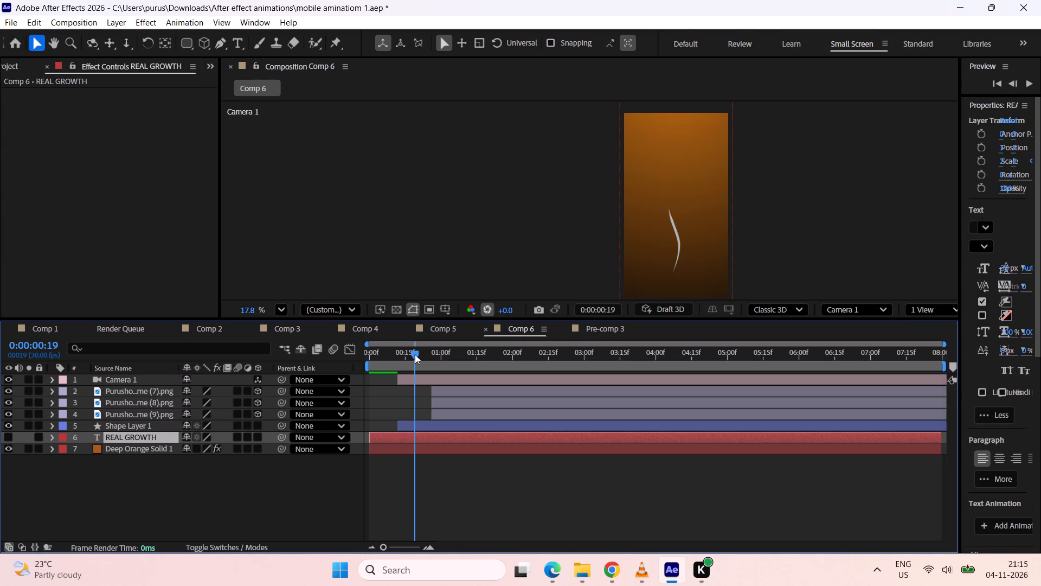
At 0:00:01:15, move the three reel frame image layers (7), (8) and (9) down together toward the curved line.
left_click_drag(415, 354, 444, 343)
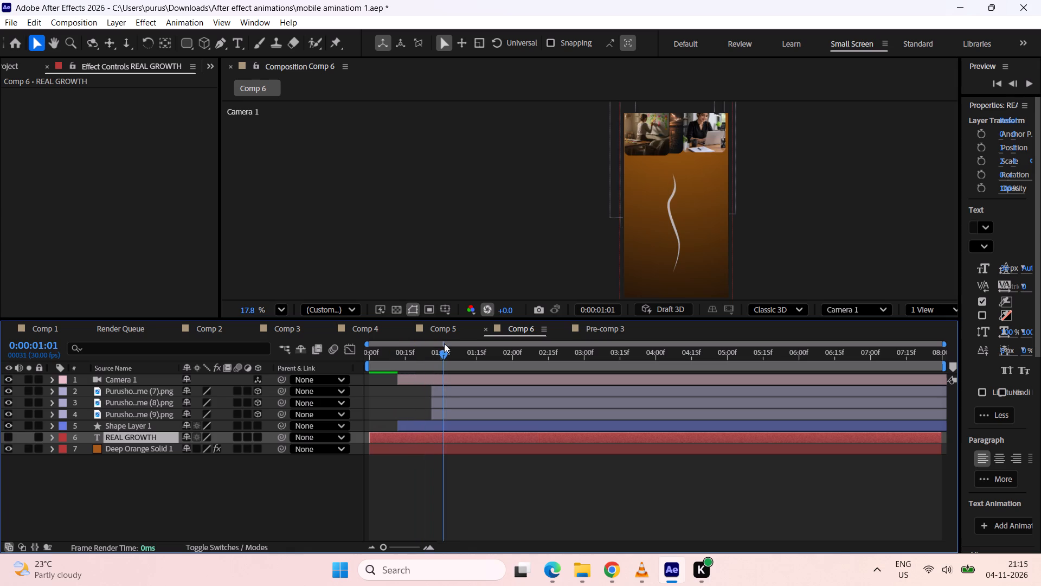
left_click_drag(444, 343, 432, 347)
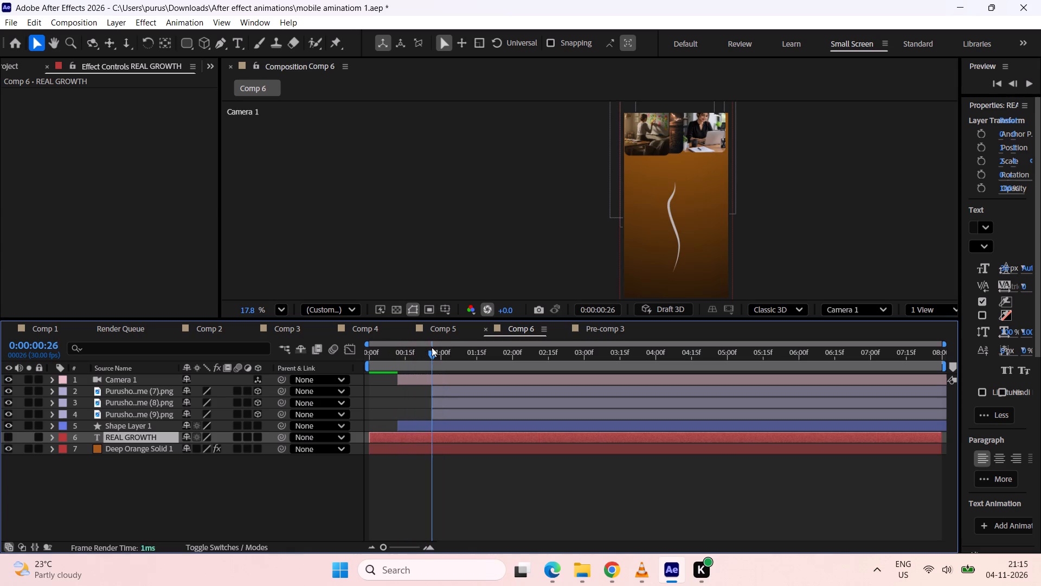
left_click_drag(432, 347, 466, 337)
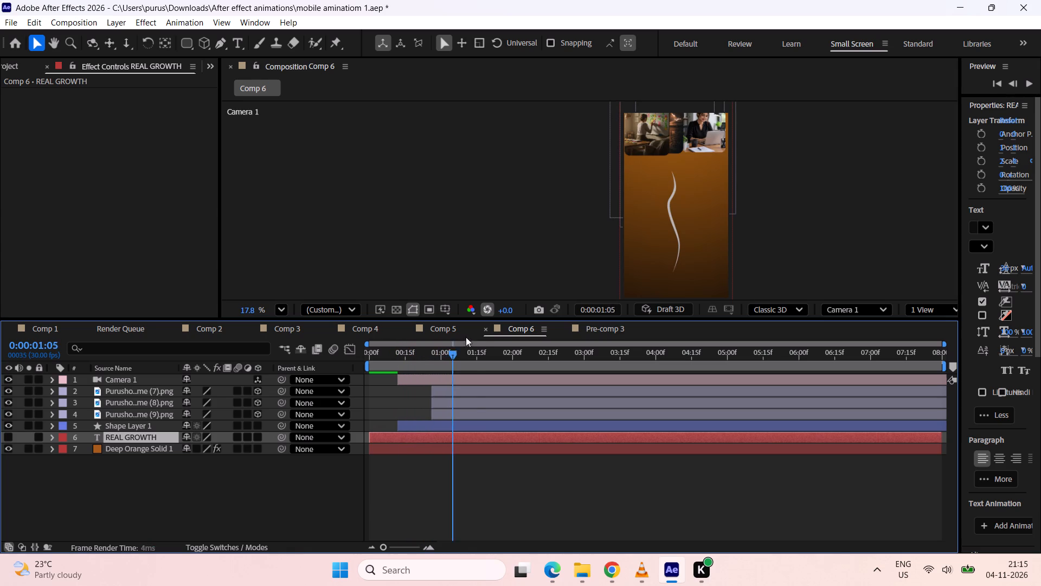
left_click_drag(466, 337, 481, 334)
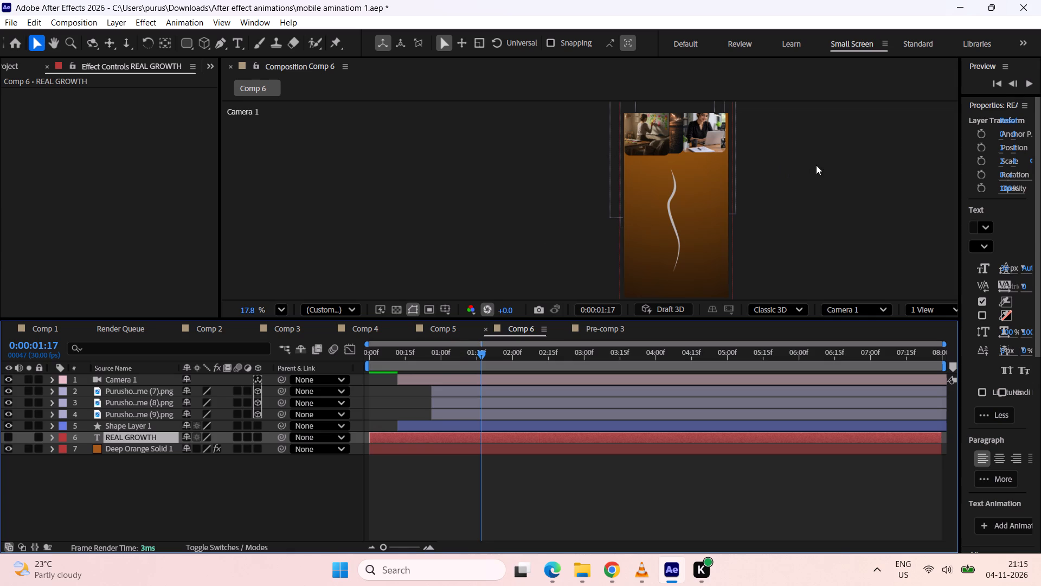
left_click_drag(480, 355, 476, 361)
left_click(165, 412)
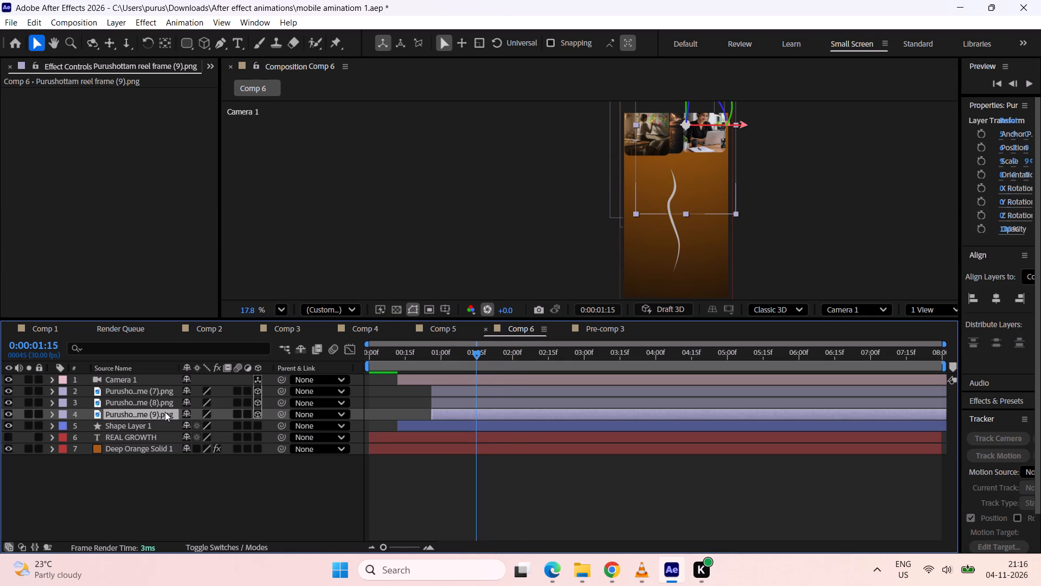
left_click(165, 391, "shift")
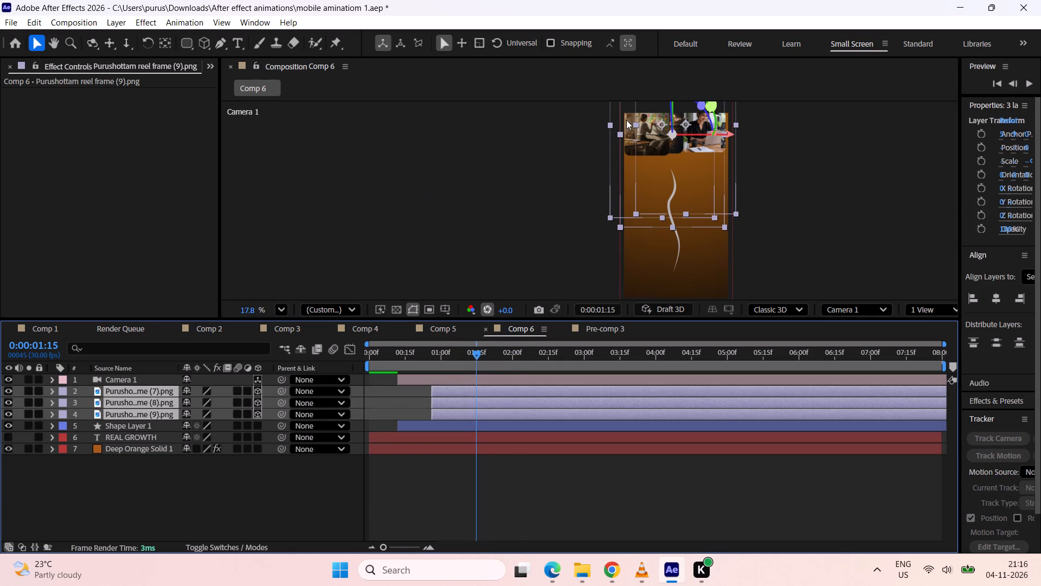
left_click_drag(685, 125, 684, 129)
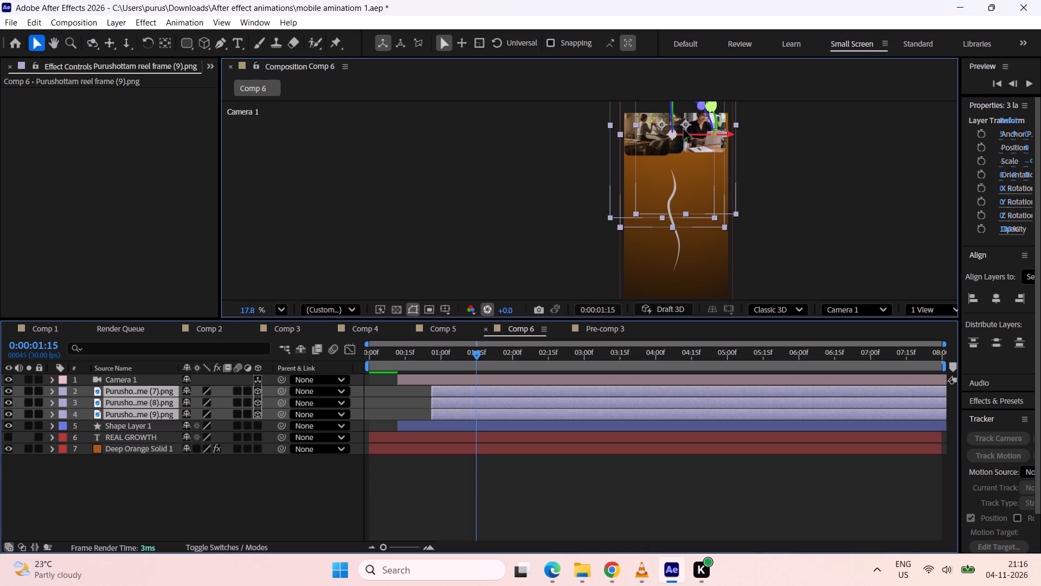
left_click_drag(684, 129, 684, 139)
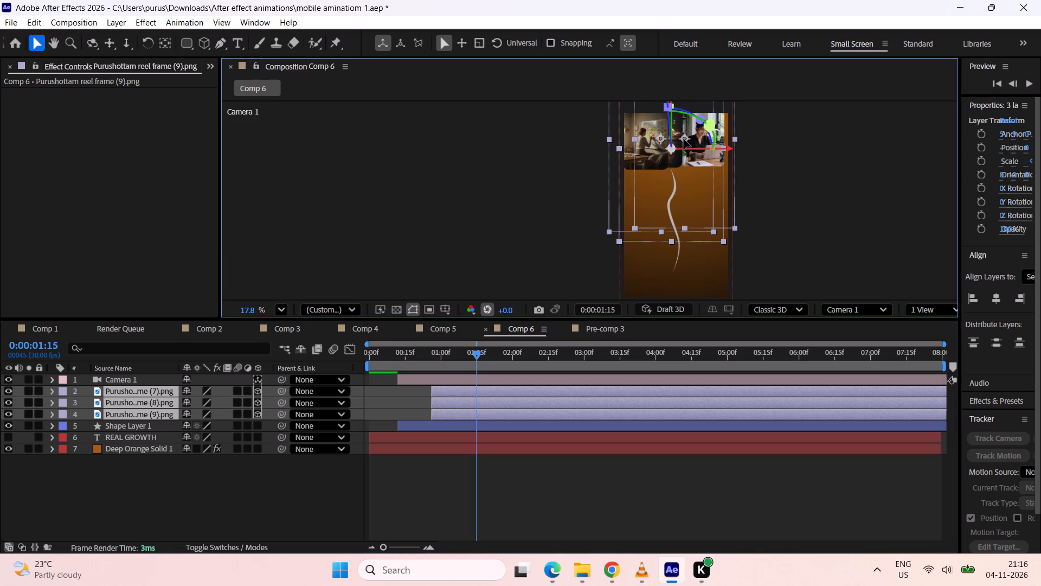
left_click_drag(684, 139, 684, 142)
triple_click(847, 164)
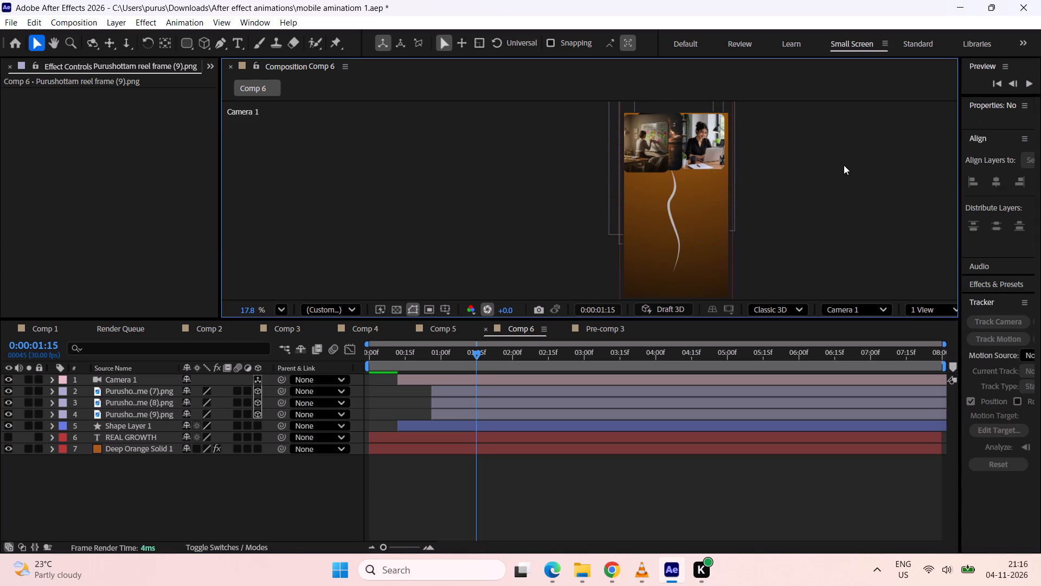
Turn the reel frame (9) card about -20° around its Y axis and shift it toward the composition's right edge.
left_click(470, 380)
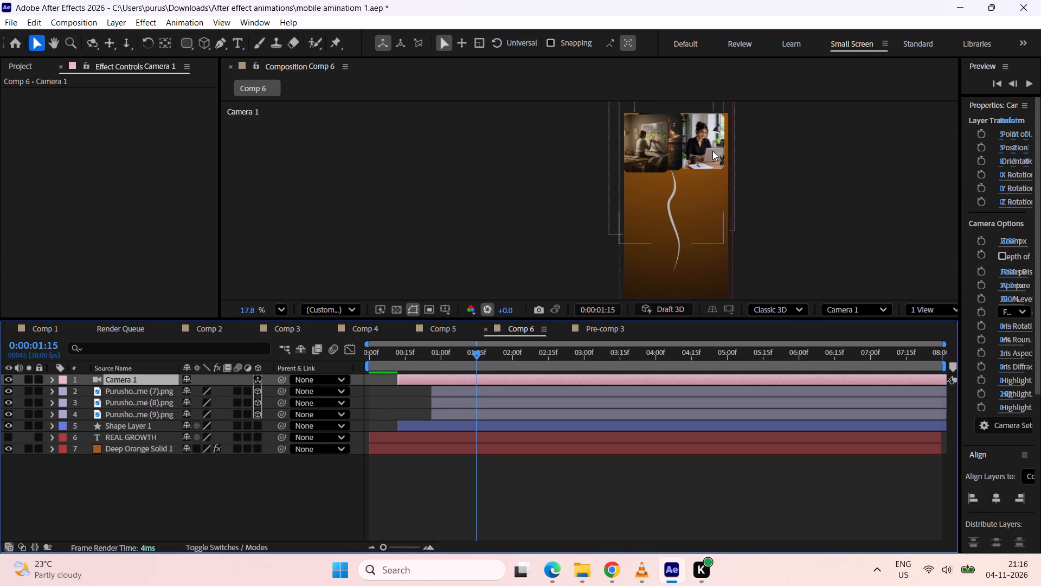
left_click(712, 151)
left_click_drag(728, 118, 817, 107)
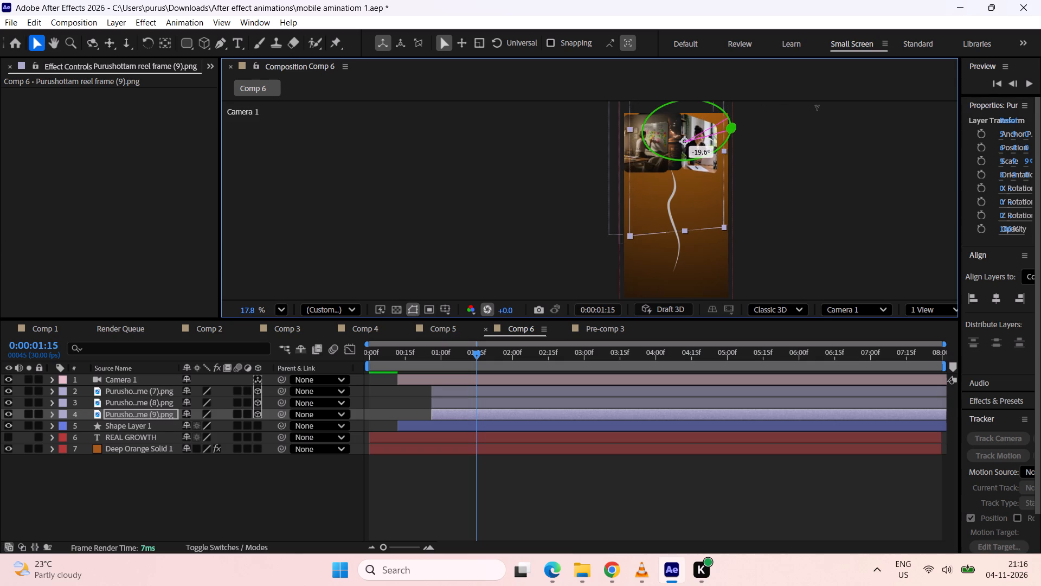
left_click_drag(817, 107, 818, 107)
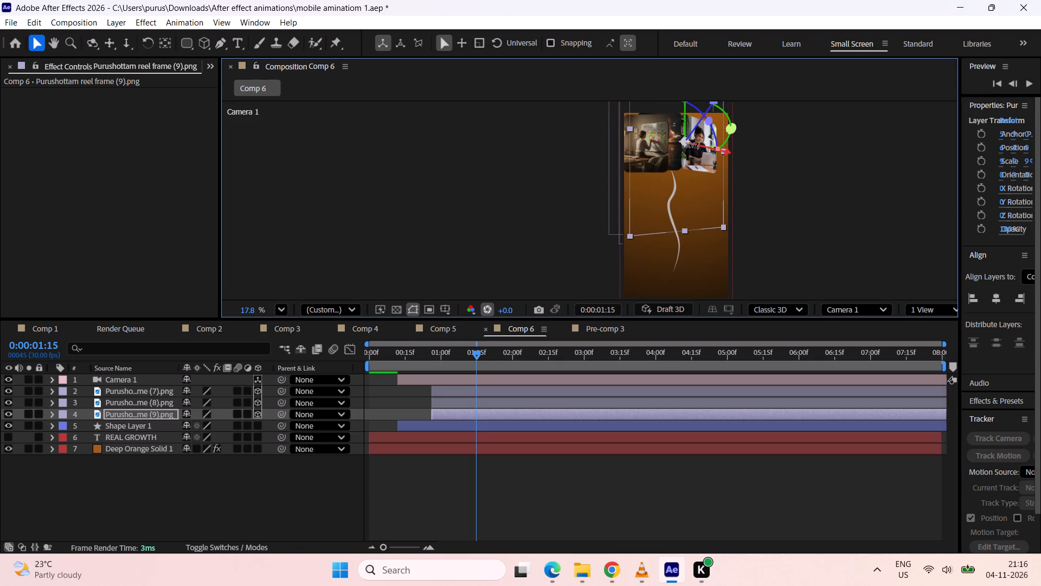
left_click_drag(687, 145, 695, 141)
left_click_drag(735, 150, 734, 142)
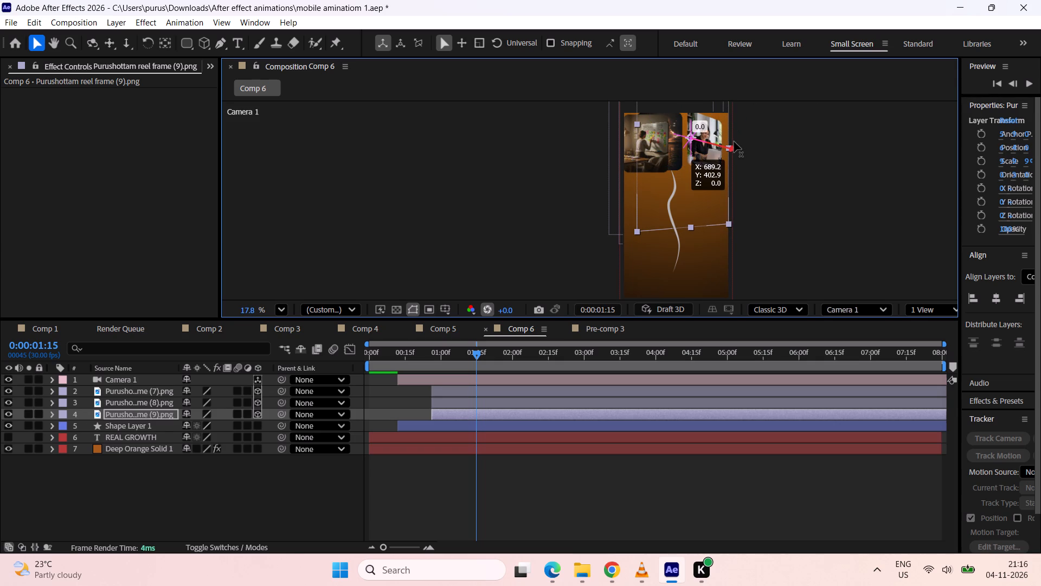
left_click_drag(734, 142, 740, 126)
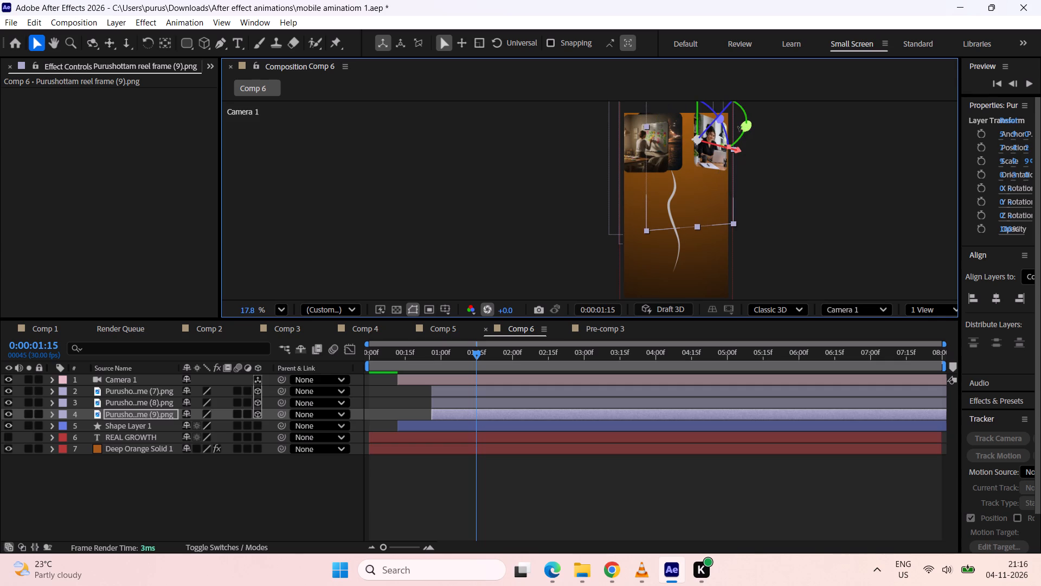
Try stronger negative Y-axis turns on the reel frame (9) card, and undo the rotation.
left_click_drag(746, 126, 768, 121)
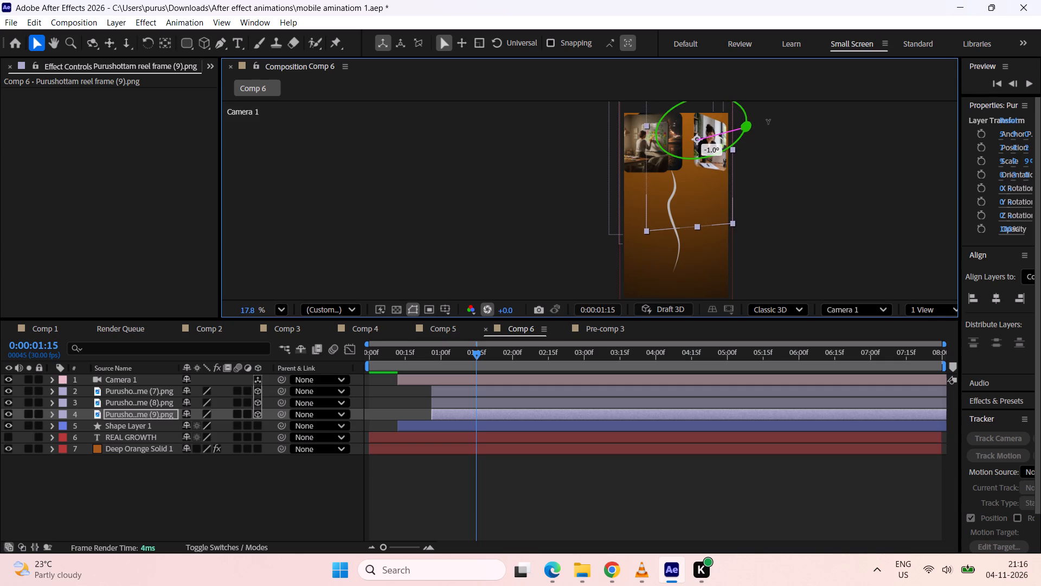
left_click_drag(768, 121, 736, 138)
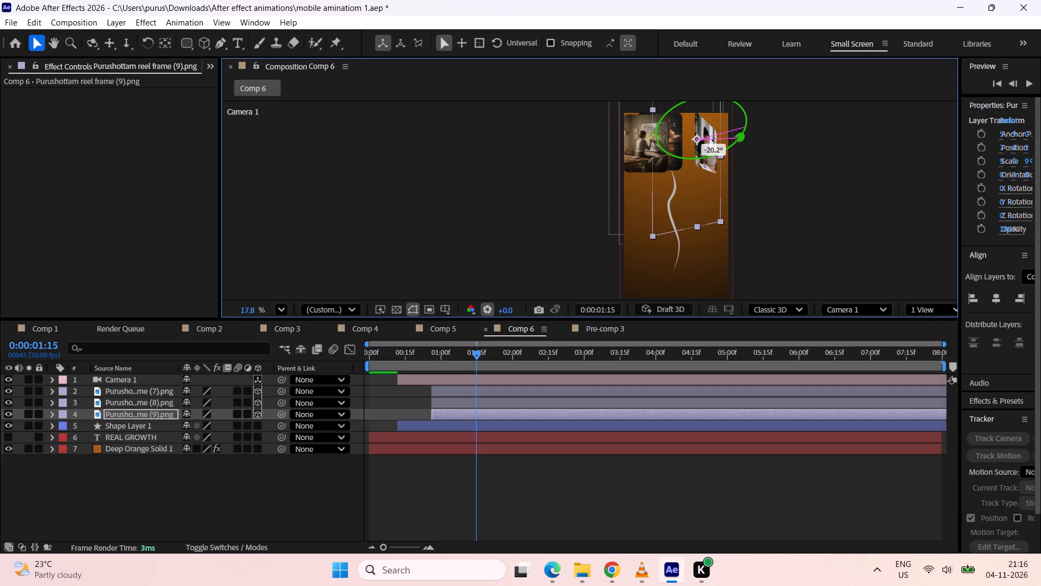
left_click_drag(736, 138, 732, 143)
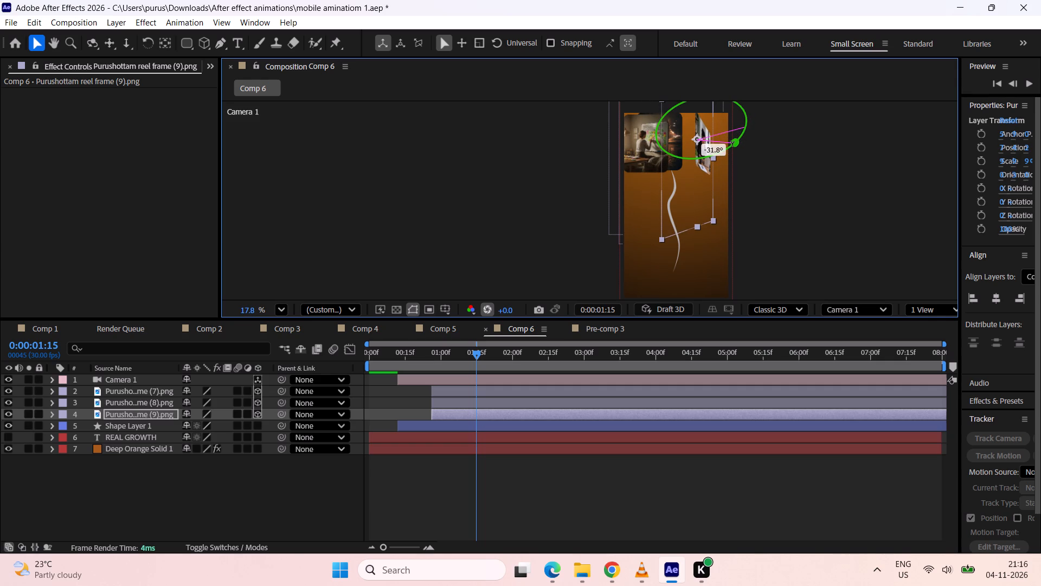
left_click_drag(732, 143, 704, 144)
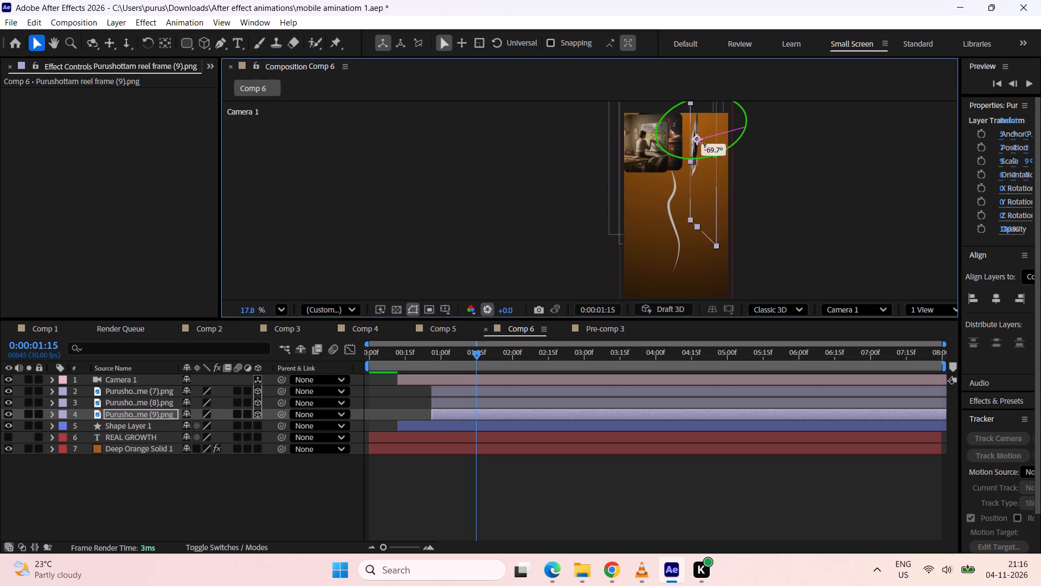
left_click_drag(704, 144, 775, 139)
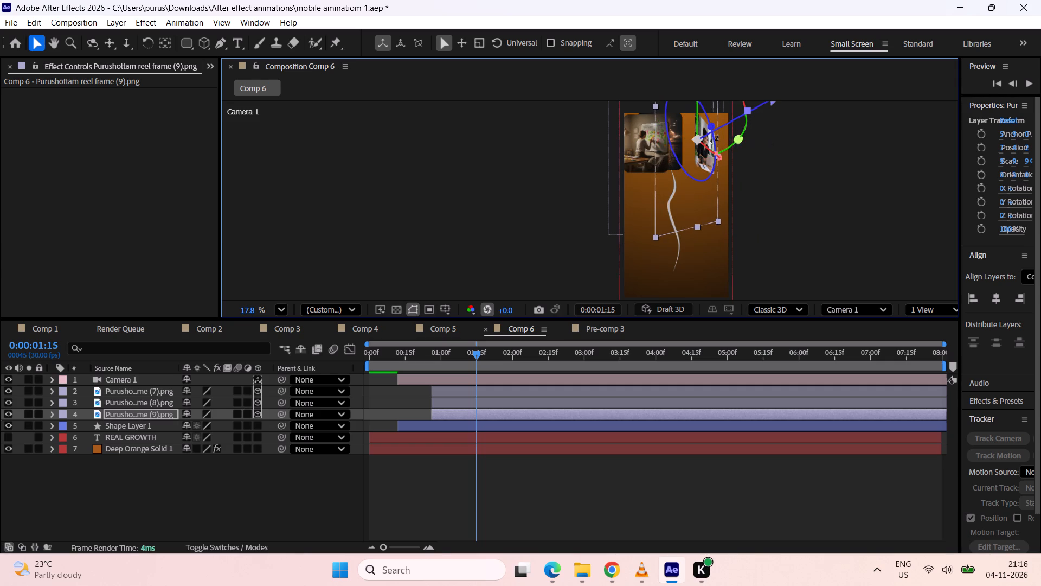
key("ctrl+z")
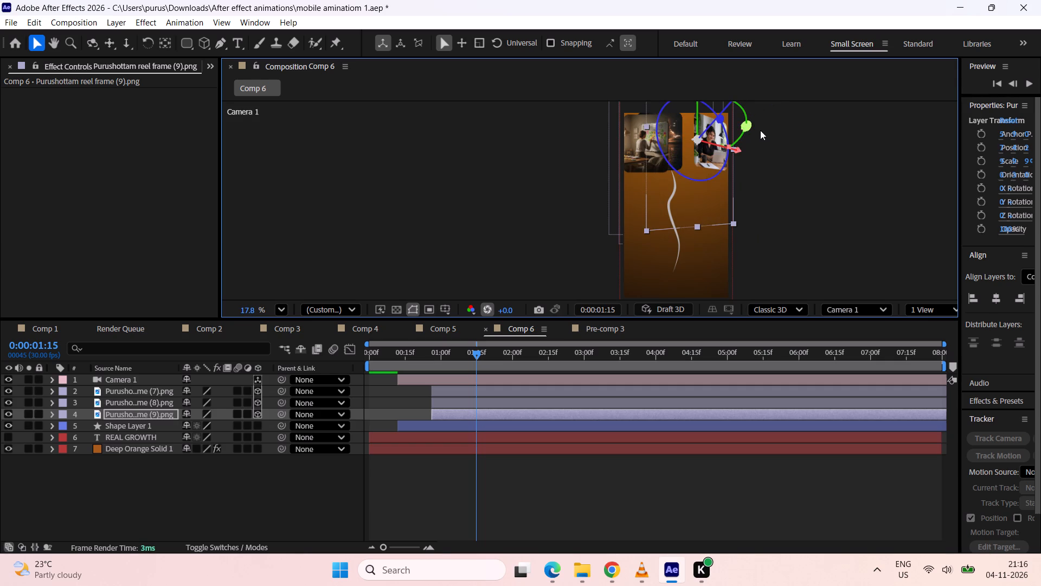
Turn the reel frame (9) card a further -4° or so around its Y axis and deselect it.
left_click_drag(742, 124, 733, 127)
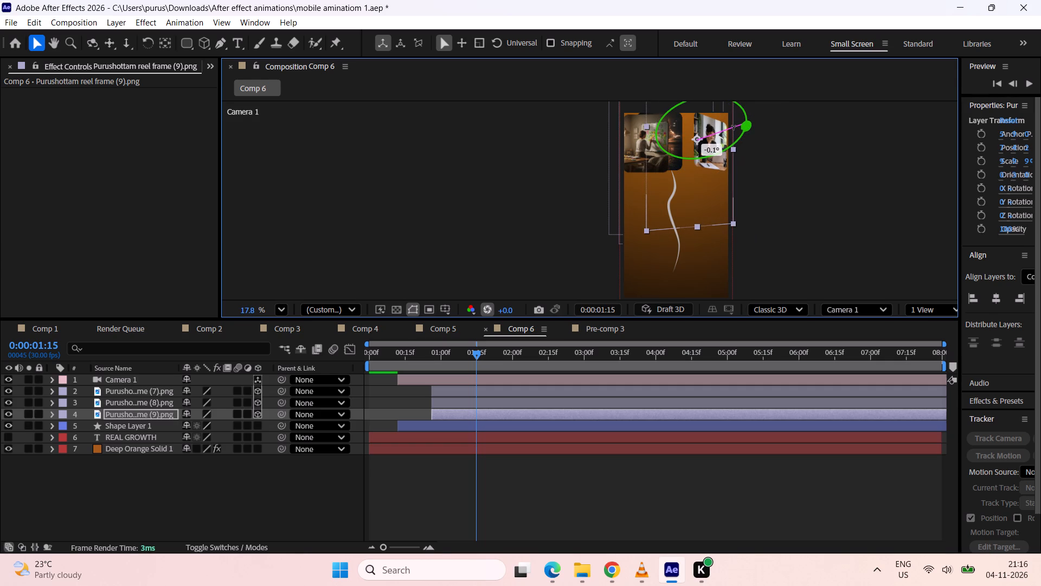
left_click_drag(733, 127, 716, 131)
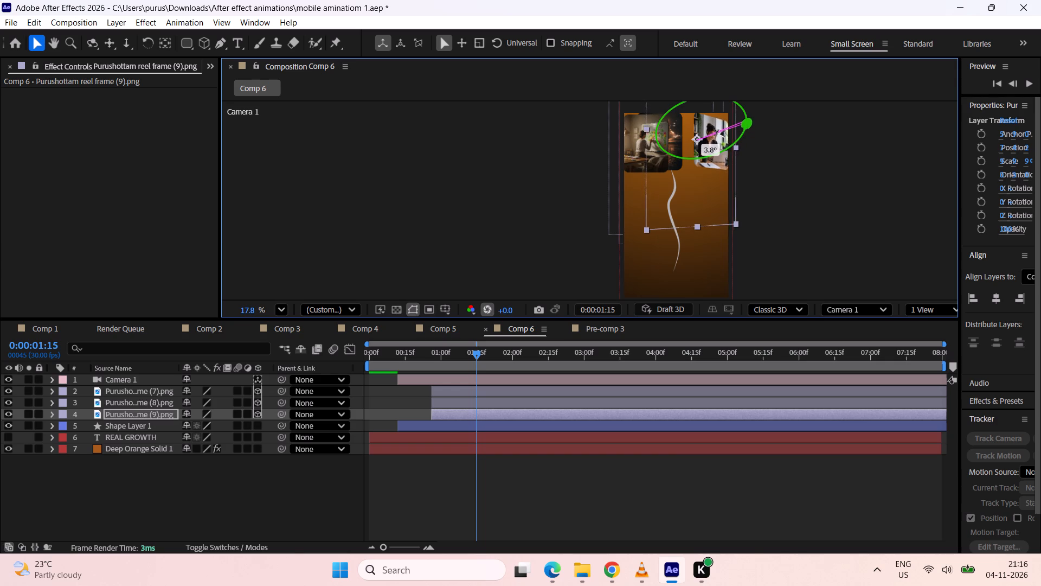
left_click_drag(716, 131, 748, 124)
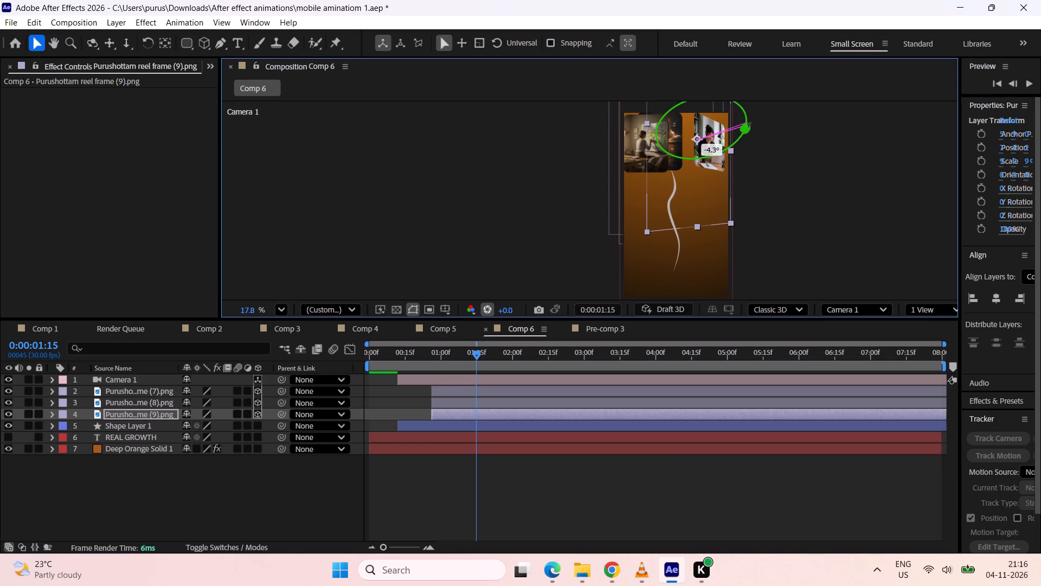
left_click_drag(748, 124, 750, 124)
left_click(776, 193)
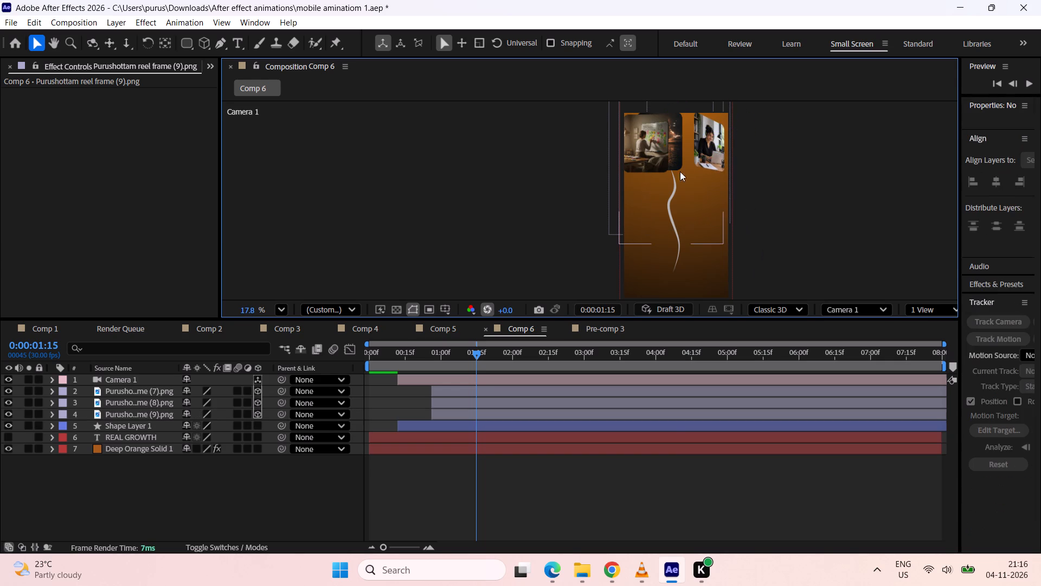
Move the reel frame (8) card rightward to sit between the other two cards, at about X 579.
left_click(672, 161)
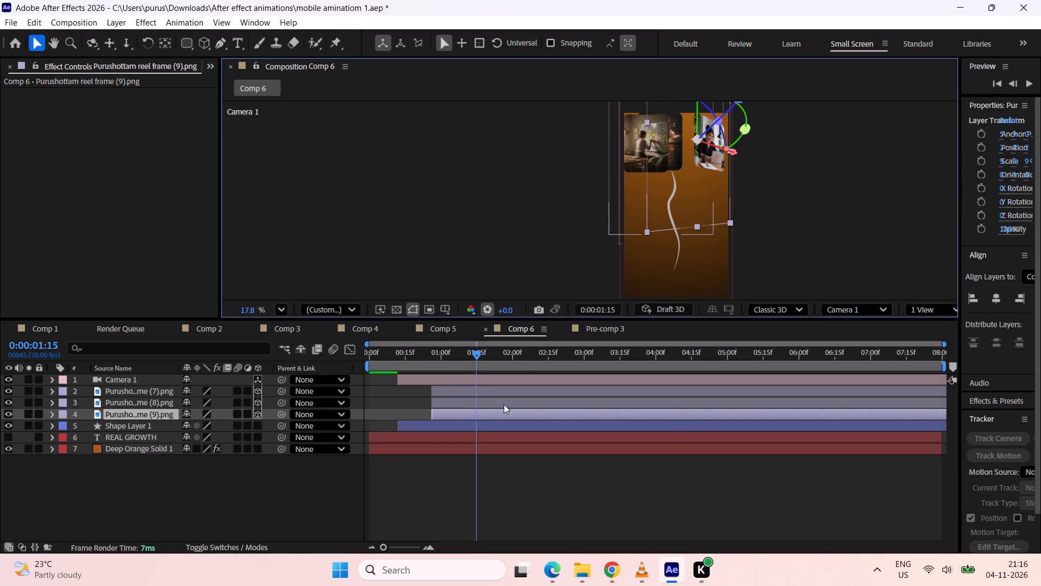
left_click(504, 404)
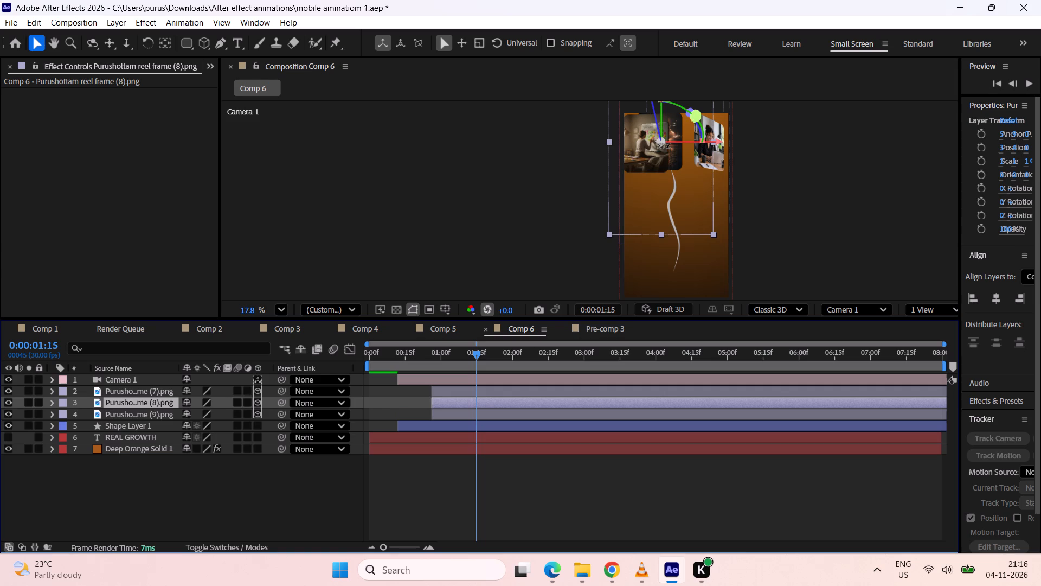
left_click_drag(659, 145, 678, 136)
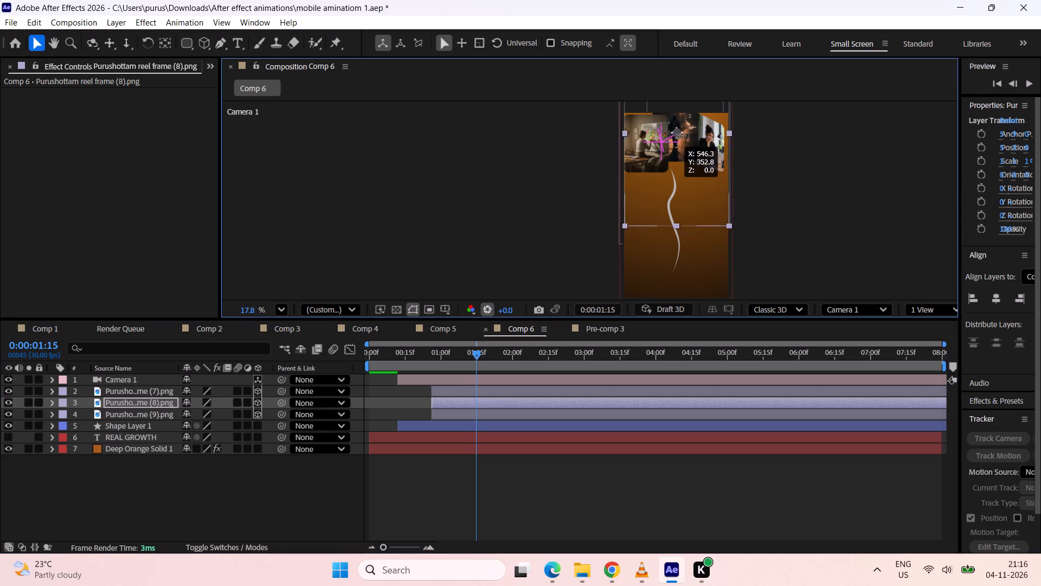
left_click_drag(678, 136, 681, 145)
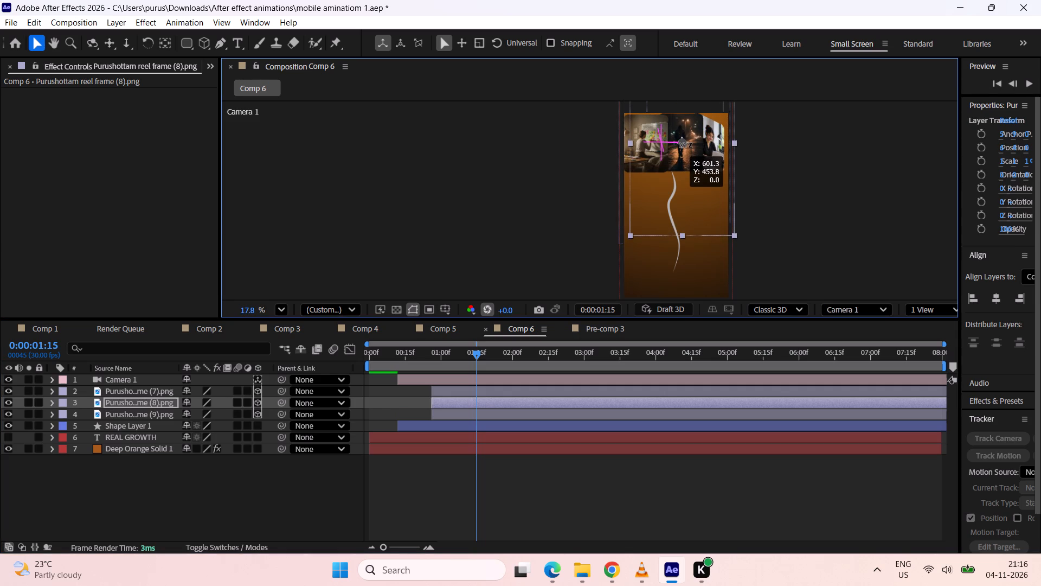
left_click_drag(681, 145, 681, 146)
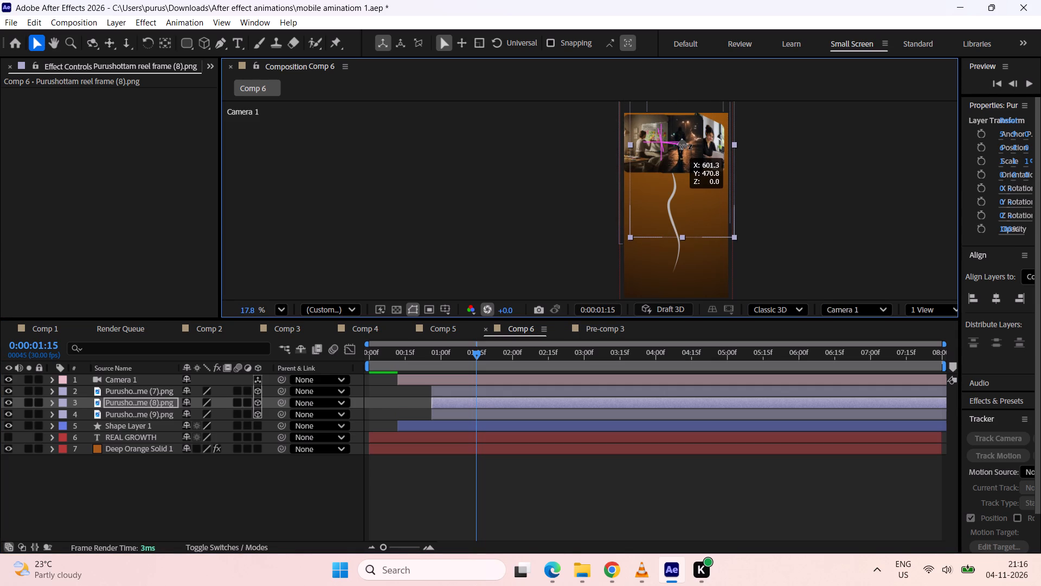
left_click_drag(681, 146, 679, 151)
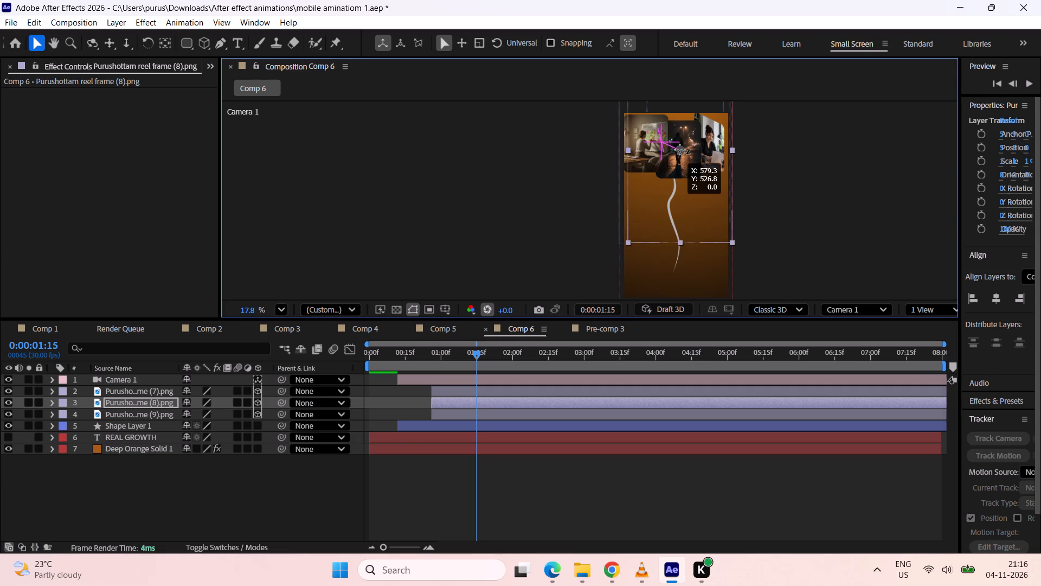
left_click_drag(679, 151, 679, 141)
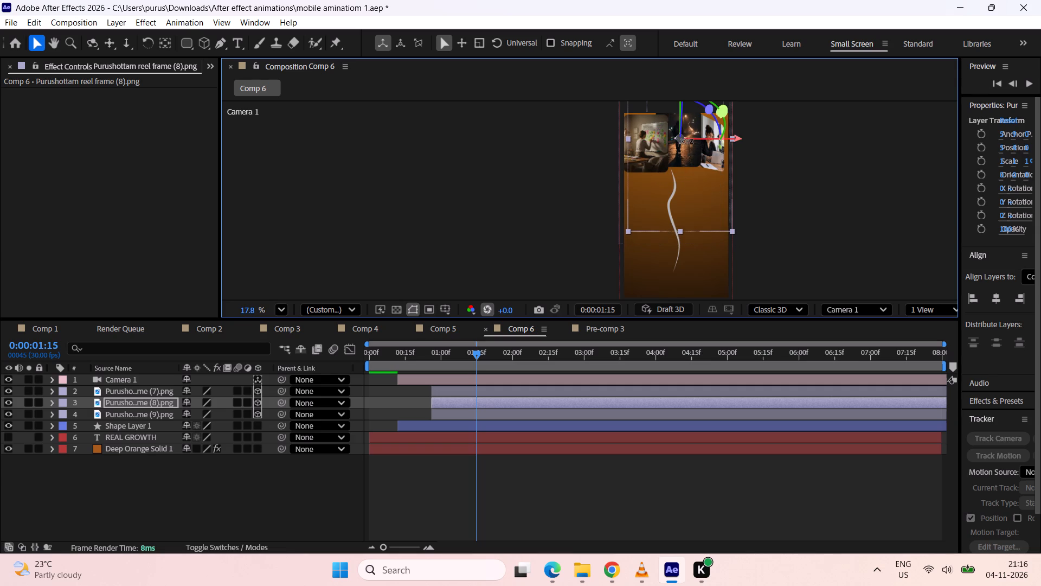
left_click(723, 114)
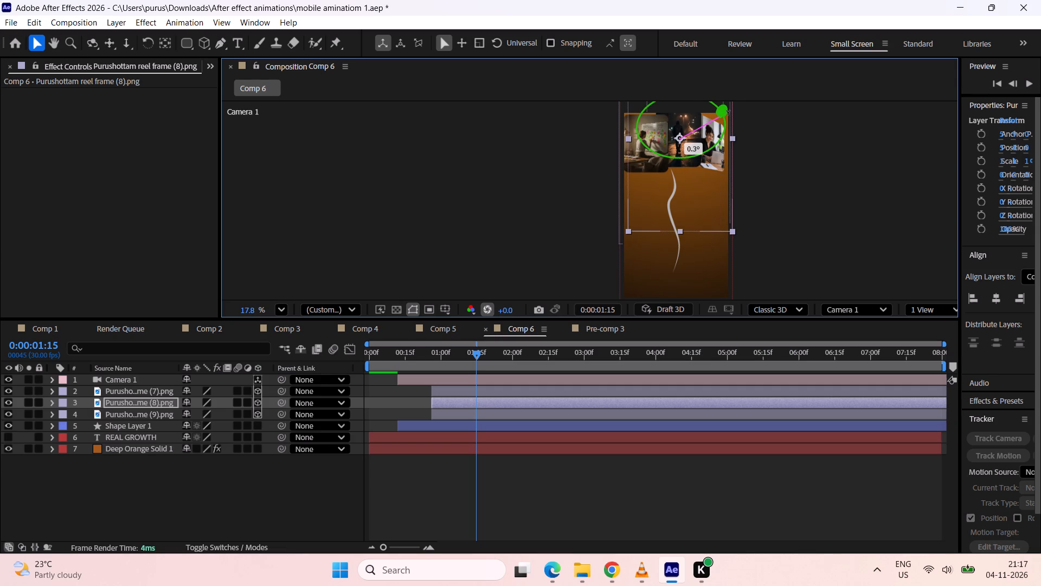
left_click(643, 154)
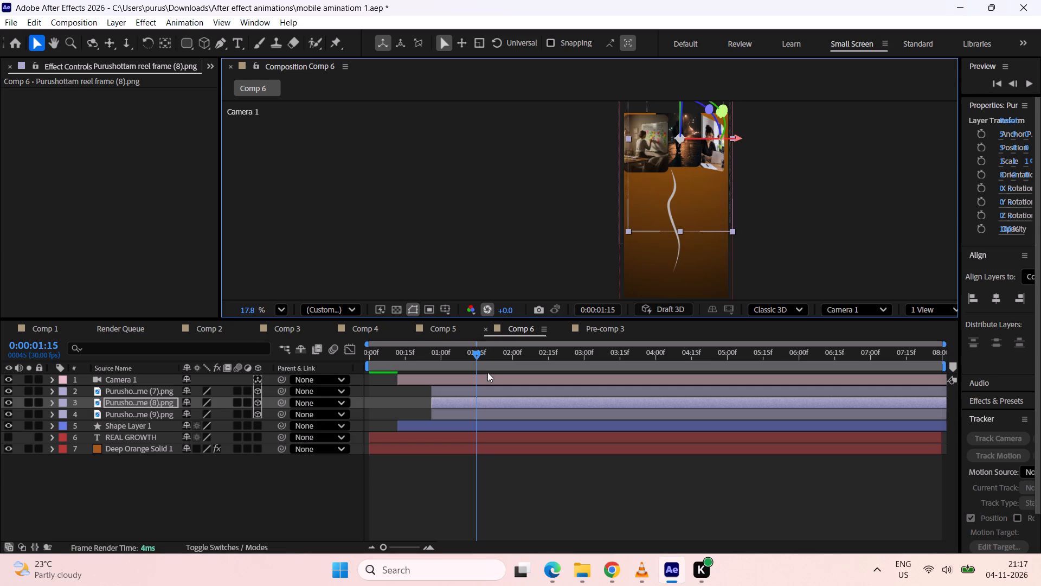
Rotate the reel frame (7) card around its Y axis so it angles opposite to the reel frame (9) card.
left_click(484, 392)
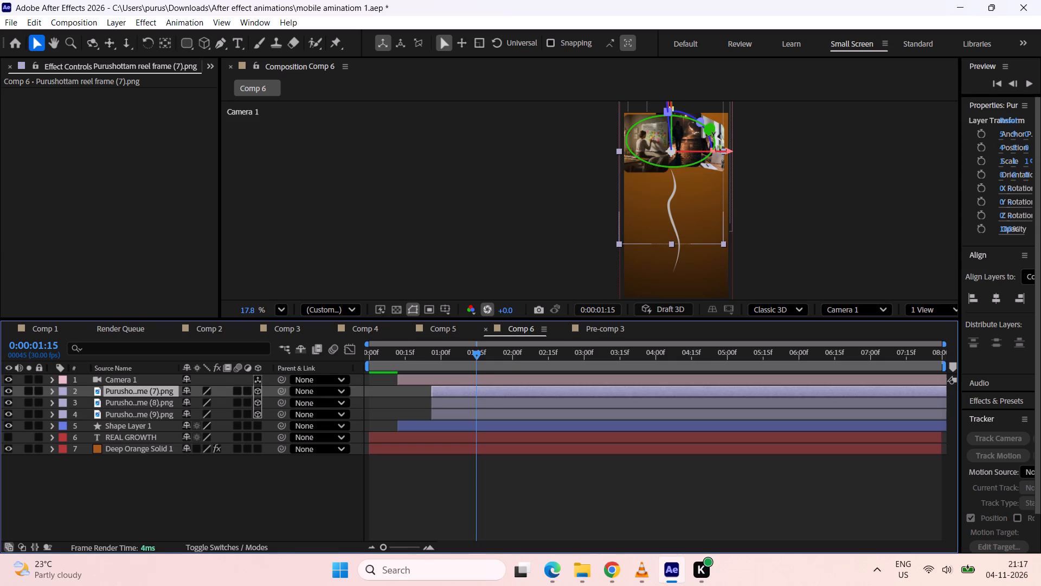
left_click_drag(713, 133, 691, 138)
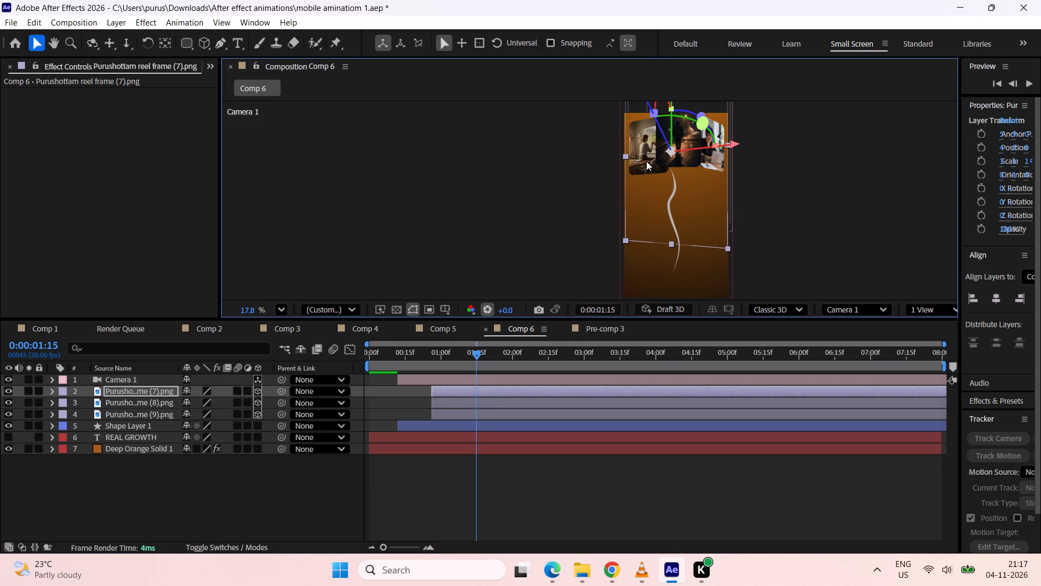
Shift the reel frame (7) card left of the middle card, to about X 351, and turn it to about 29° around its Y axis.
left_click_drag(646, 161, 630, 150)
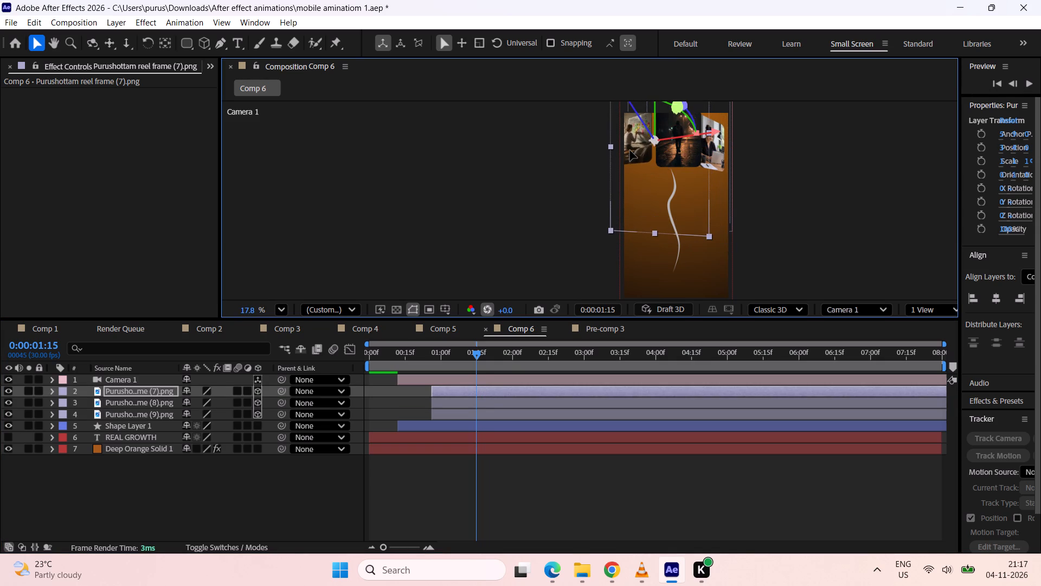
left_click_drag(630, 150, 633, 152)
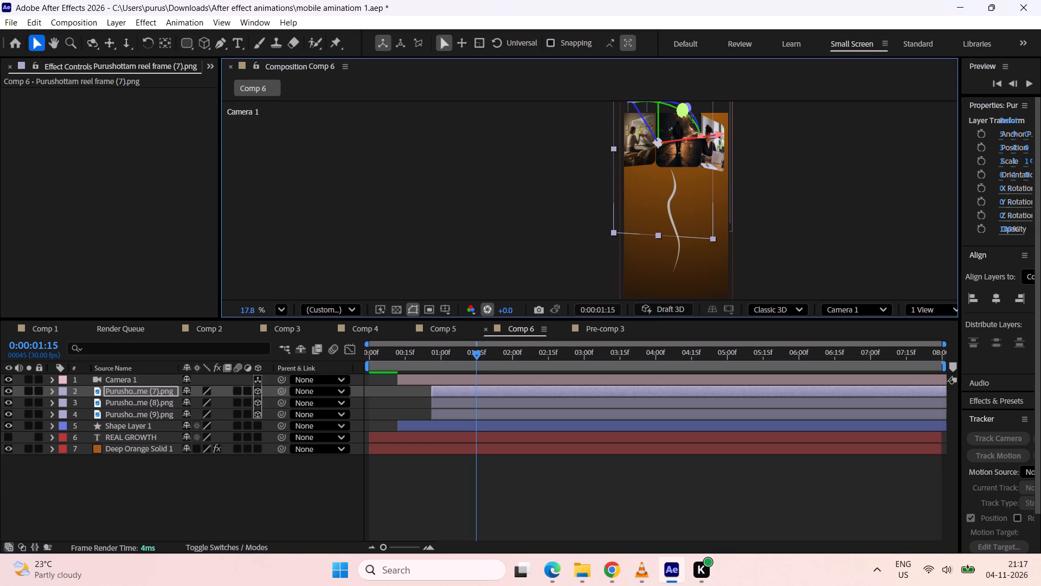
left_click_drag(684, 115, 672, 114)
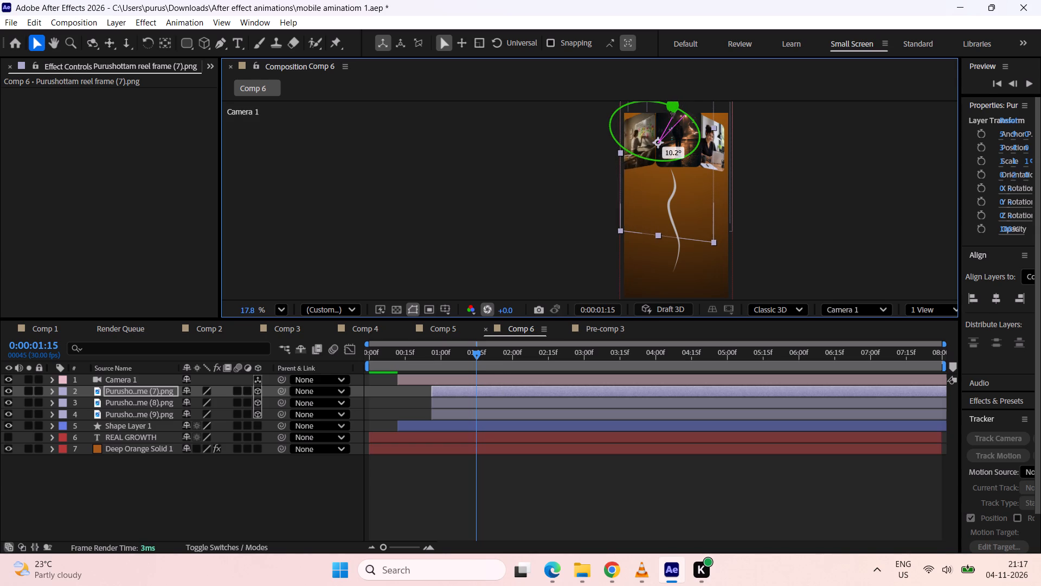
left_click_drag(672, 114, 671, 114)
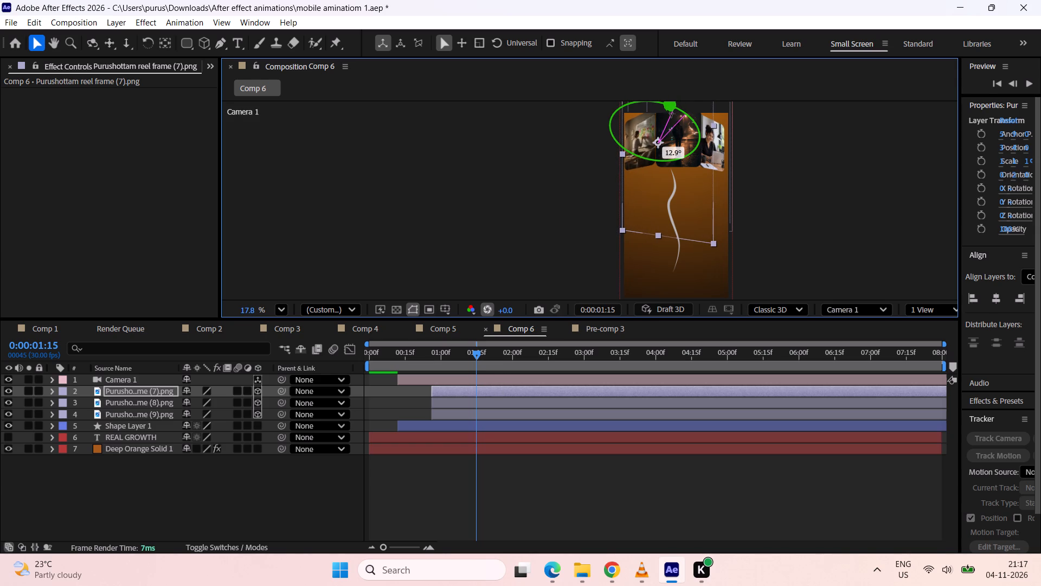
left_click_drag(671, 114, 667, 113)
Adjust the middle reel frame (8) card's Y-axis orientation to about 2.8° and deselect it.
left_click(722, 126)
left_click_drag(724, 110, 730, 109)
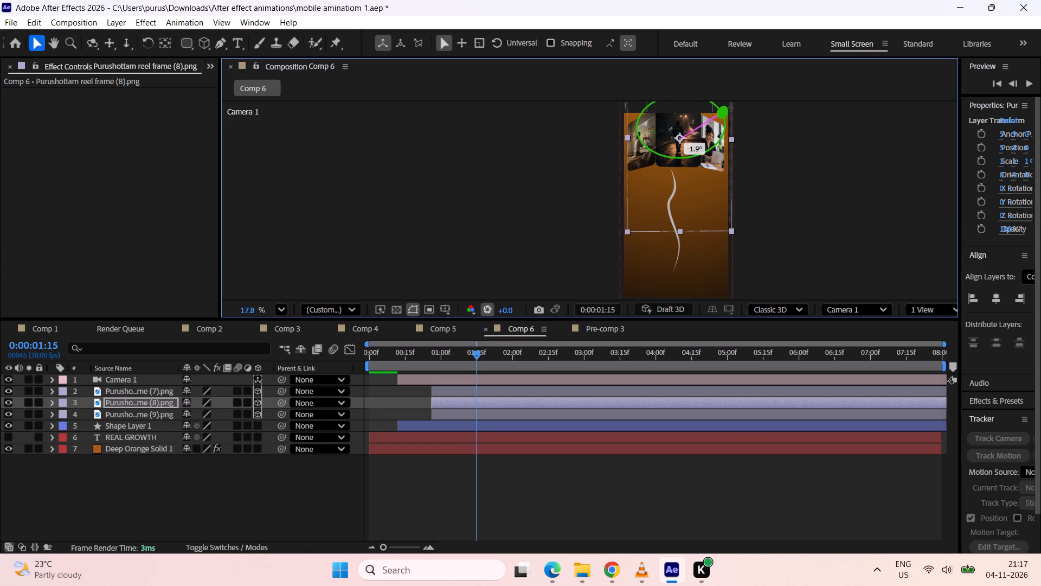
left_click_drag(730, 109, 712, 104)
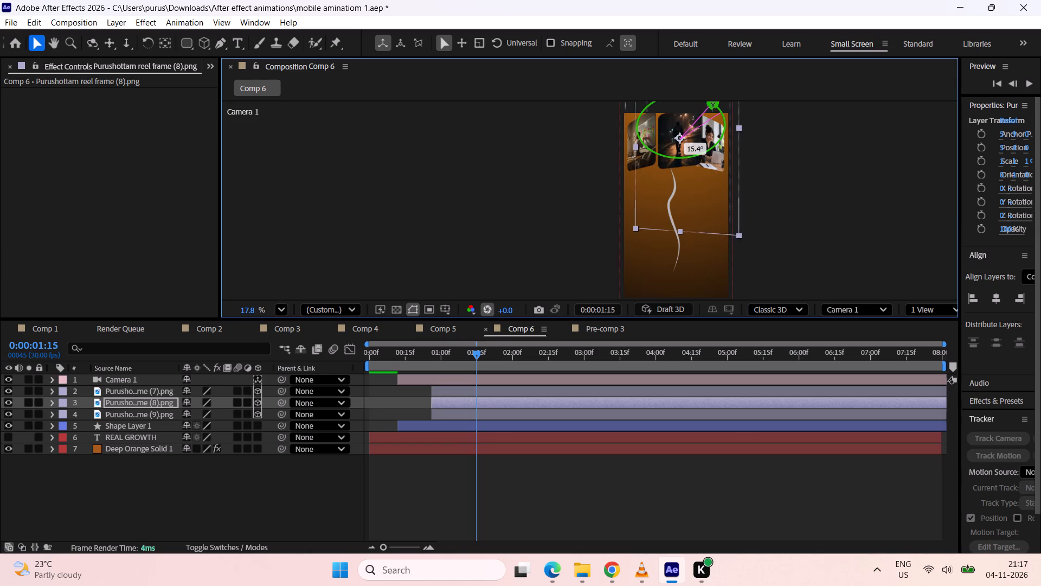
left_click_drag(712, 104, 729, 104)
left_click(846, 132)
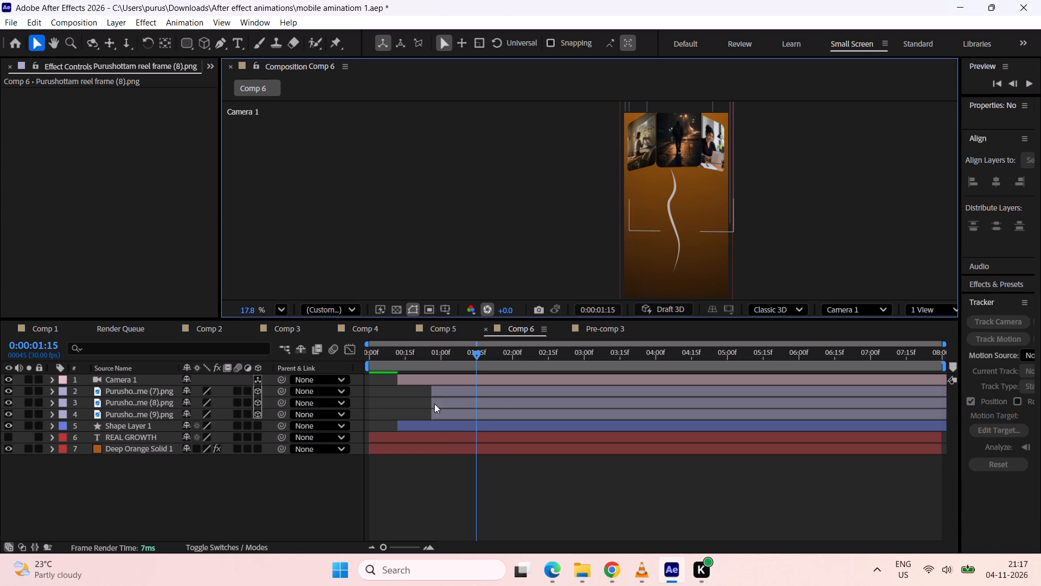
Lower all three image cards together, bringing the middle reel frame (8) card to about Y 506, and deselect them.
left_click(165, 413)
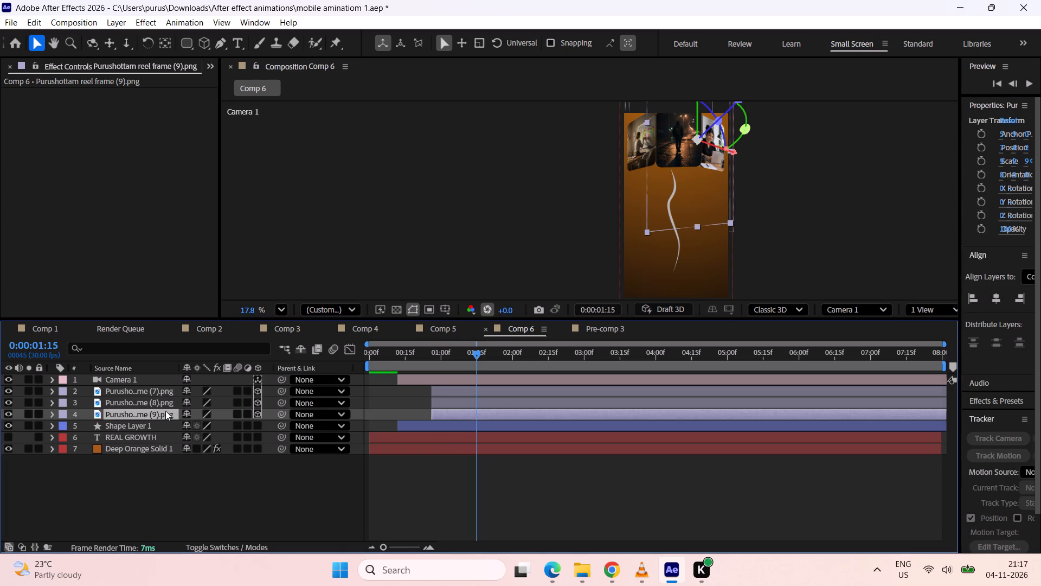
left_click(147, 388, "shift")
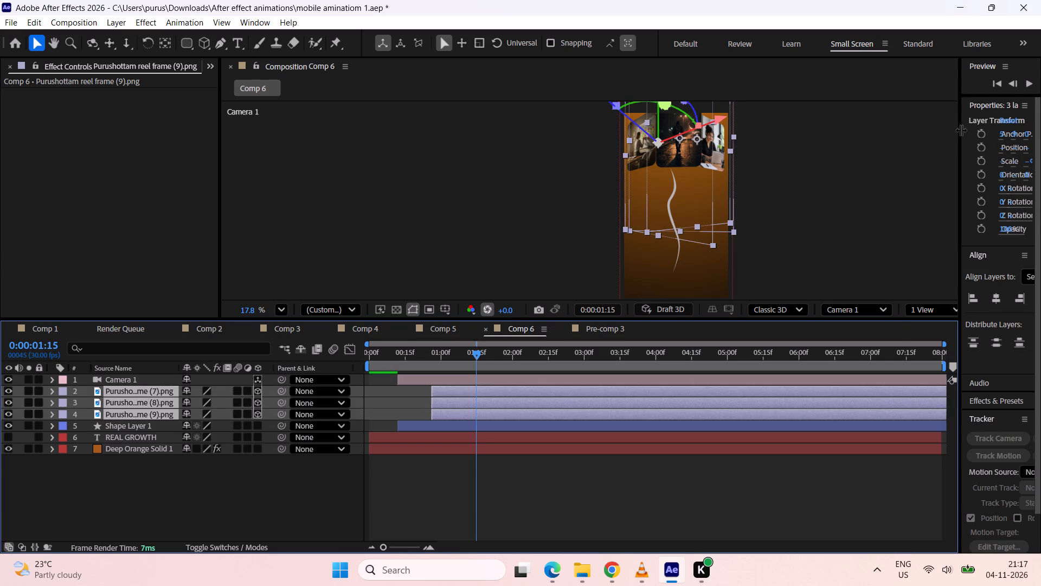
left_click_drag(960, 130, 879, 144)
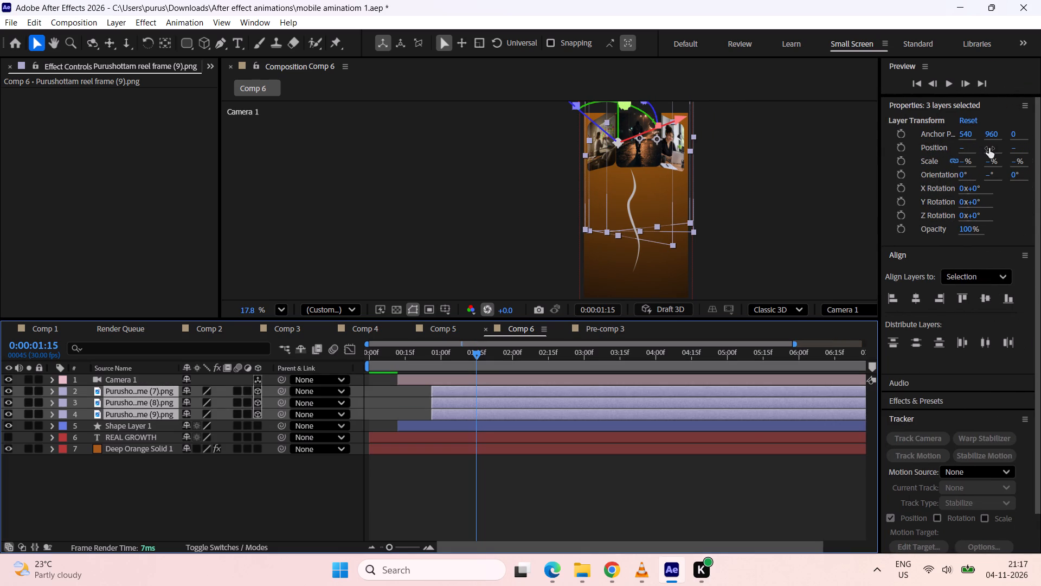
left_click_drag(989, 148, 973, 281)
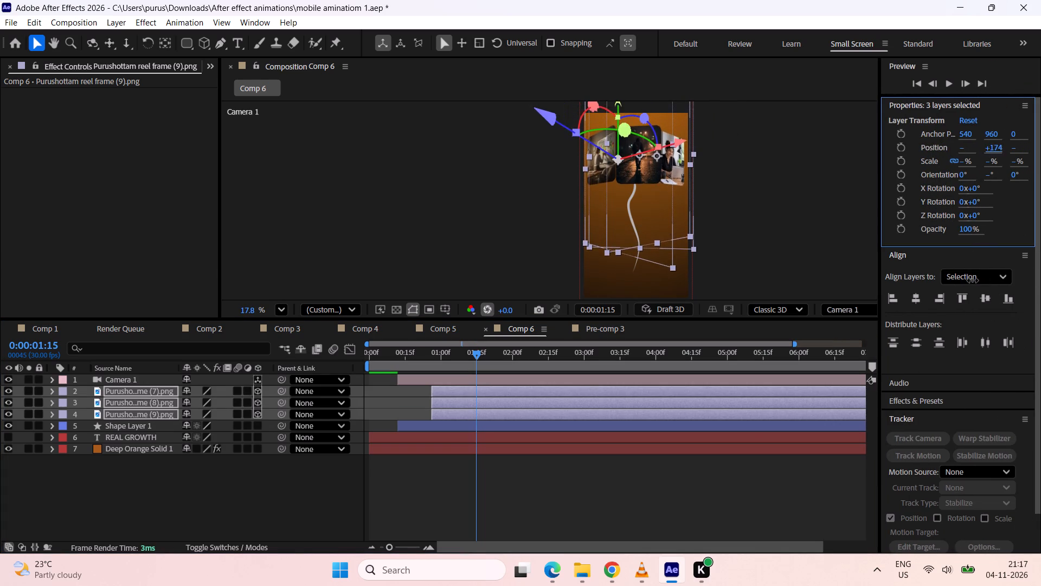
left_click_drag(973, 281, 972, 228)
left_click(792, 232)
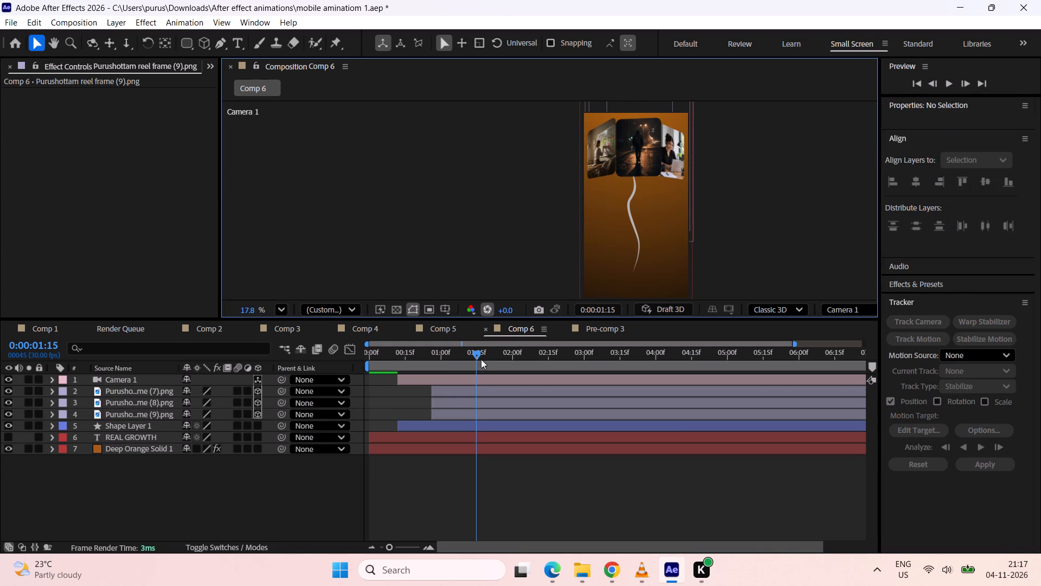
Move the curved line in Shape Layer 1 straight down to about Y 1049, just below the cards, and deselect it.
left_click_drag(474, 351, 407, 372)
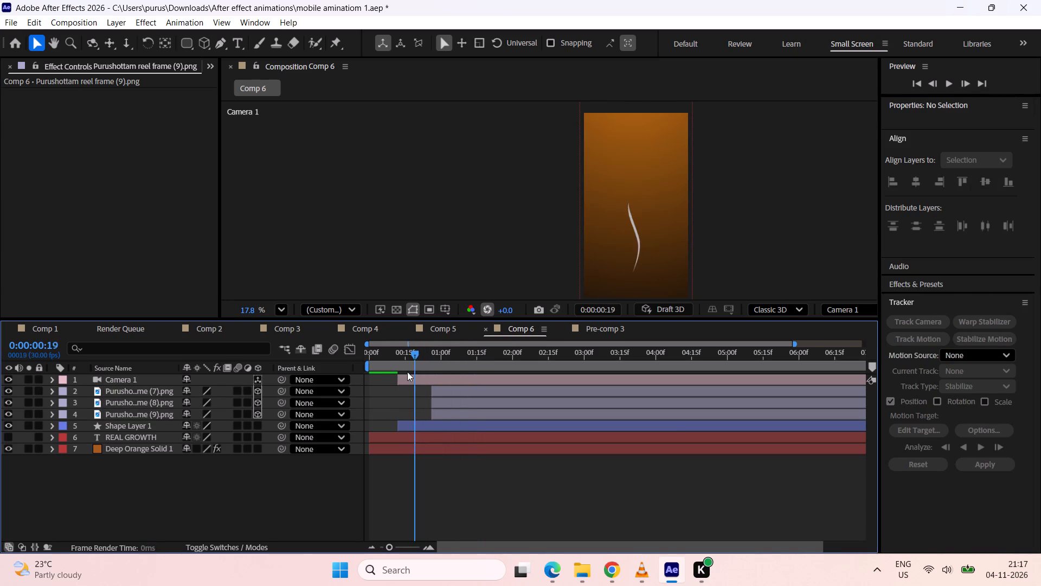
left_click_drag(407, 372, 480, 345)
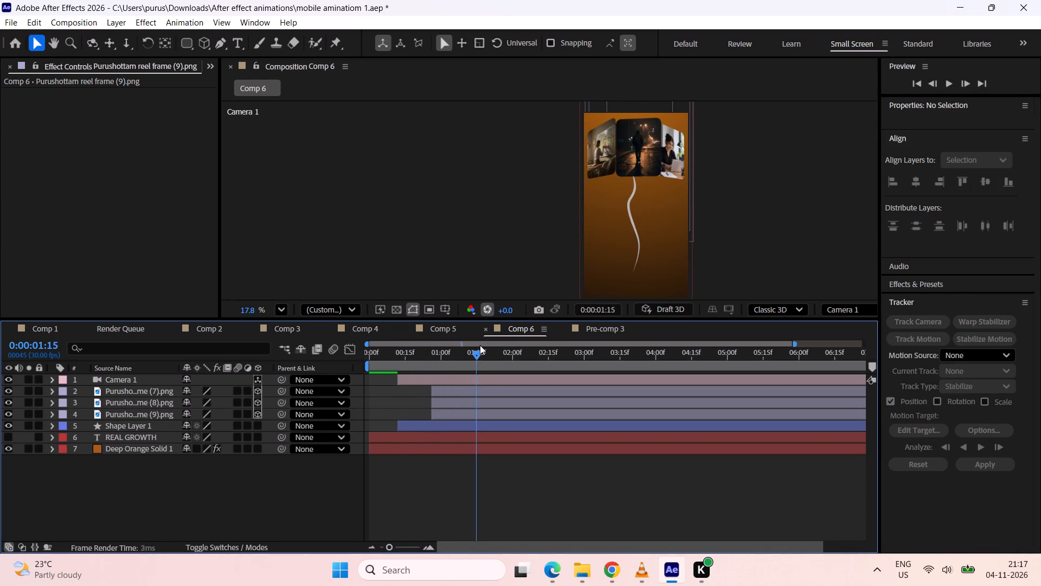
left_click_drag(480, 345, 409, 370)
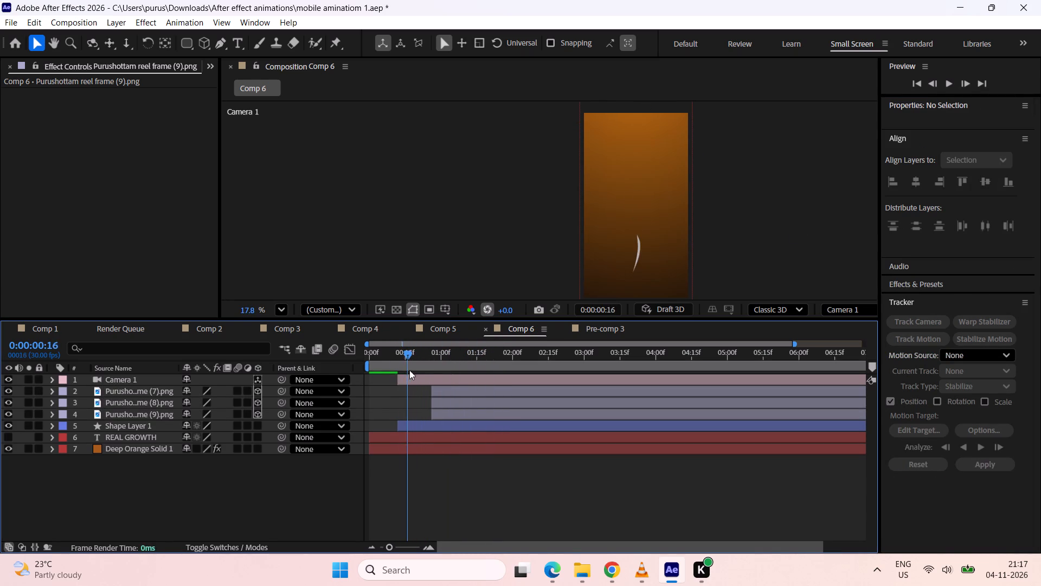
left_click_drag(409, 370, 454, 348)
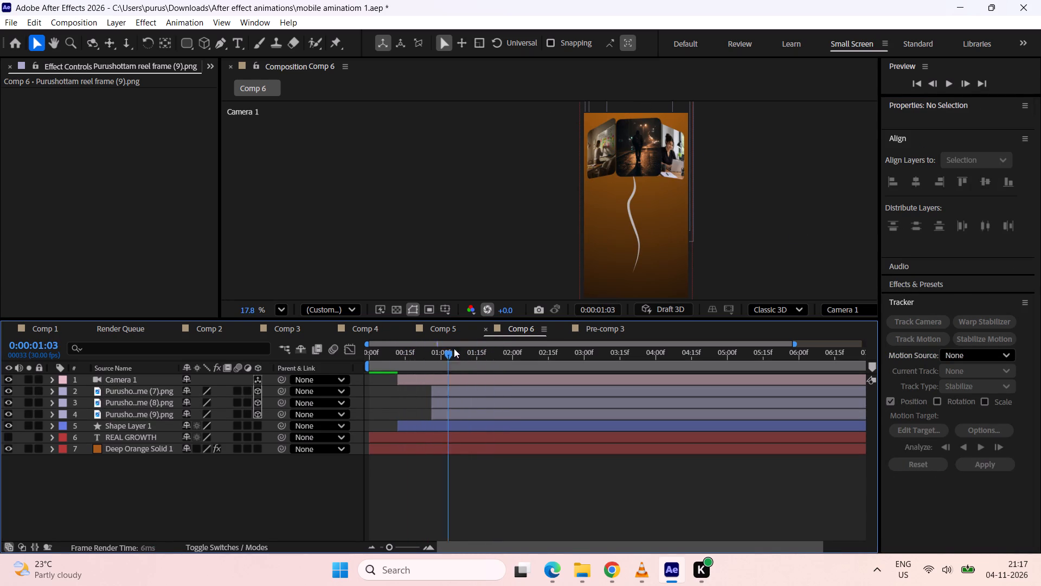
left_click_drag(454, 348, 527, 315)
left_click(480, 427)
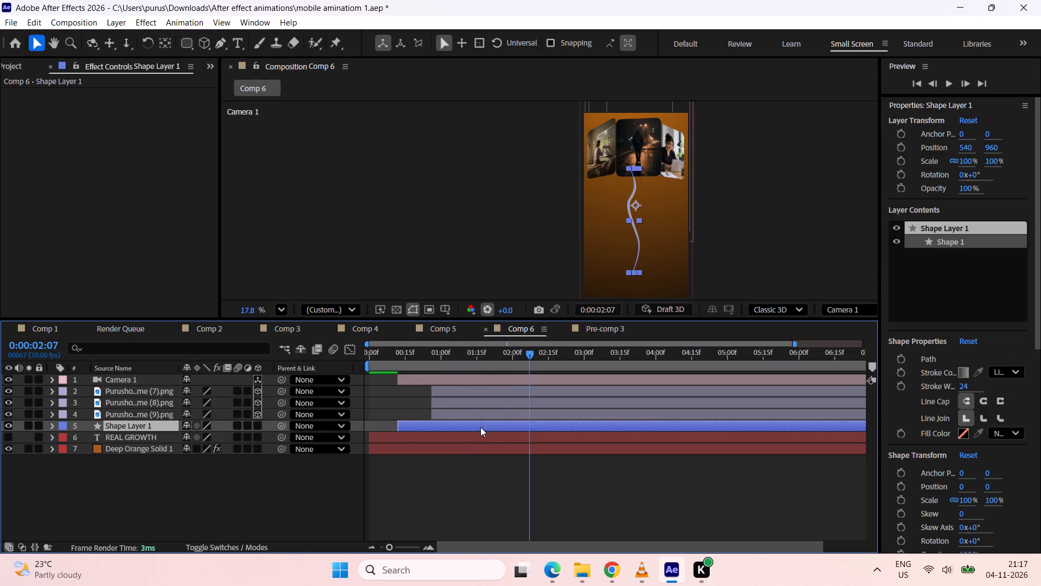
left_click_drag(635, 208, 635, 216)
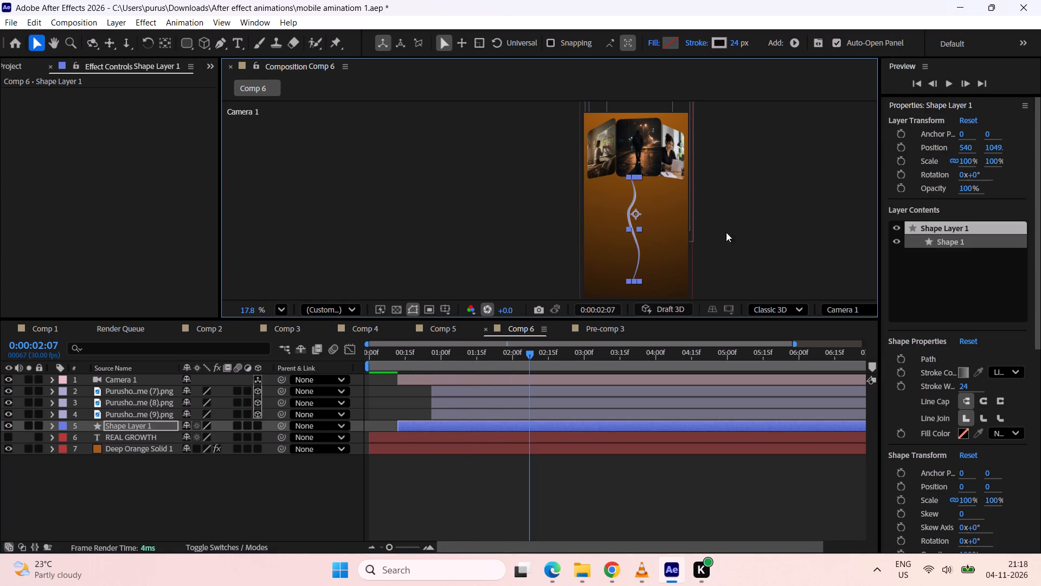
left_click(781, 244)
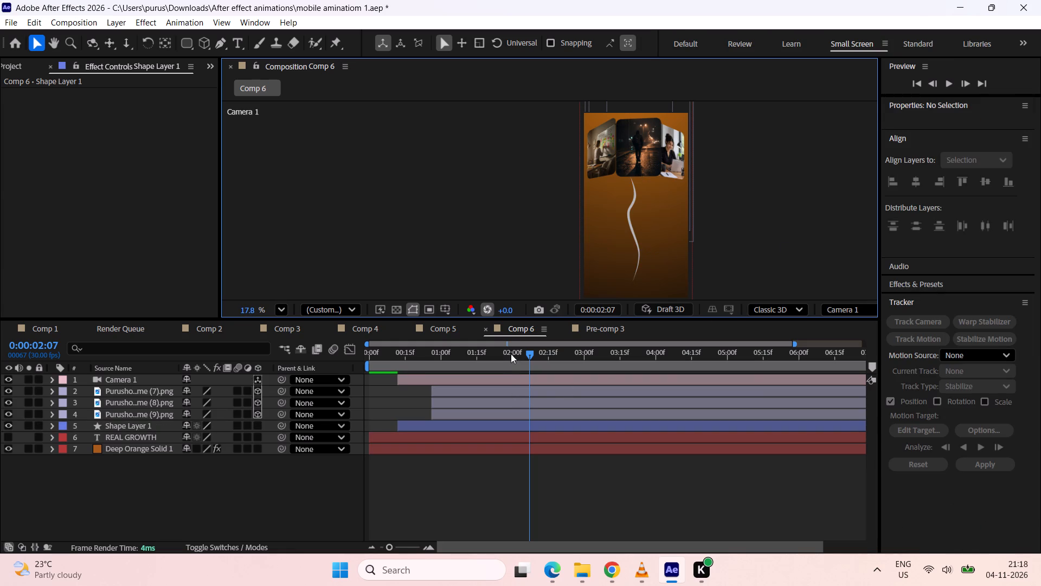
Scrub back and forth between about 0:13 and 1:17 to examine how the growing line leads into the image cards.
left_click_drag(522, 357, 416, 366)
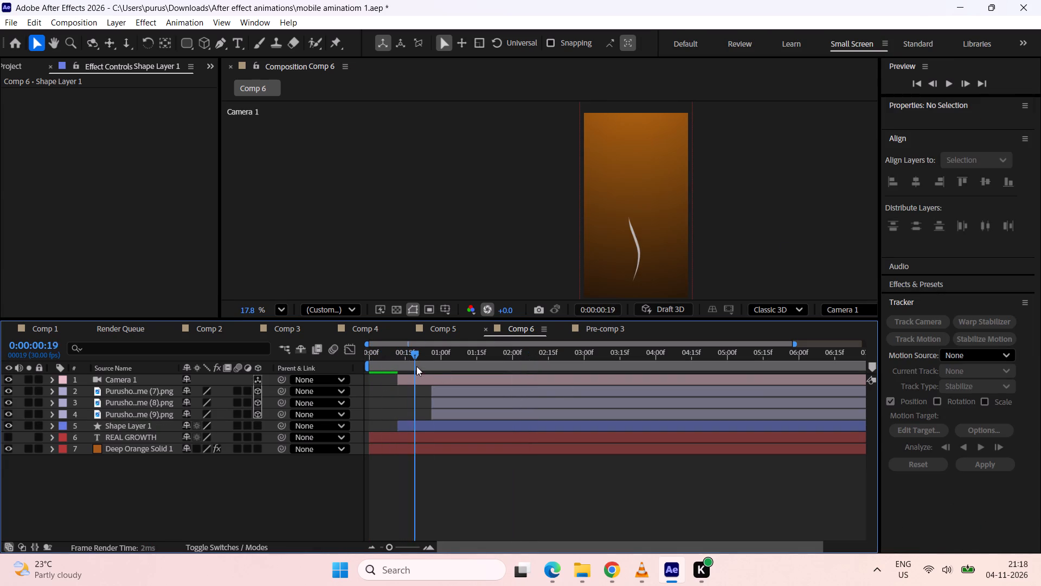
left_click_drag(416, 366, 461, 343)
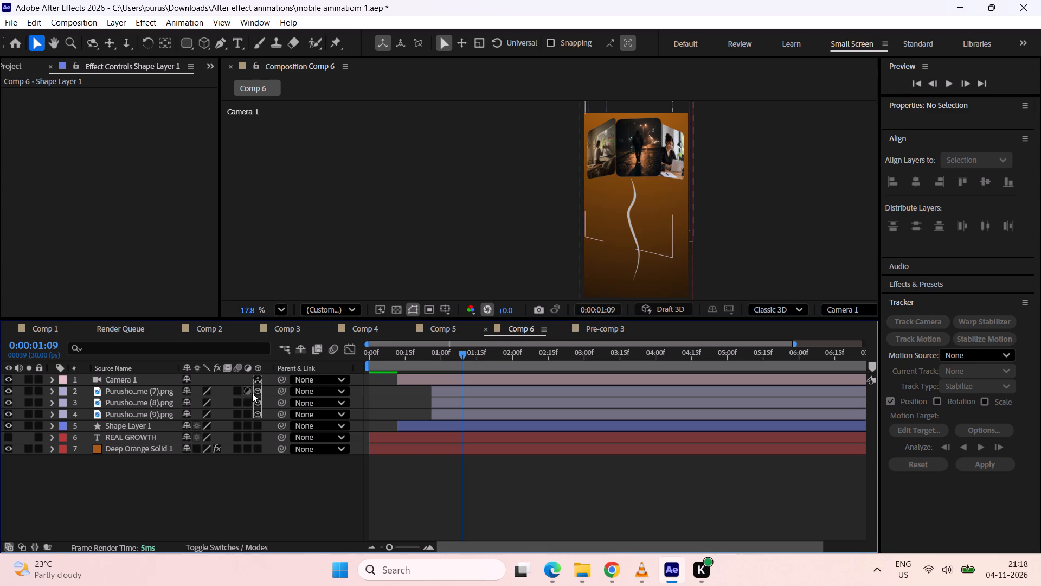
left_click_drag(467, 353, 480, 347)
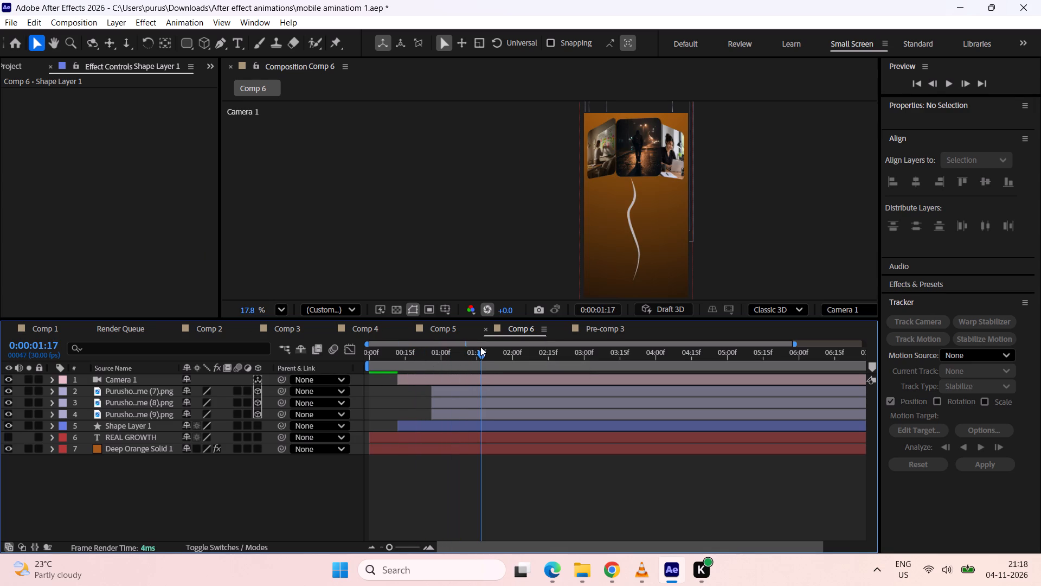
left_click_drag(480, 347, 405, 376)
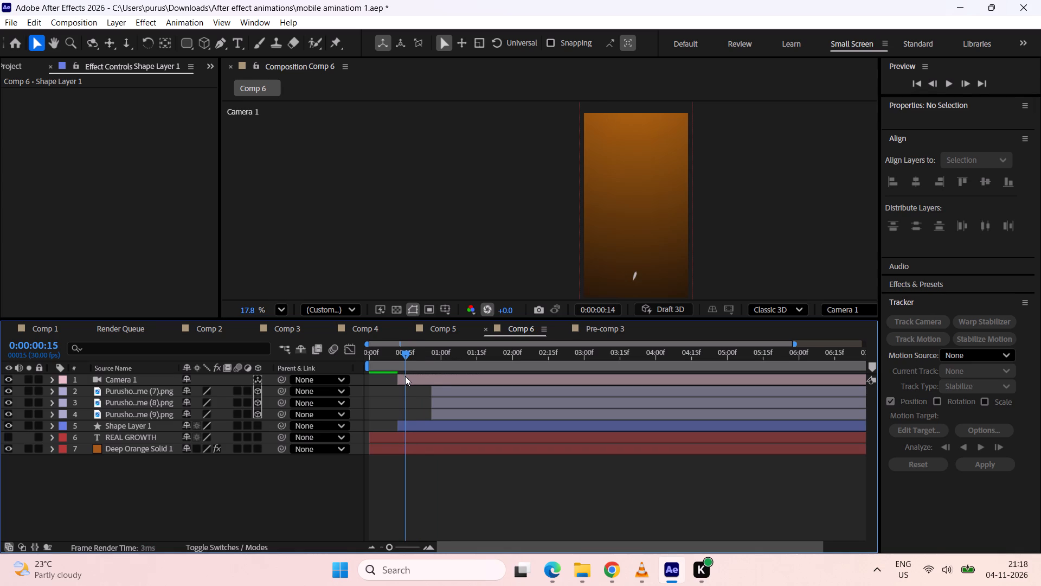
left_click_drag(405, 376, 421, 370)
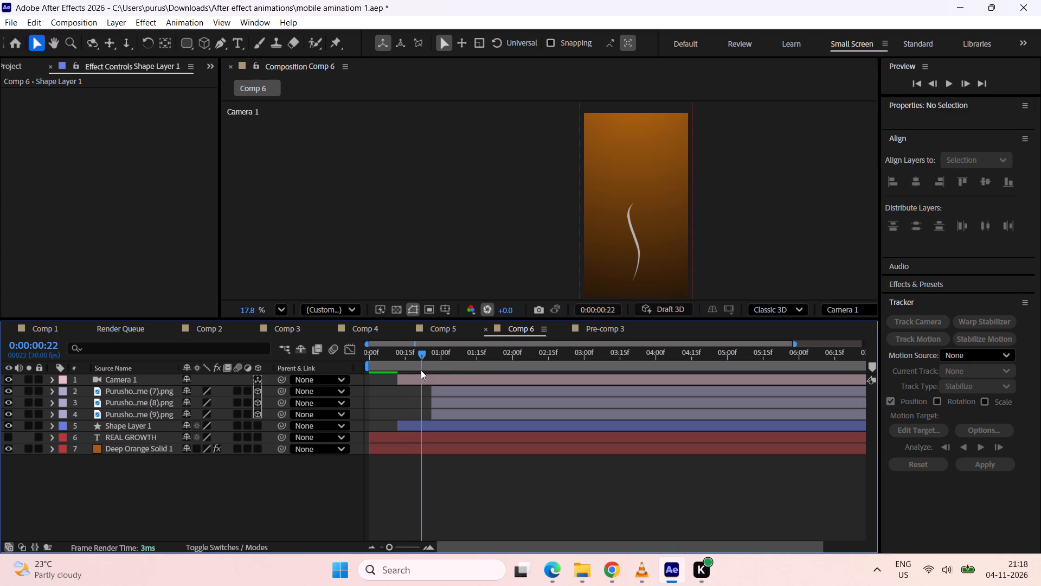
left_click_drag(421, 370, 479, 351)
left_click_drag(476, 354, 402, 386)
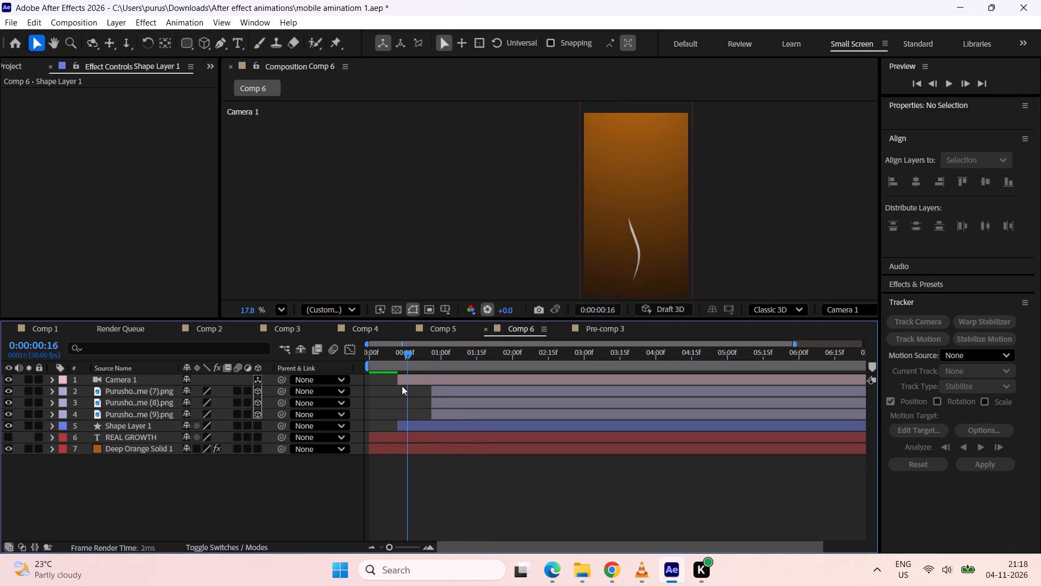
left_click_drag(402, 386, 459, 366)
left_click(468, 378)
left_click(472, 397)
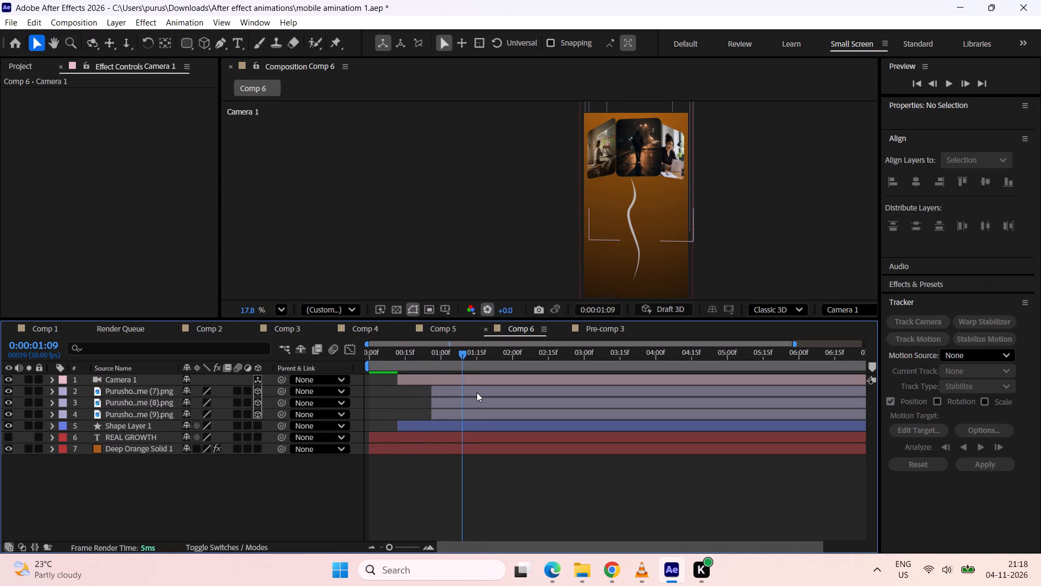
left_click(477, 392)
left_click(478, 400)
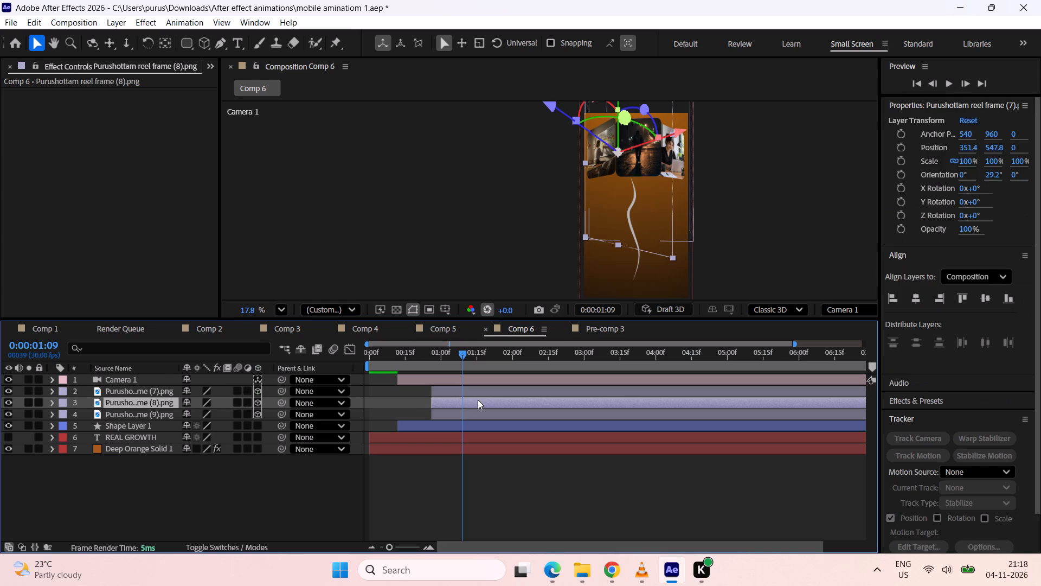
left_click(483, 389)
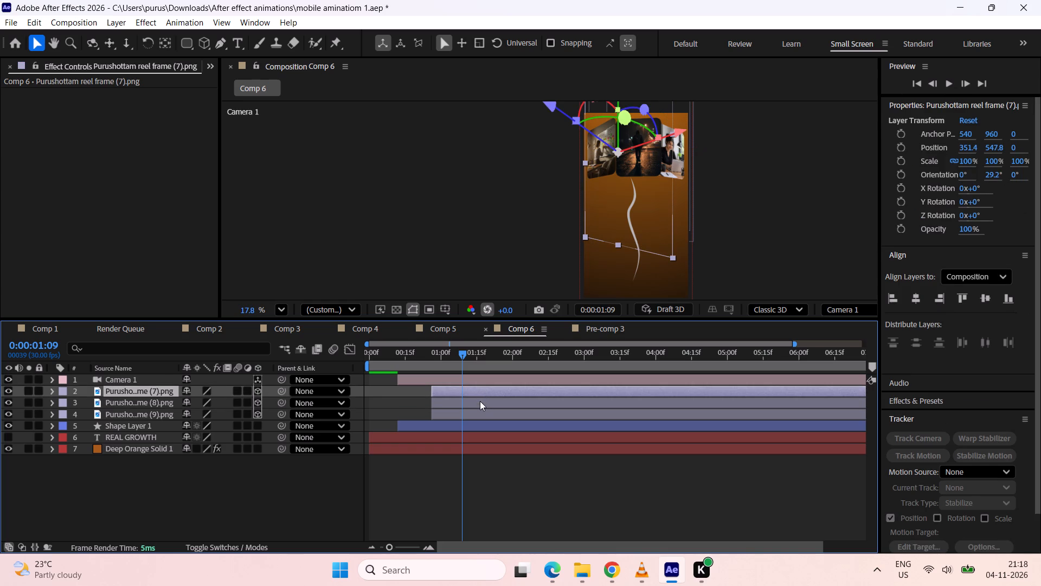
left_click(479, 404)
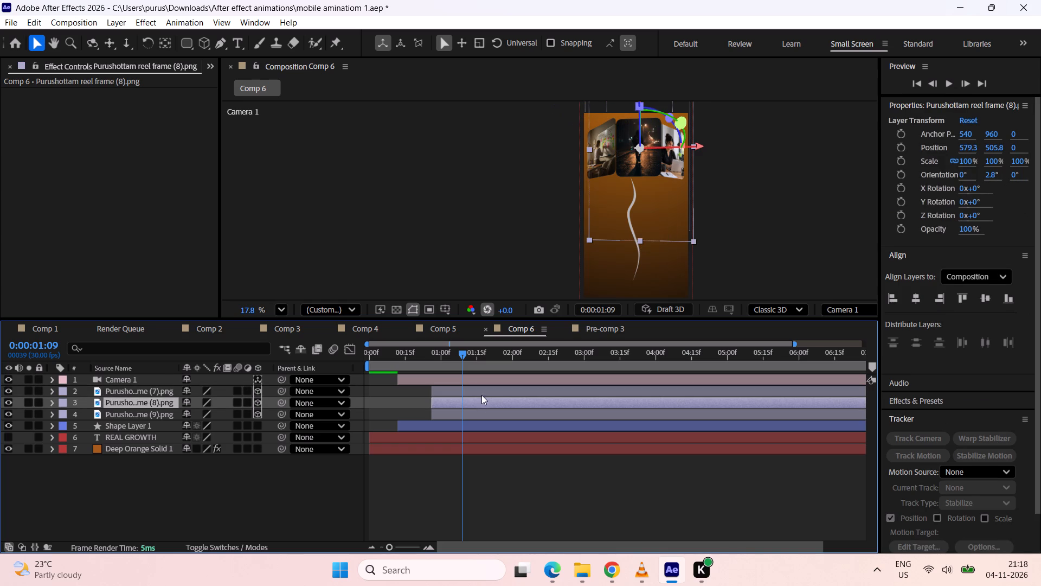
left_click(393, 399)
left_click_drag(466, 356, 404, 375)
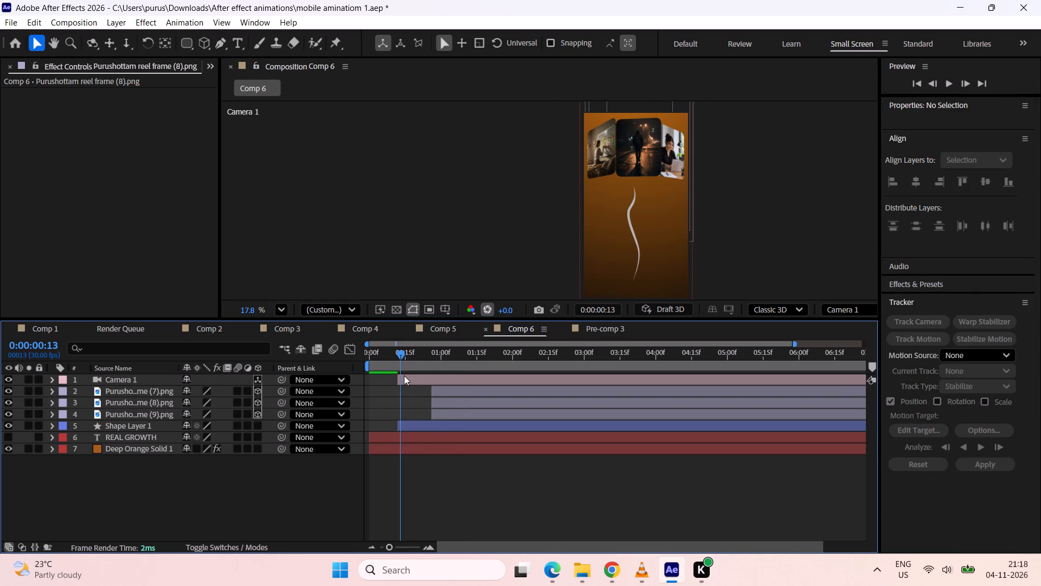
left_click_drag(404, 375, 466, 351)
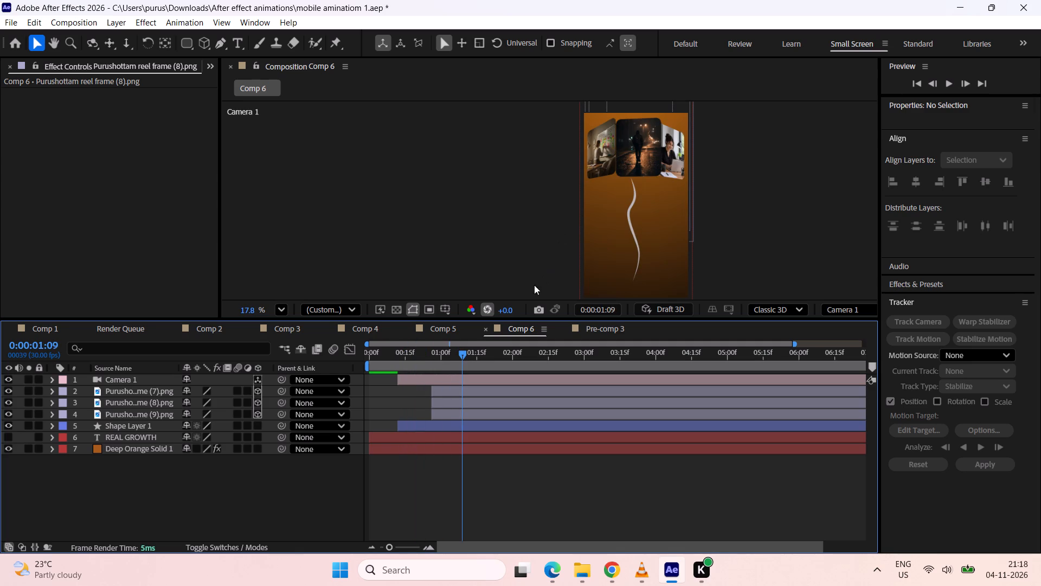
Reveal Camera 1's transform properties at 1:09 and set its Y position to about 1214.
left_click(426, 380)
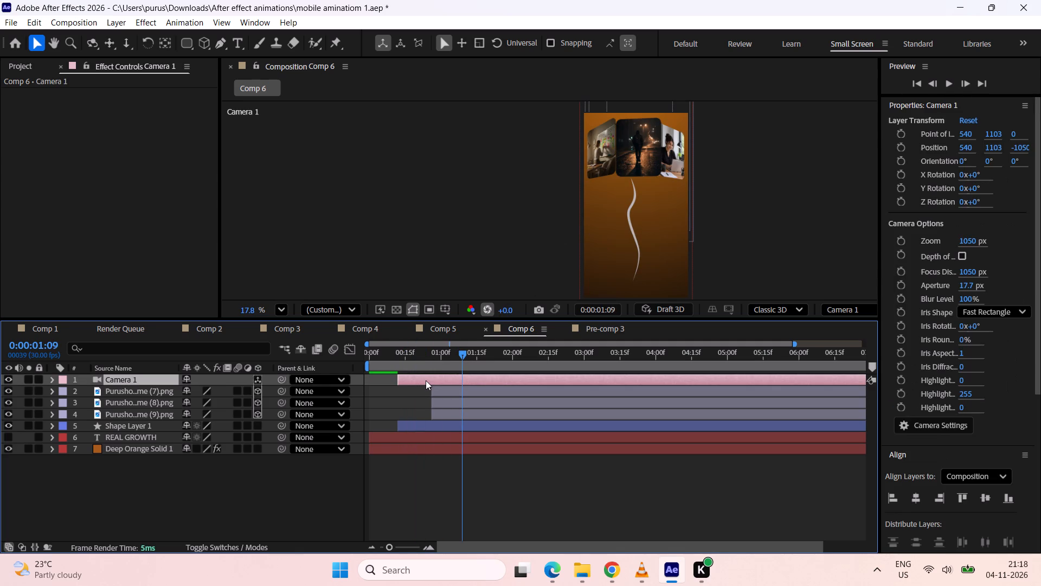
left_click(54, 380)
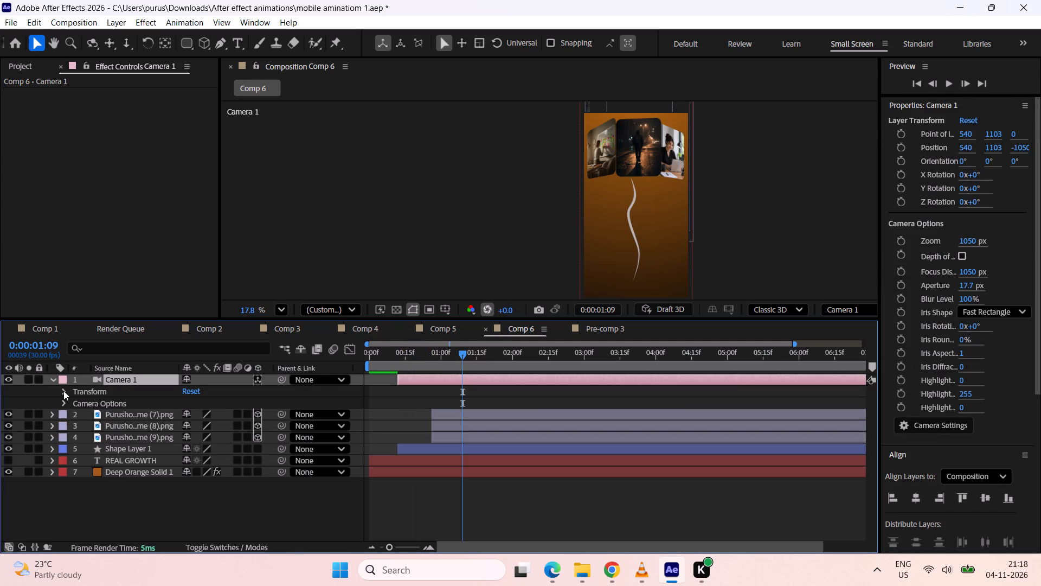
left_click(65, 394)
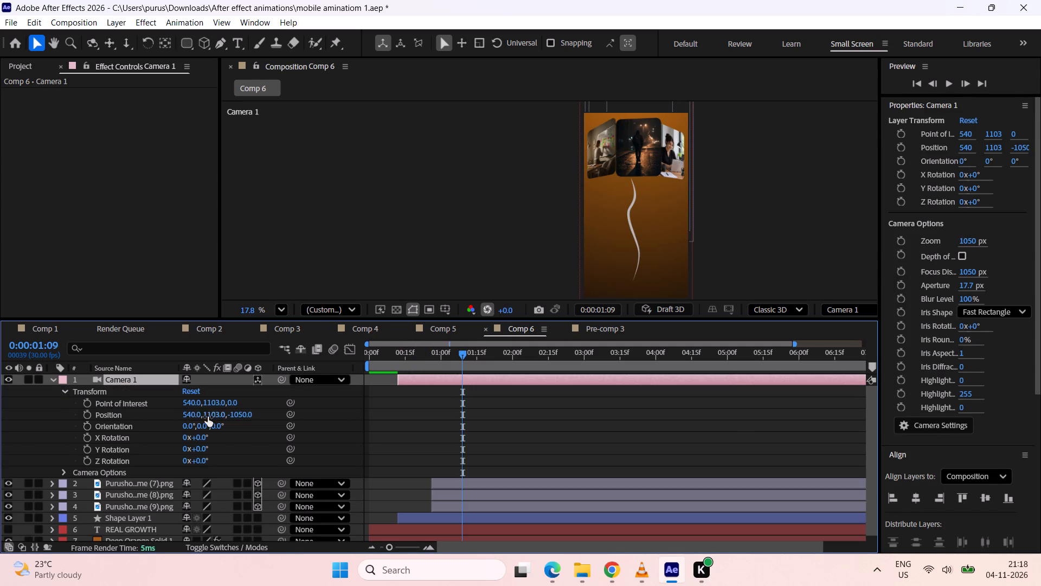
left_click_drag(210, 417, 301, 400)
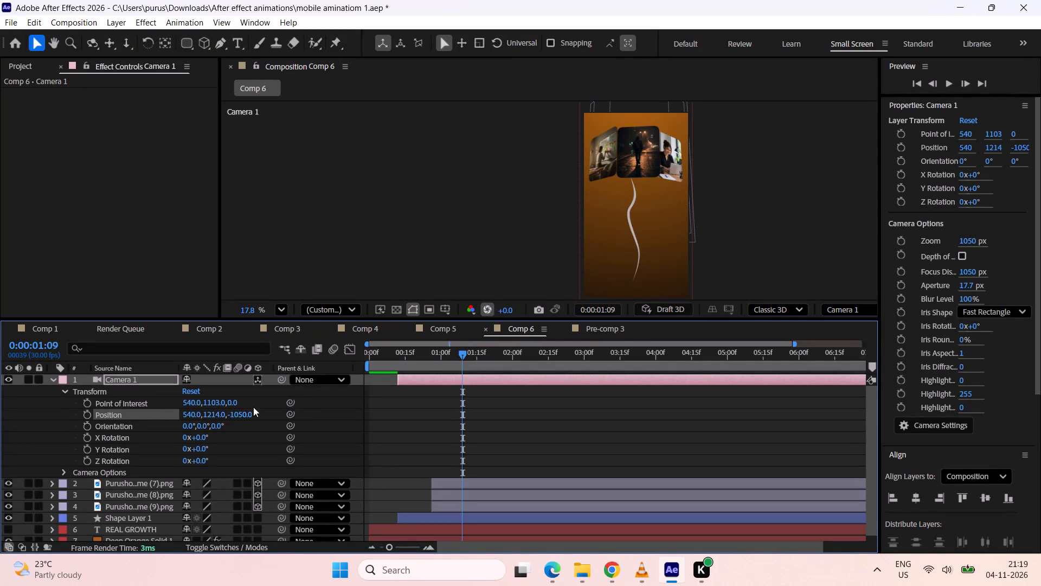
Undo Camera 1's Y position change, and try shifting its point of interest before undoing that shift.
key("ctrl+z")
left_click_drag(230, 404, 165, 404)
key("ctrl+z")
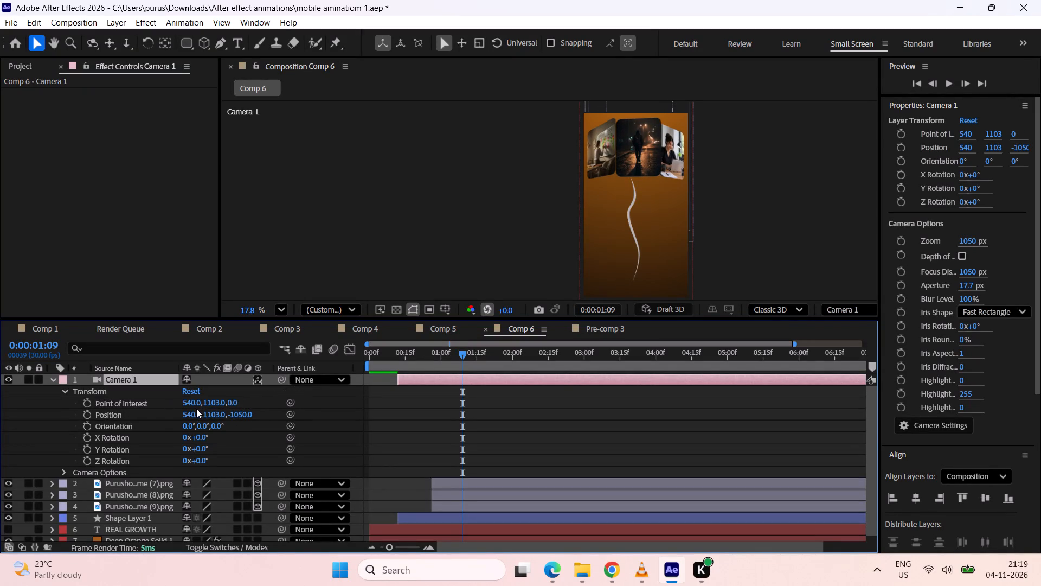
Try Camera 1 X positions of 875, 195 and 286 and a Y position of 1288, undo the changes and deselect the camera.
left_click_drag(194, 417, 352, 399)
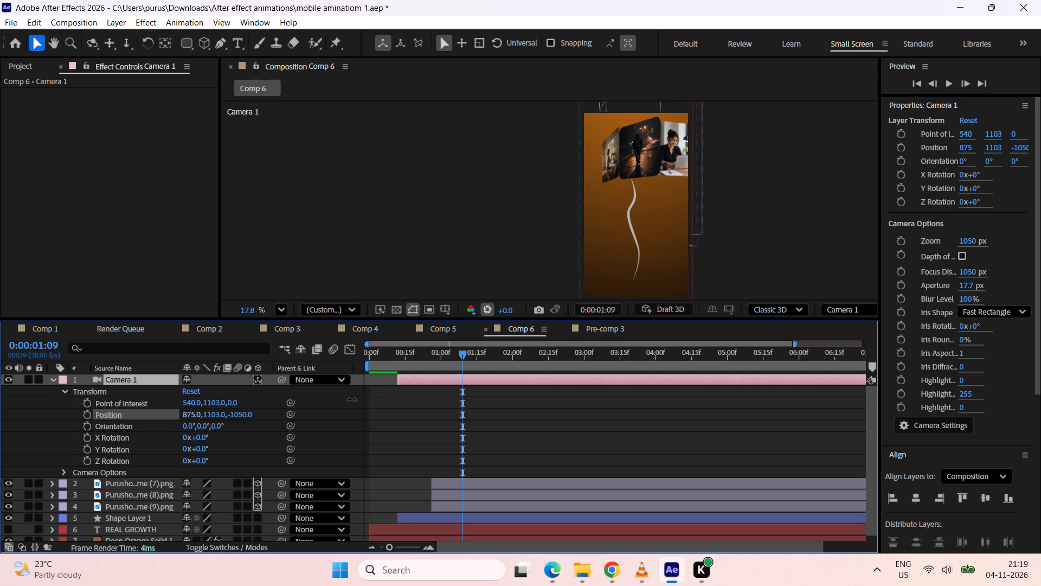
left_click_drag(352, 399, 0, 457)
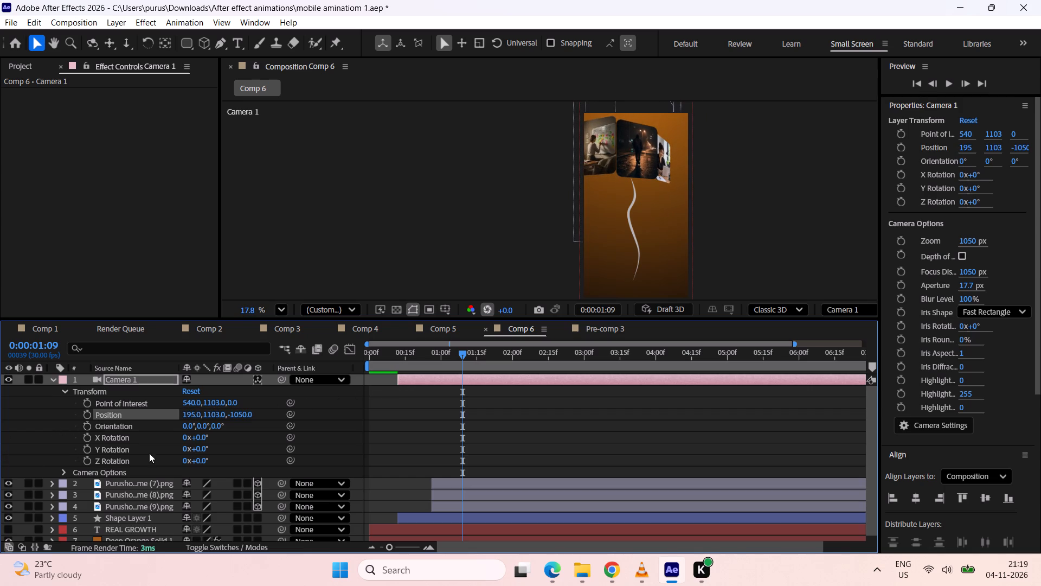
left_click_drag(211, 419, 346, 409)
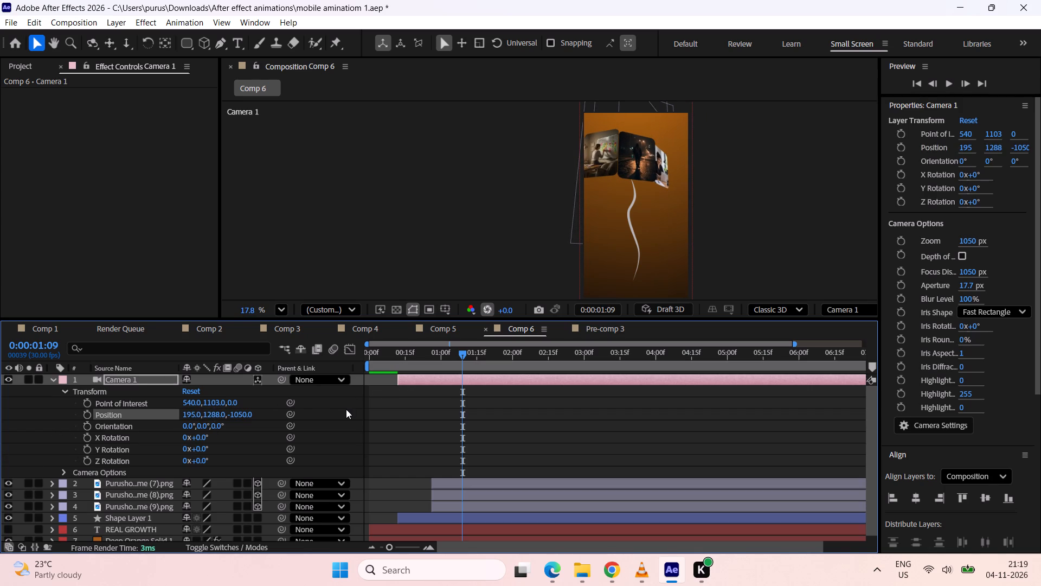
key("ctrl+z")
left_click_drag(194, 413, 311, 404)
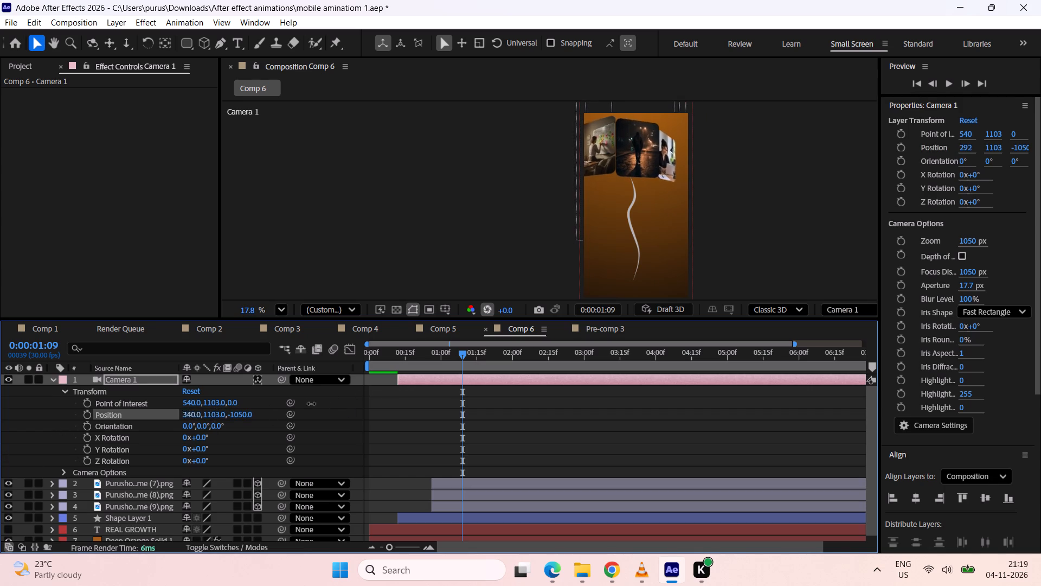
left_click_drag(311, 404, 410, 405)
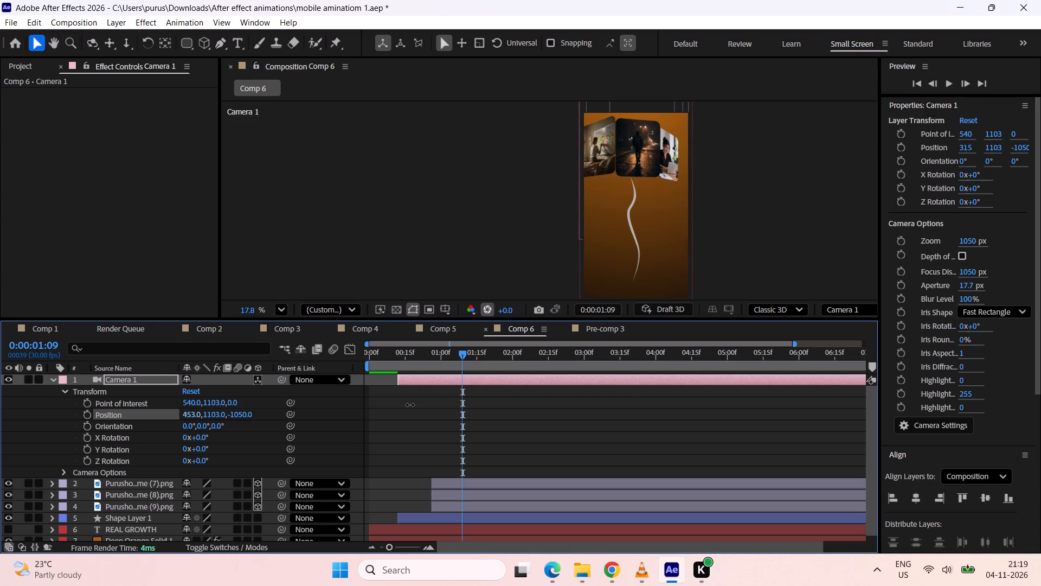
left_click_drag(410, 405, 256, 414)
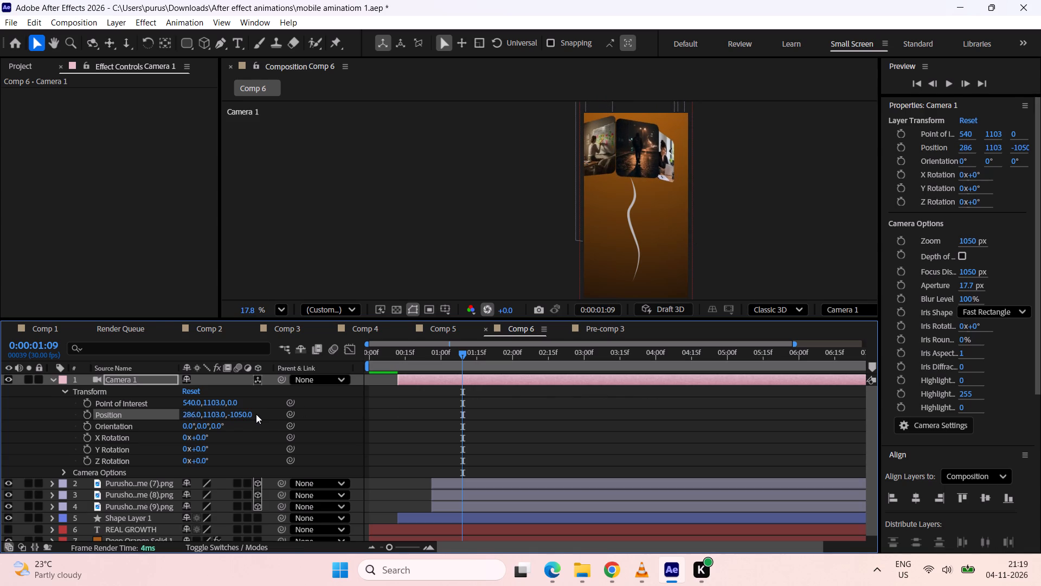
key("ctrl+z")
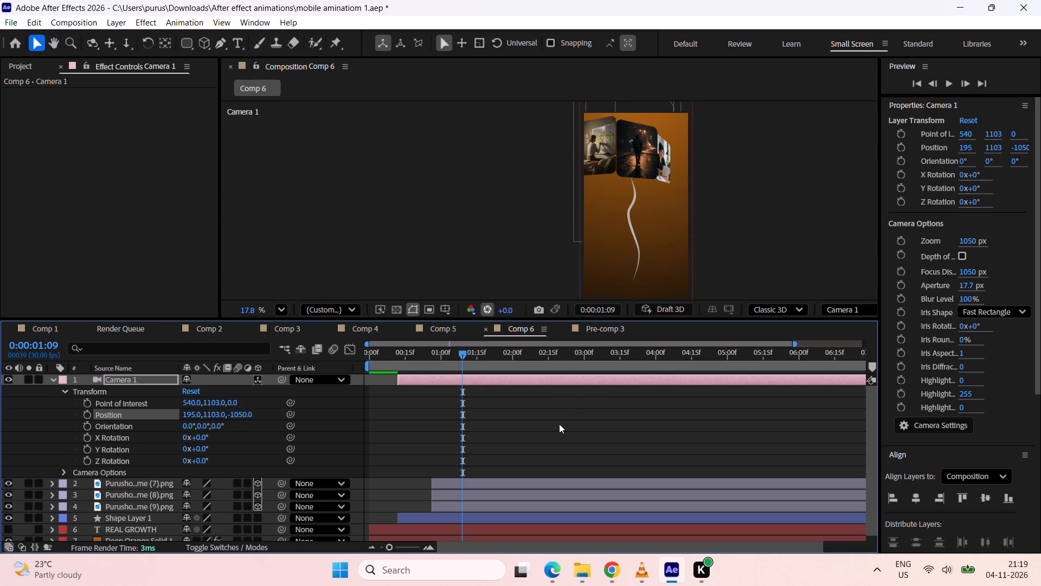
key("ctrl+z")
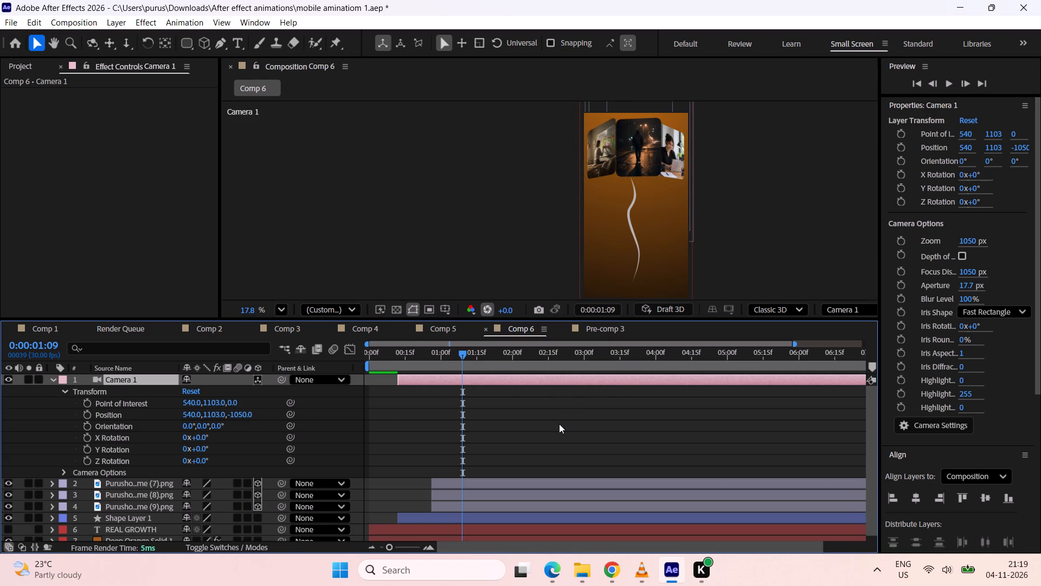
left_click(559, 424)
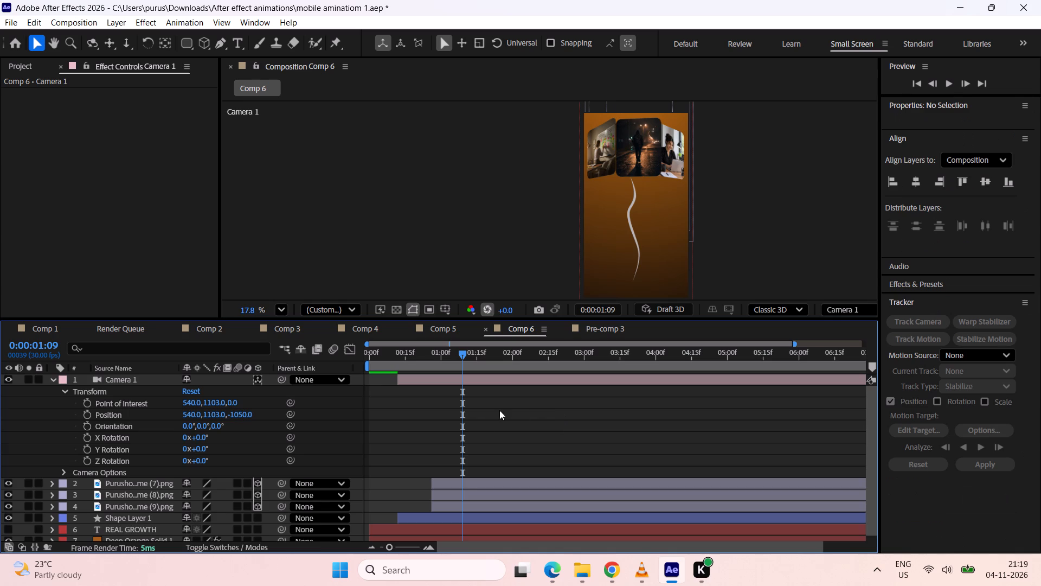
Nudge the reel frame (7) card to about X 351.4, Y 559.8, and deselect it.
left_click(463, 483)
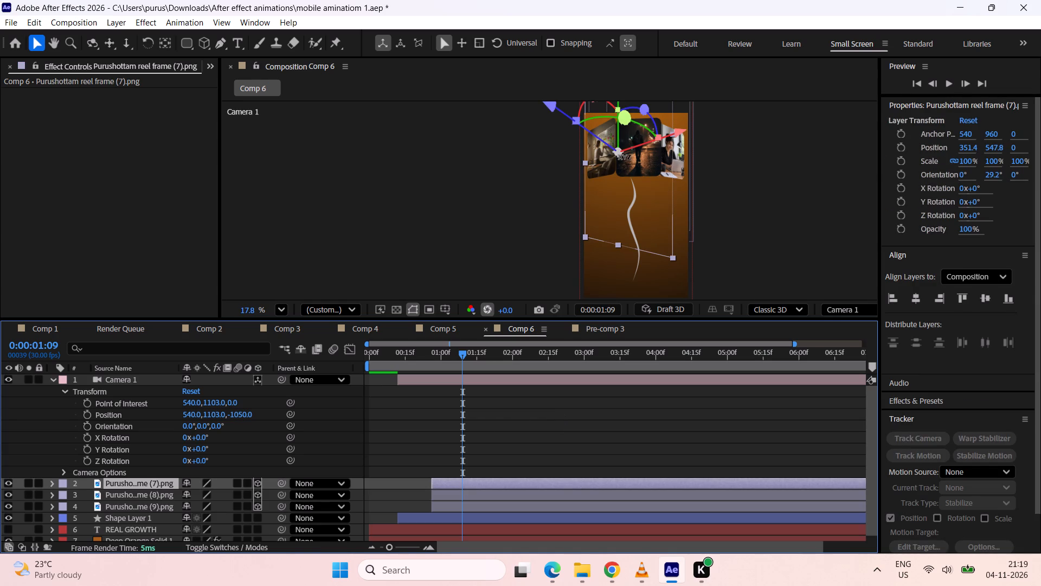
left_click(620, 157)
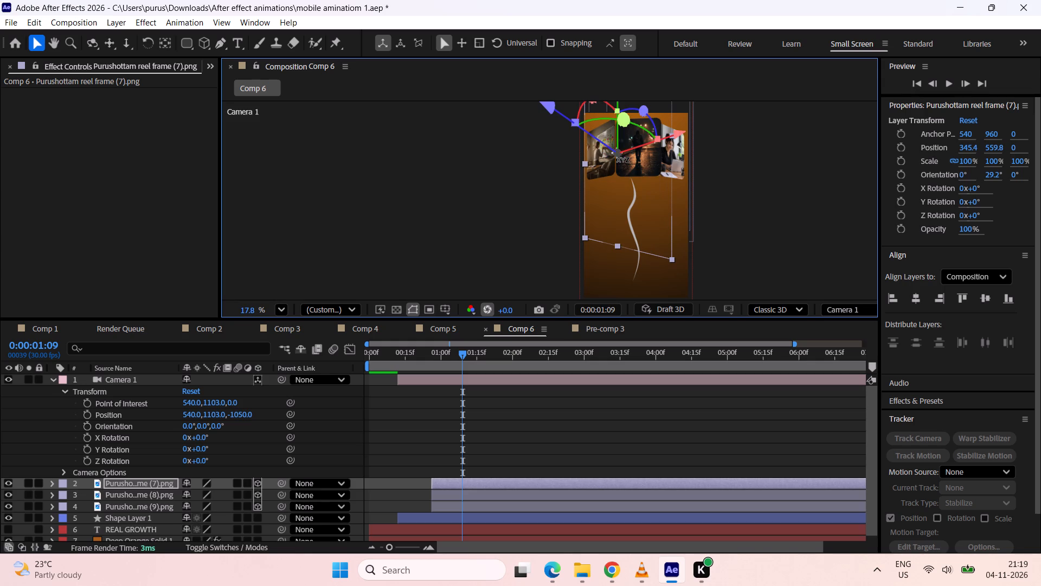
key("Right")
key("Right")
key("Right")
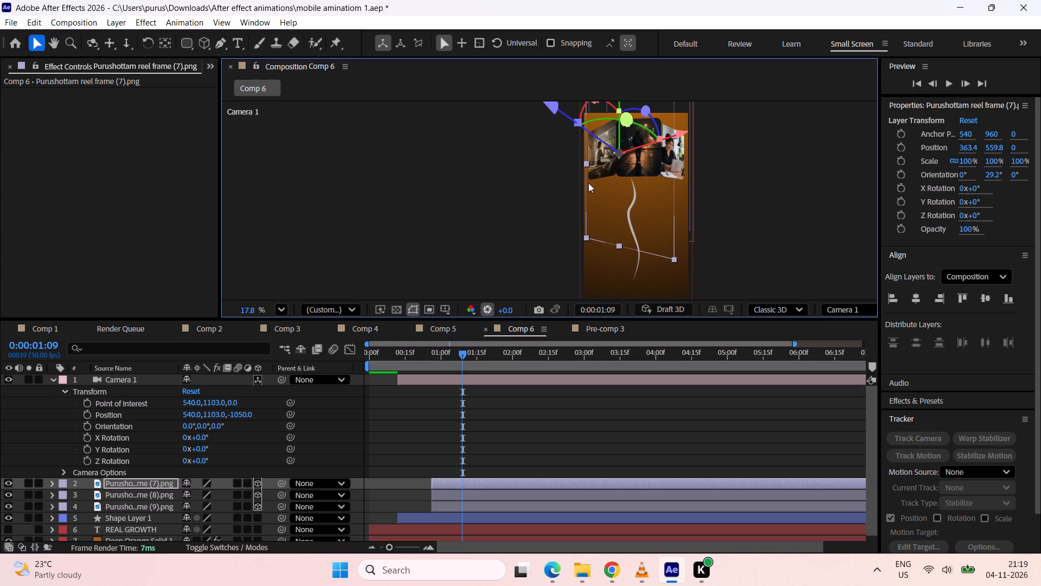
key("Left")
key("Left")
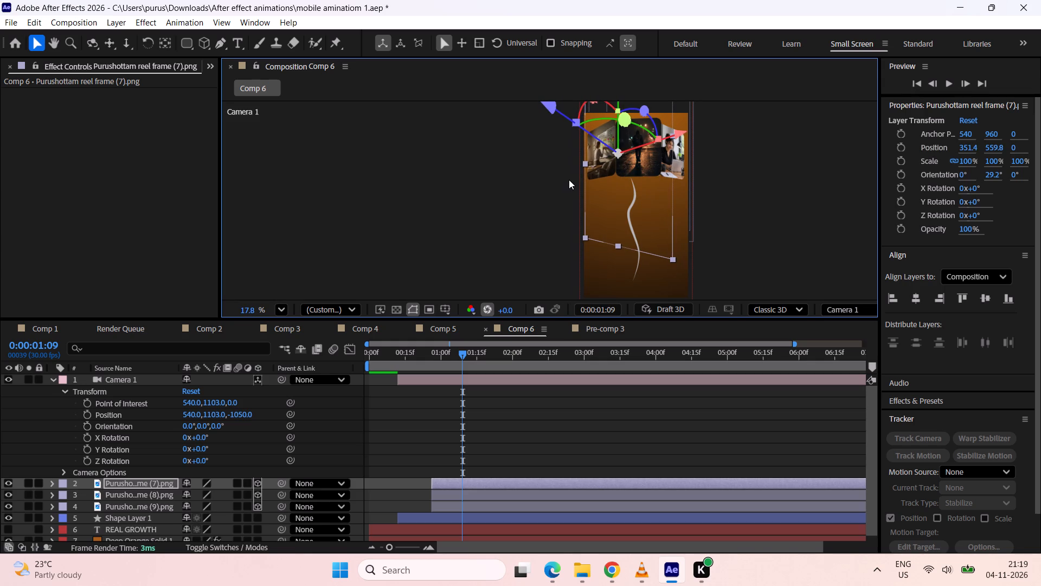
left_click(485, 190)
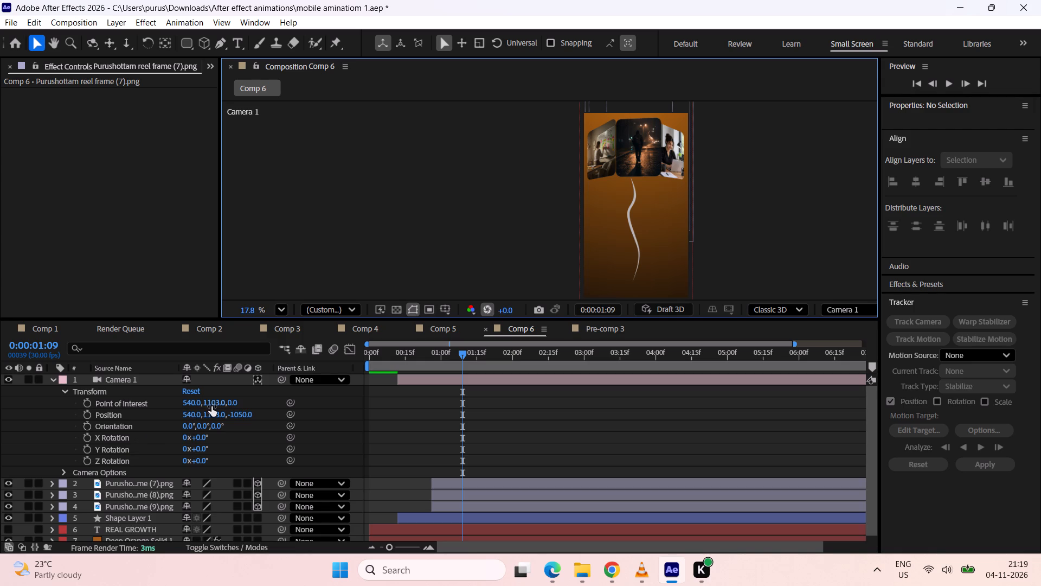
Set Camera 1's point of interest Y to about 1111 and its position to about 467, 1119, -1060, and deselect it.
left_click_drag(212, 405, 269, 398)
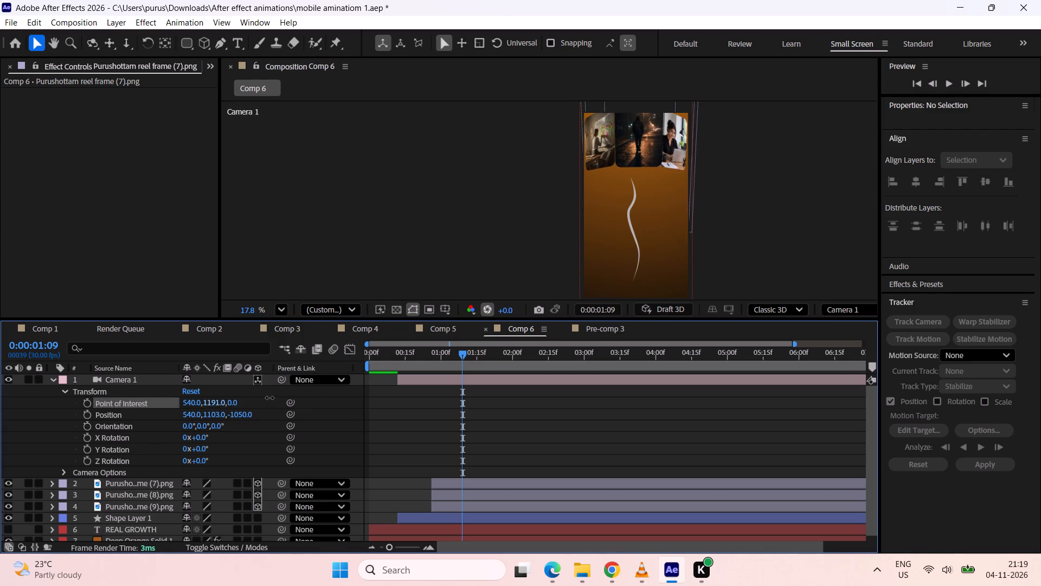
left_click_drag(269, 398, 223, 399)
left_click_drag(210, 419, 272, 412)
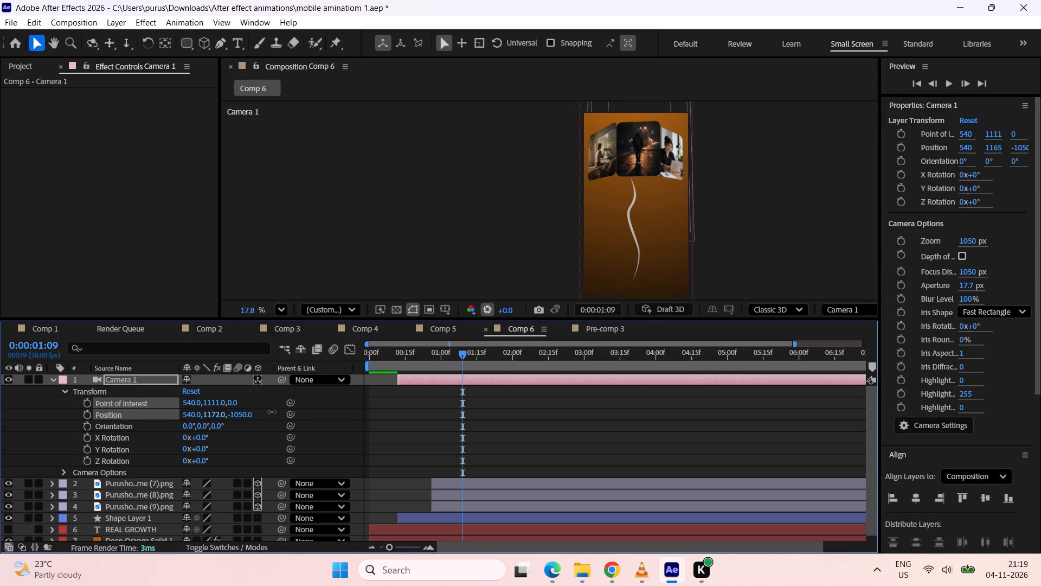
left_click_drag(272, 412, 221, 418)
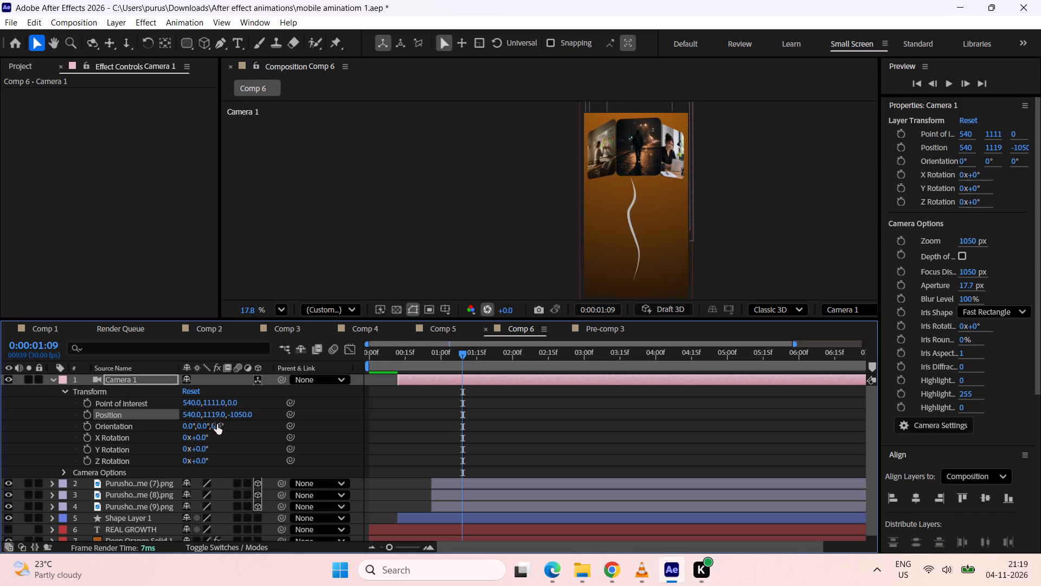
left_click_drag(188, 416, 132, 430)
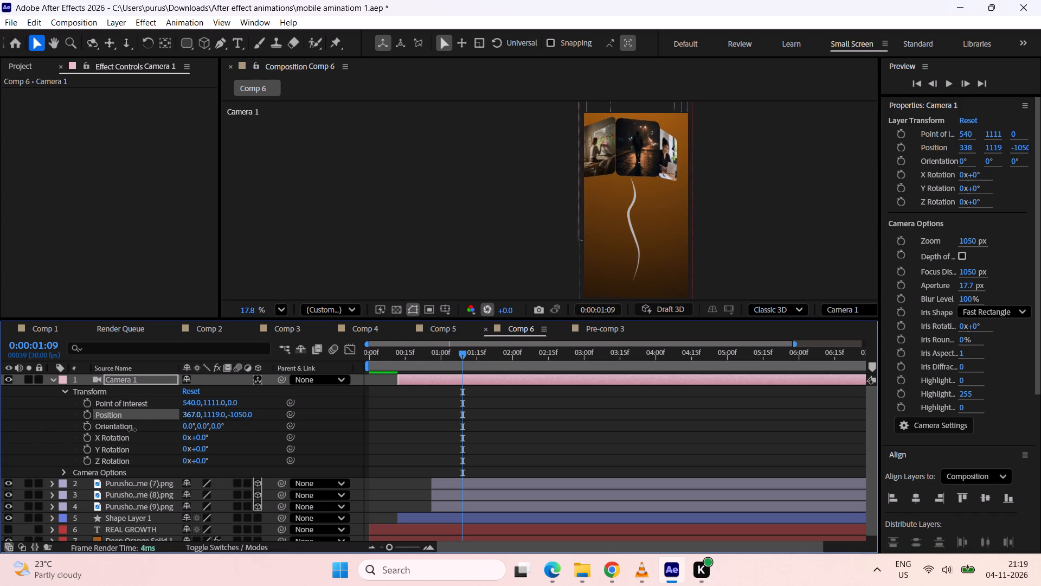
left_click_drag(132, 430, 150, 426)
left_click_drag(243, 415, 159, 429)
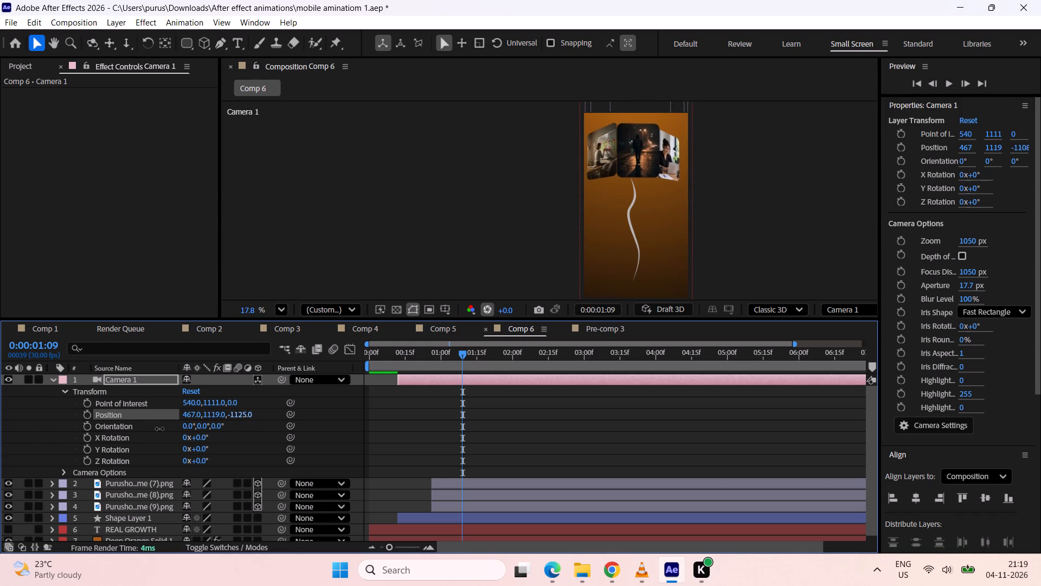
left_click_drag(159, 429, 295, 473)
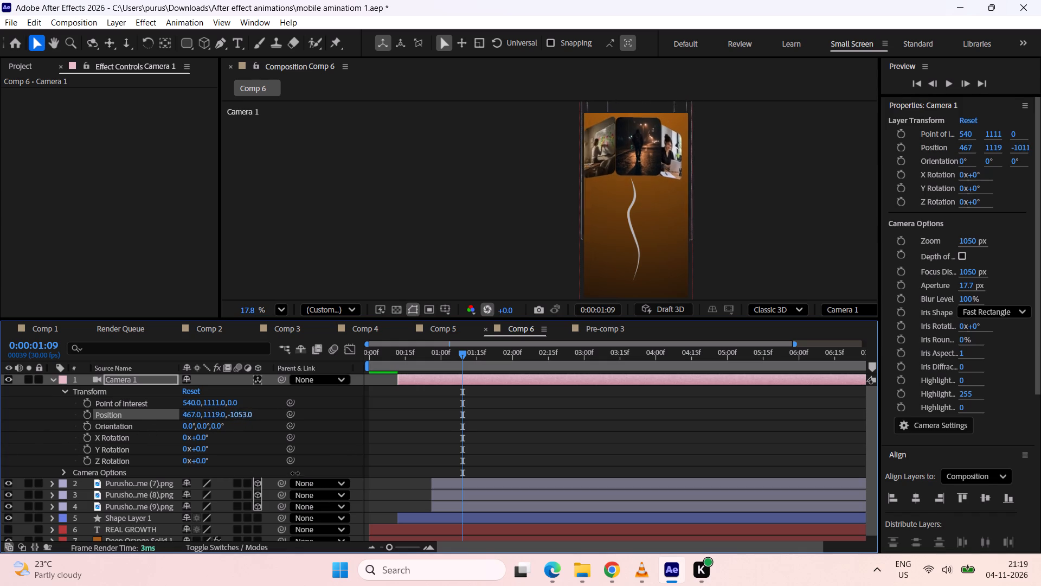
left_click_drag(295, 473, 294, 474)
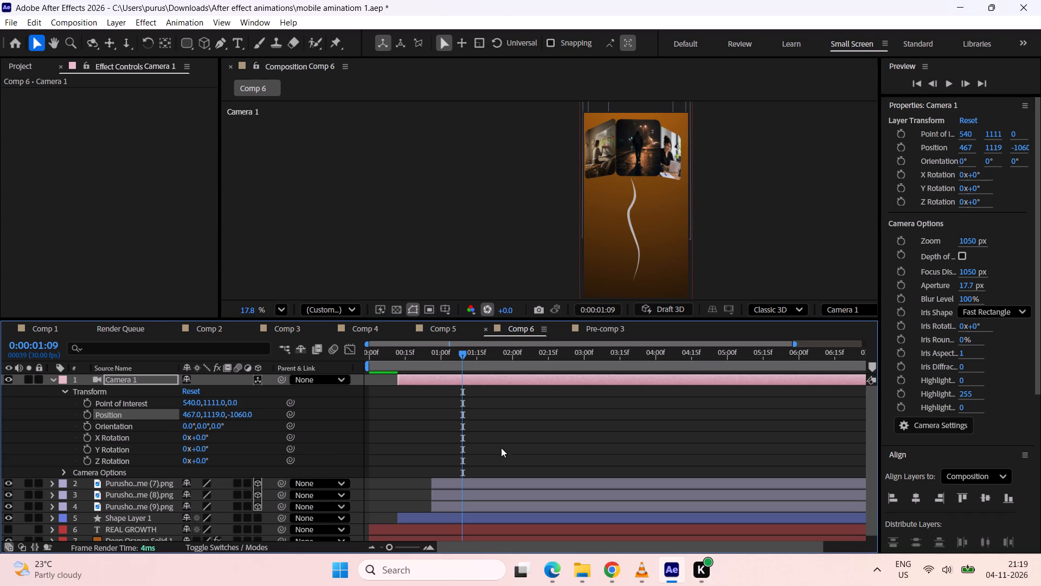
left_click(570, 434)
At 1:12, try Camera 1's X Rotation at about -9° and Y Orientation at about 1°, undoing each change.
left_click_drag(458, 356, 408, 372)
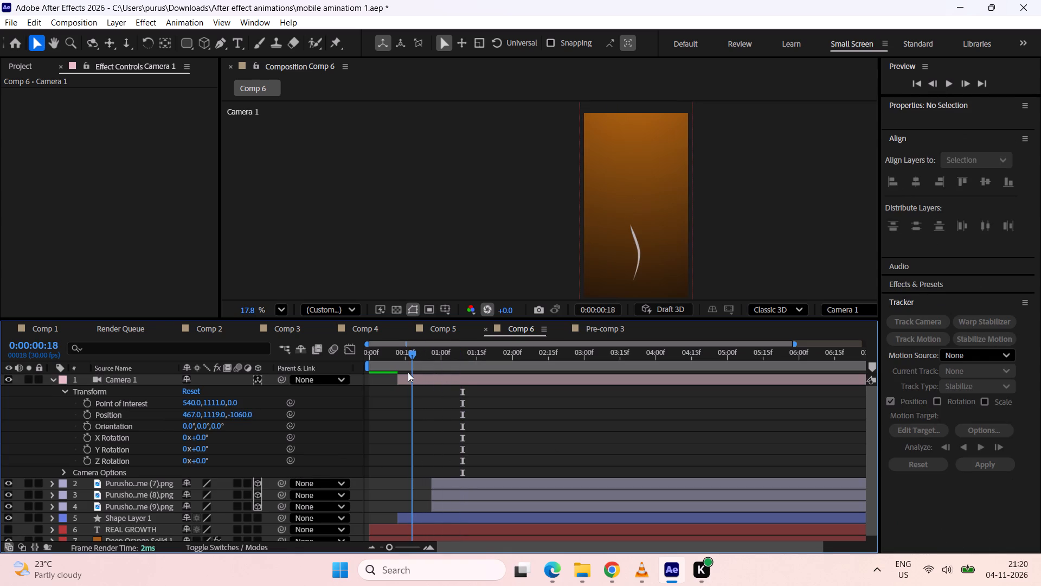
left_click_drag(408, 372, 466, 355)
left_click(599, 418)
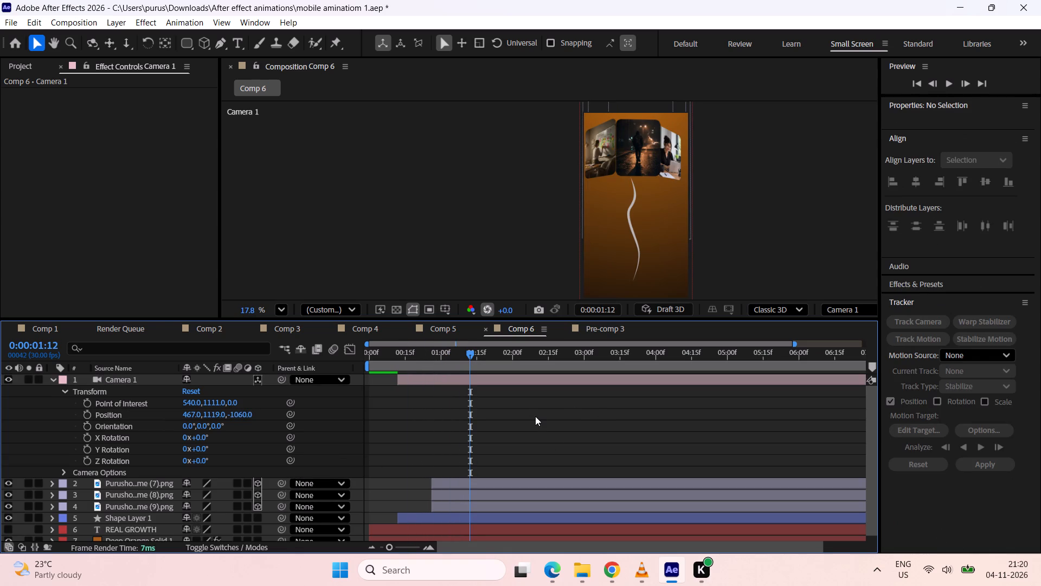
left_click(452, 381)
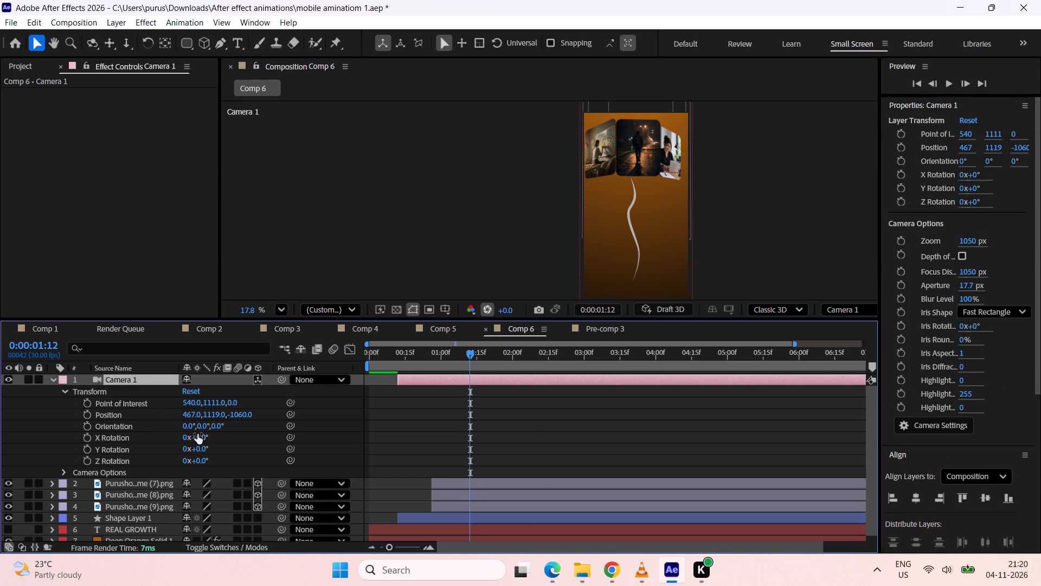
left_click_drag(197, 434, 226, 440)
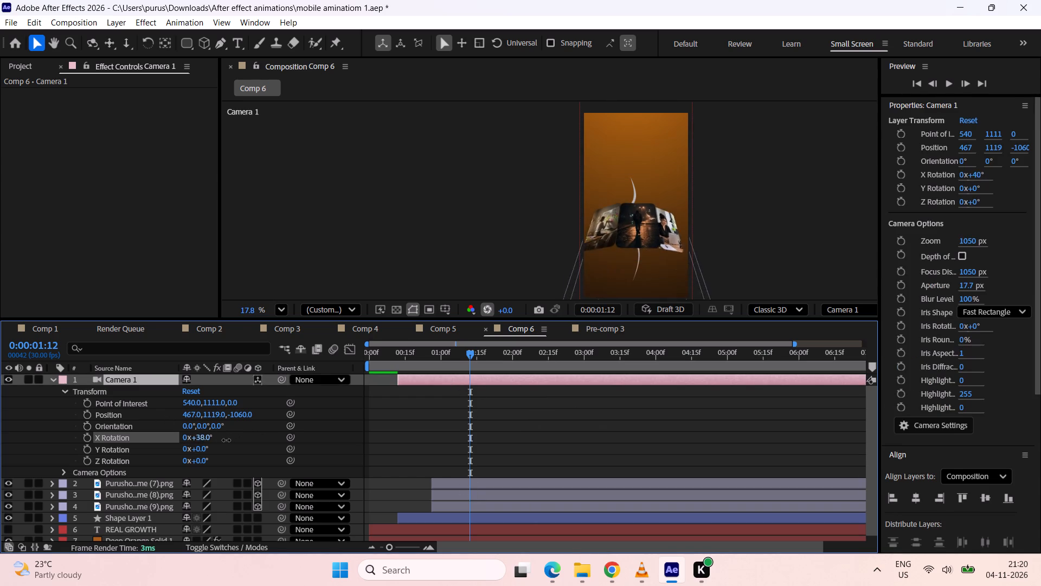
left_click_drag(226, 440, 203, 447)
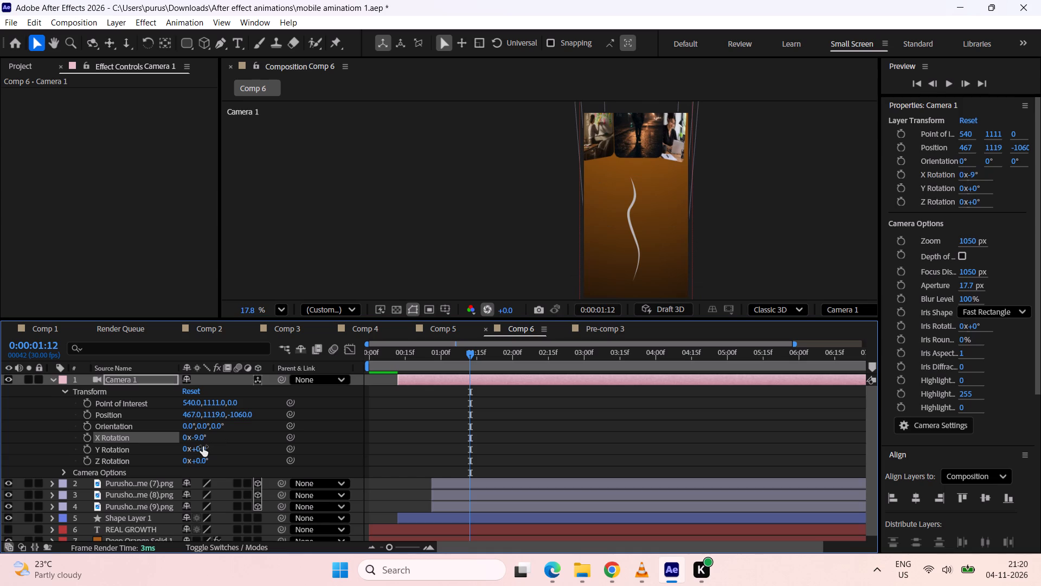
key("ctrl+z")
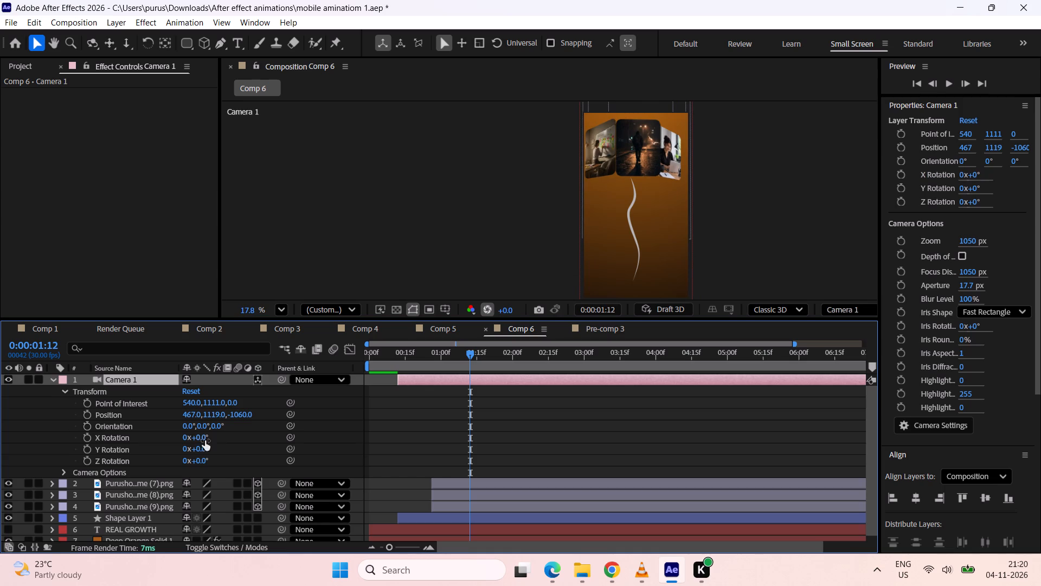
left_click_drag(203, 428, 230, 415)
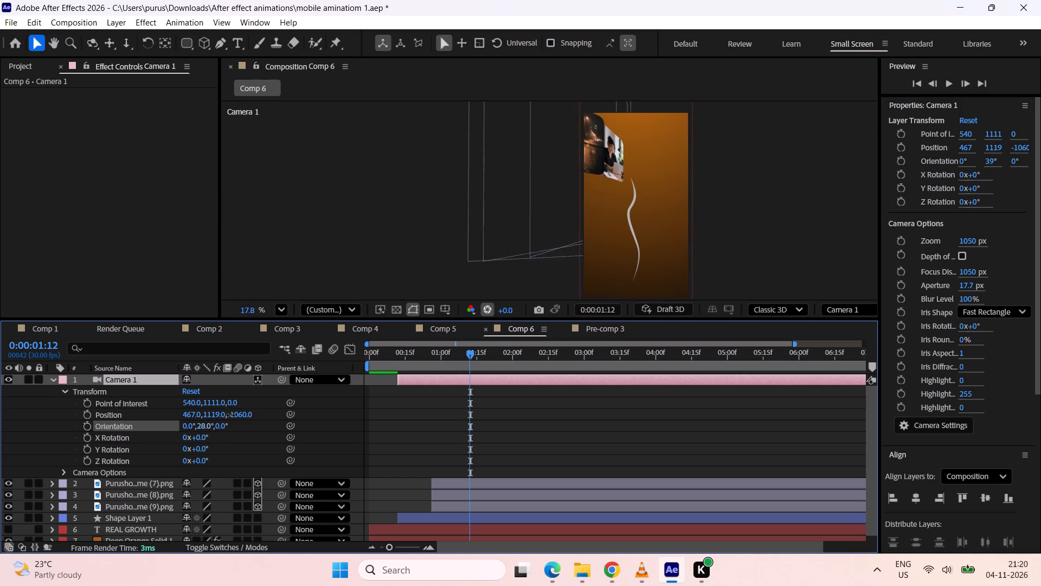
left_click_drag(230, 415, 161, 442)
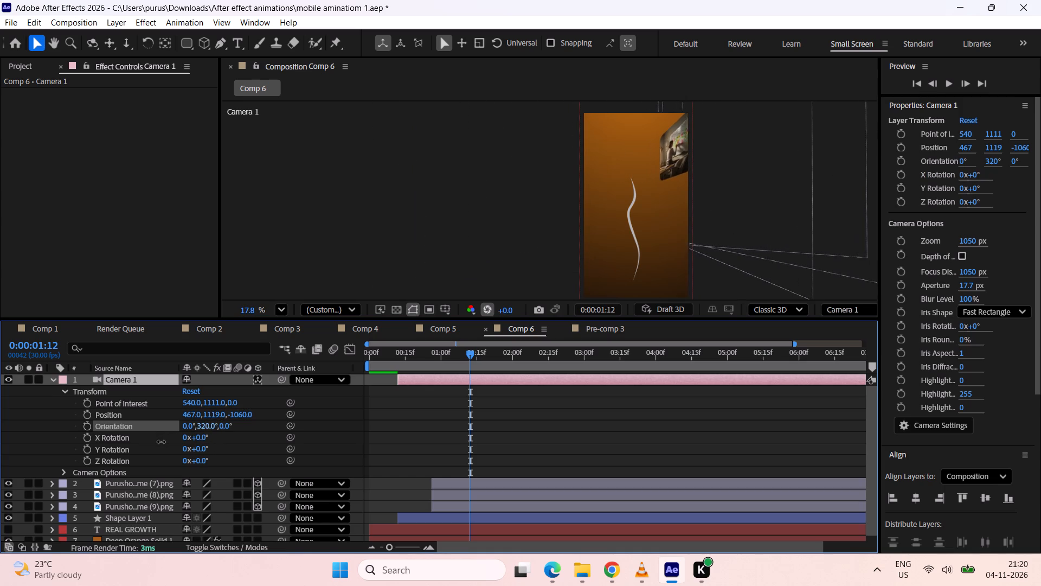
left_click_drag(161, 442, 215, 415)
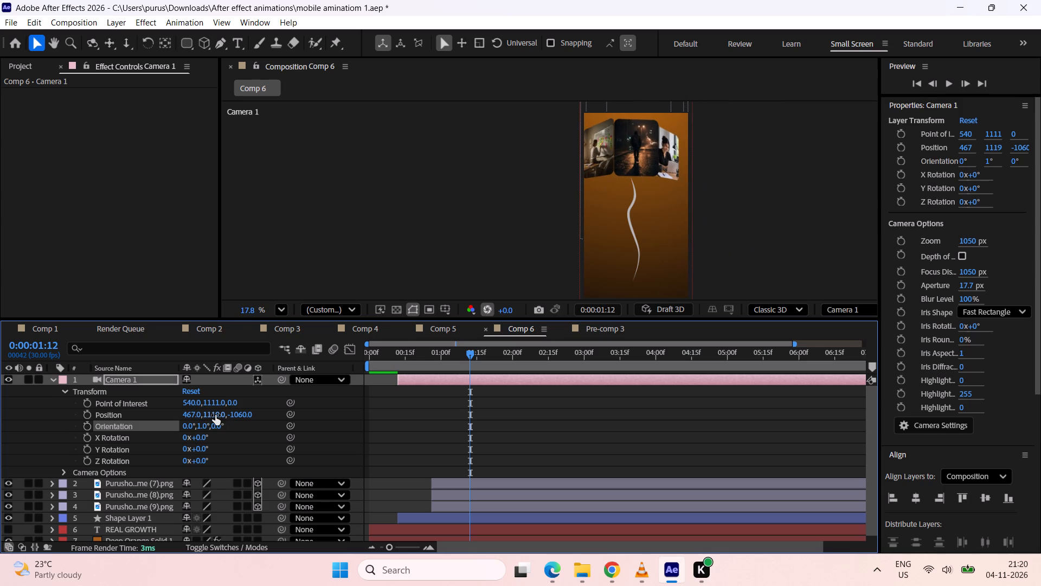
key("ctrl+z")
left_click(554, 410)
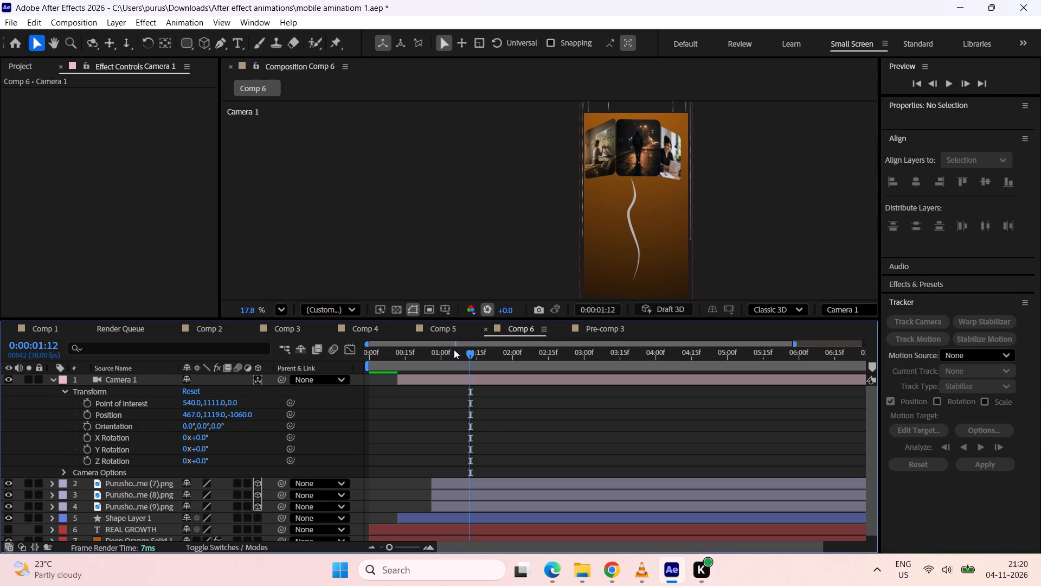
Play the animation from 0:17 to examine the line growth and image cards through the adjusted camera.
left_click_drag(465, 351, 409, 375)
key("space")
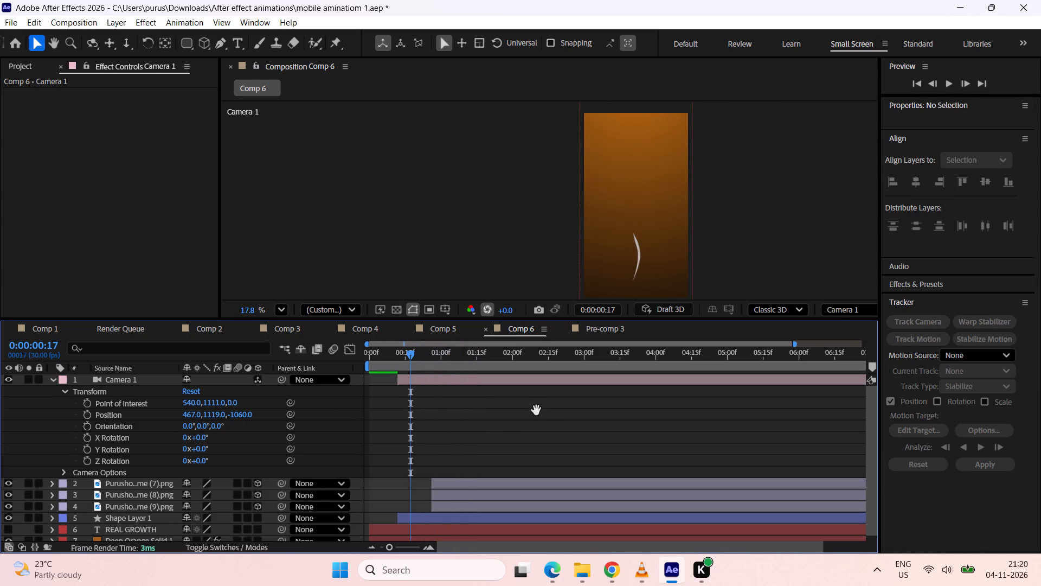
key("space")
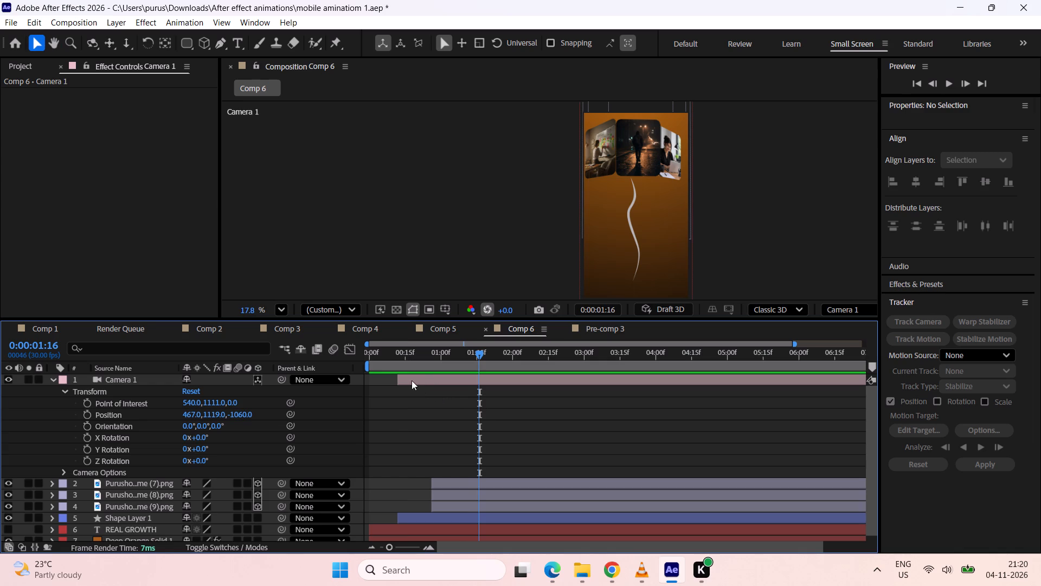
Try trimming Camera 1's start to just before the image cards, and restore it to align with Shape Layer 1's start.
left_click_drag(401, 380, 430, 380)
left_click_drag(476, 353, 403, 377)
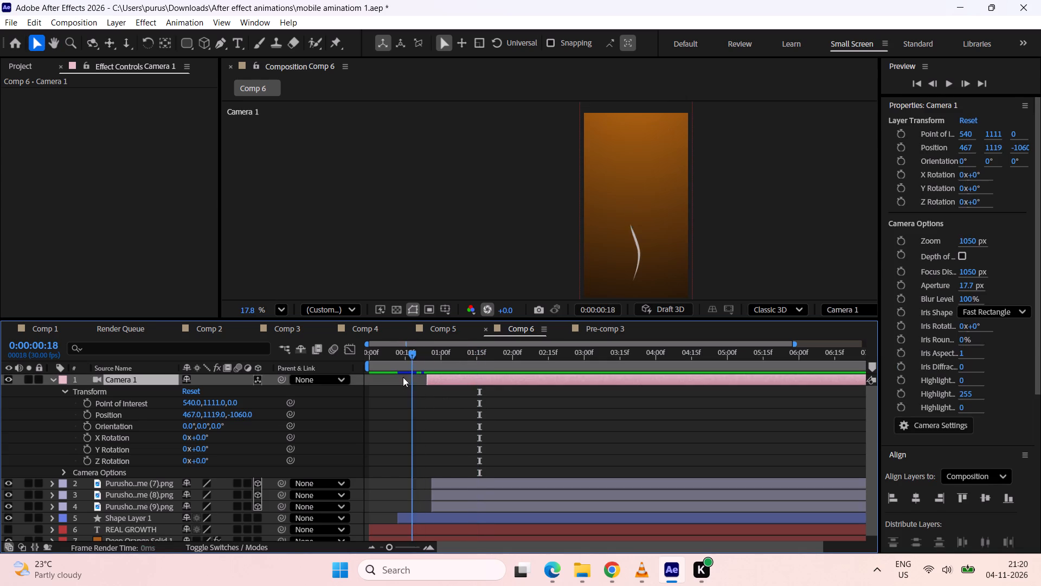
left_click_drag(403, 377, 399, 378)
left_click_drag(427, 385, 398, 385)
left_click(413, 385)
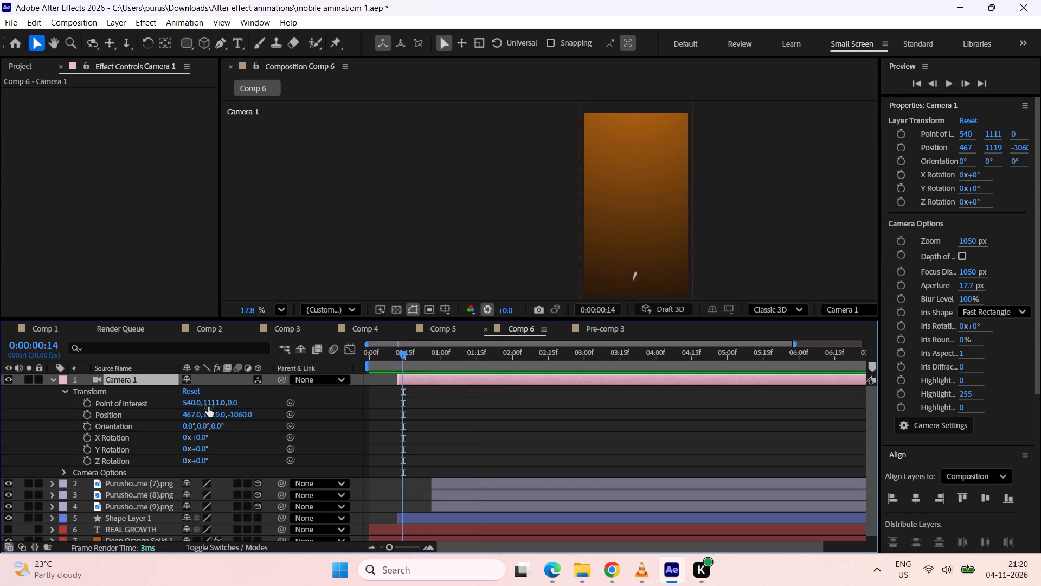
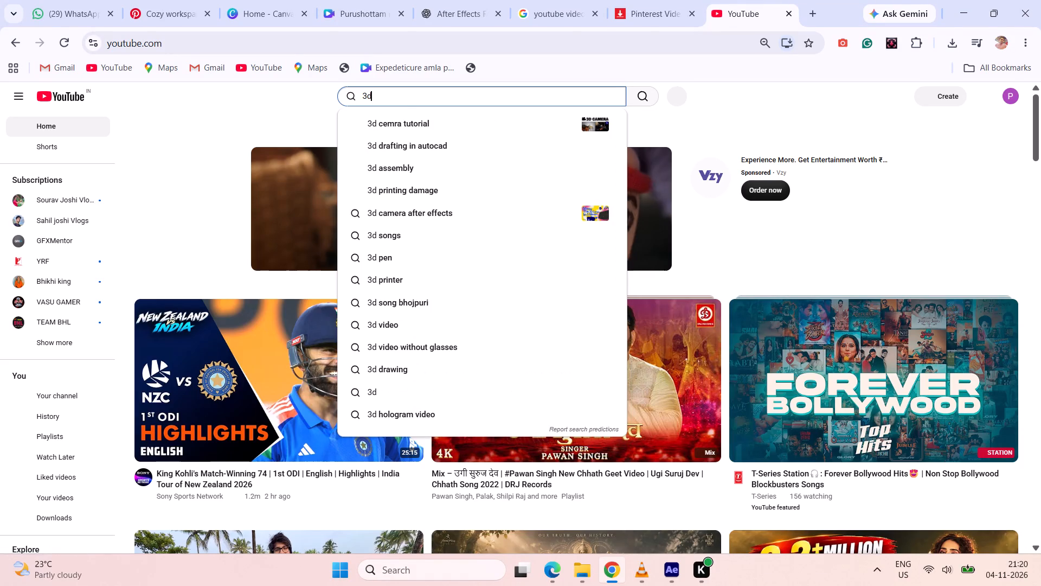
Search YouTube for "3d camra me null object kaise use karke hai".
key("space")
type("camra")
key("space")
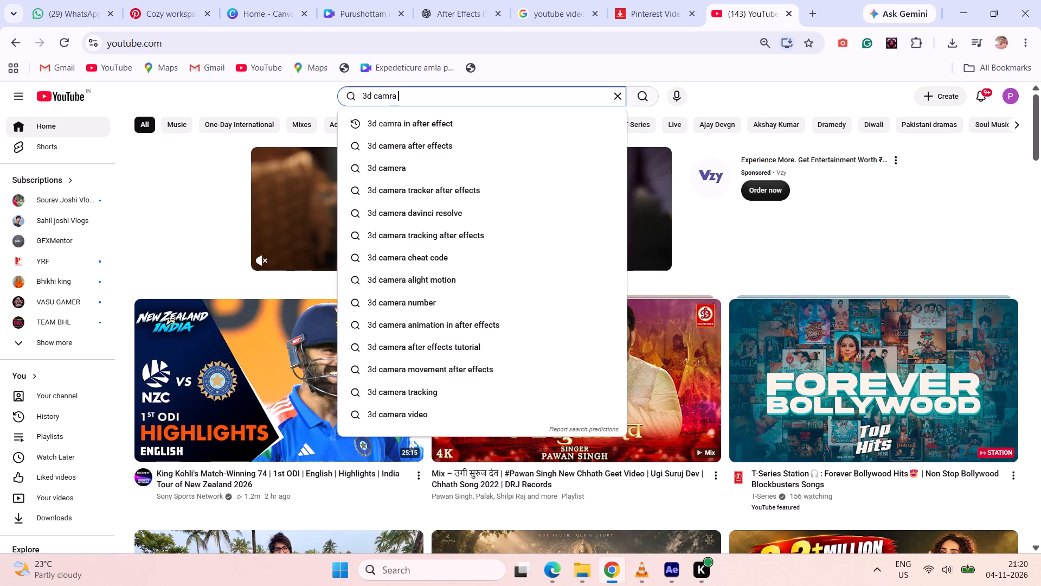
type("ko nu")
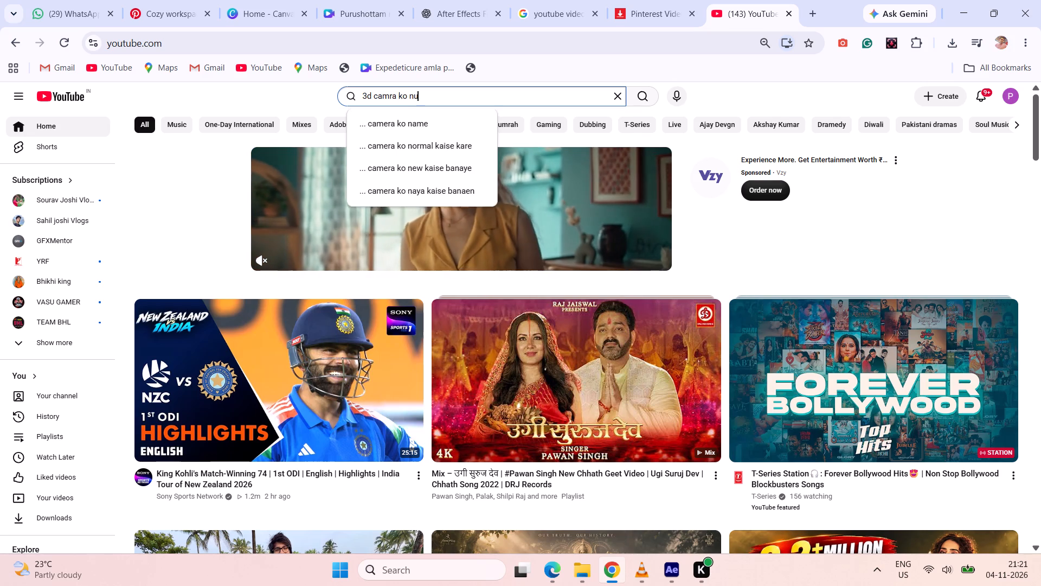
type("ll")
key("BackSpace")
key("BackSpace")
key("BackSpace")
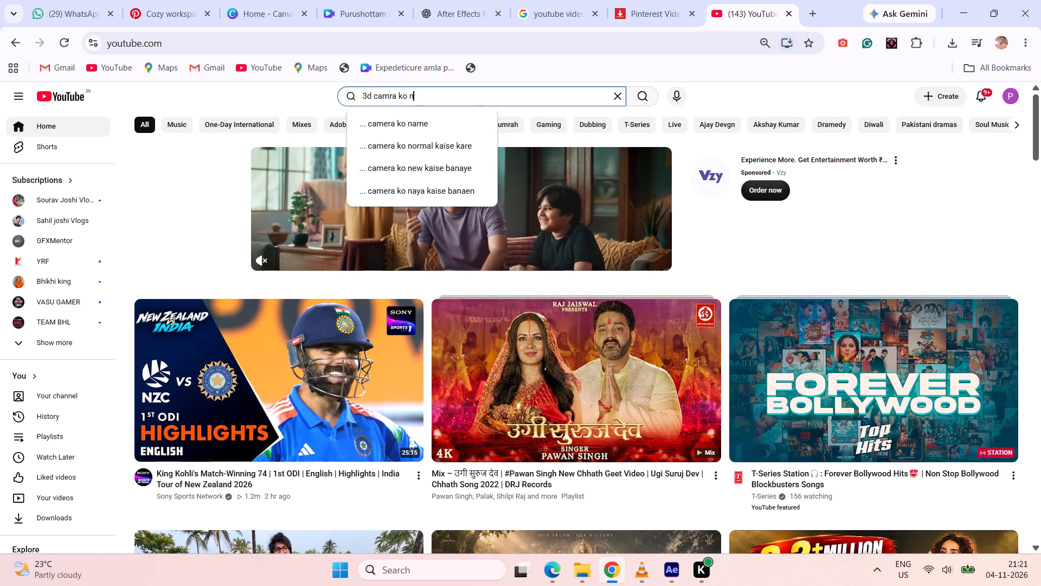
key("BackSpace")
key("BackSpace")
key("BackSpace")
key("BackSpace")
type("me null object")
key("space")
type("kaise use karke hai")
key("Return")
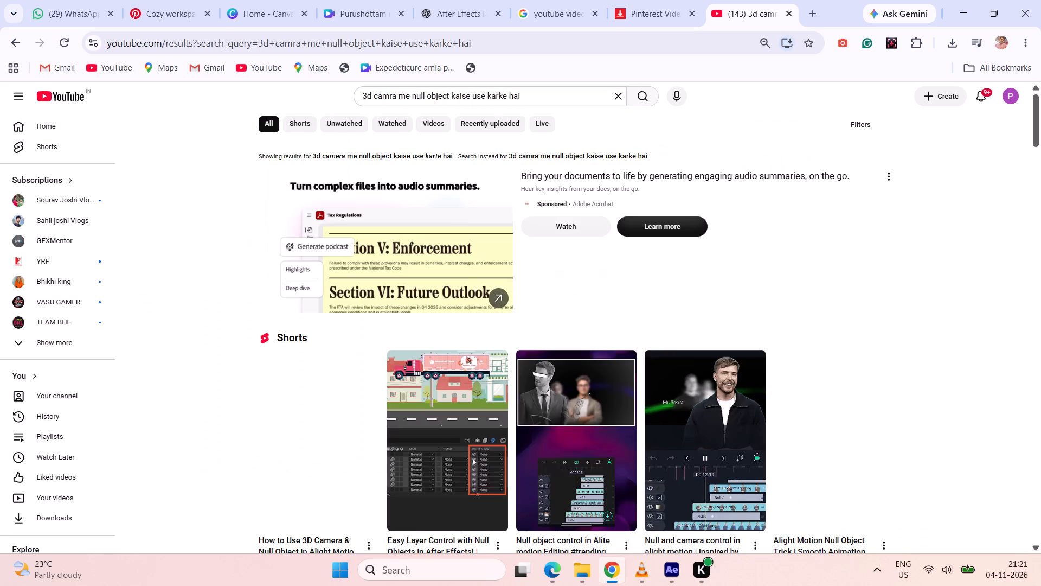
Find and open the tutorial "Master 3D Camera in After Effects in Just 12 Mins", skipping the ad and dismissing the products overlay.
scroll(562, 463, "down", 7)
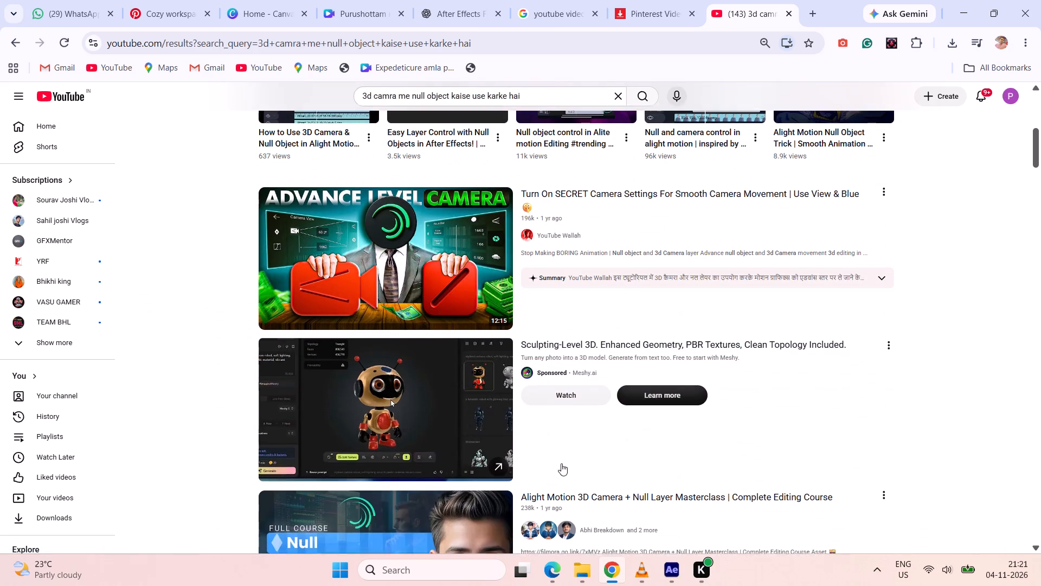
scroll(561, 463, "down", 5)
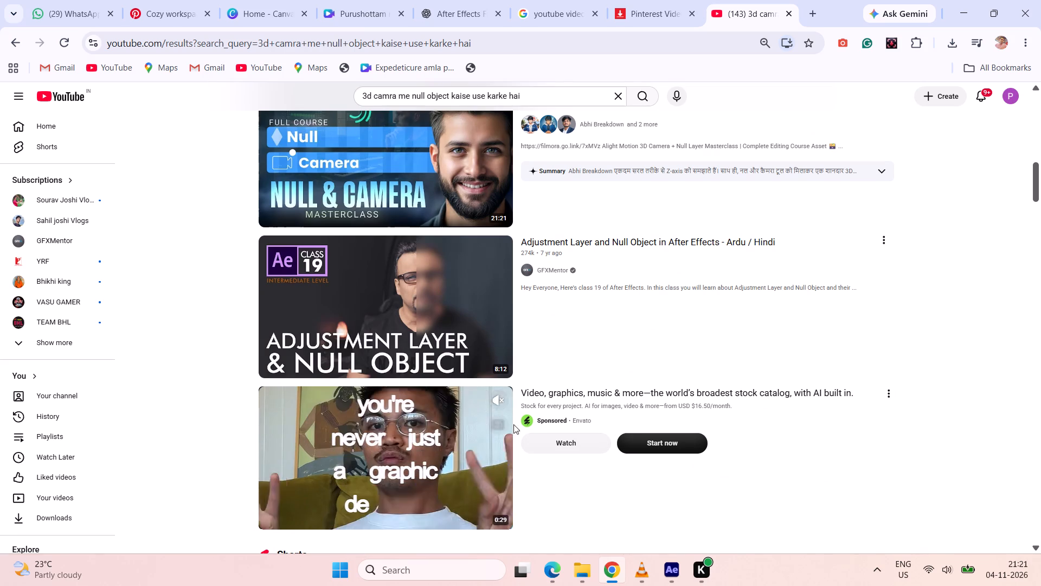
scroll(476, 417, "down", 6)
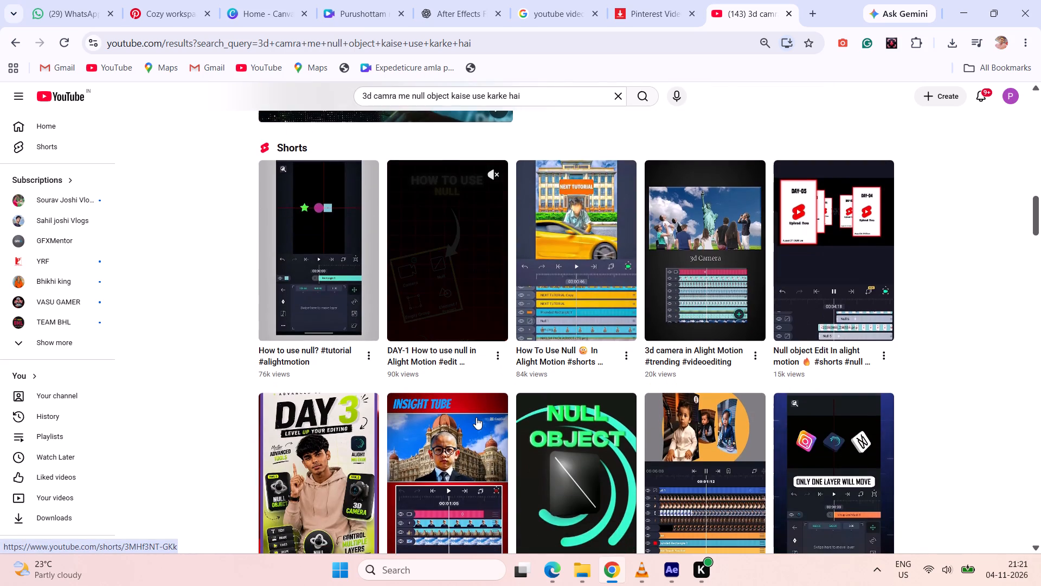
scroll(476, 417, "down", 8)
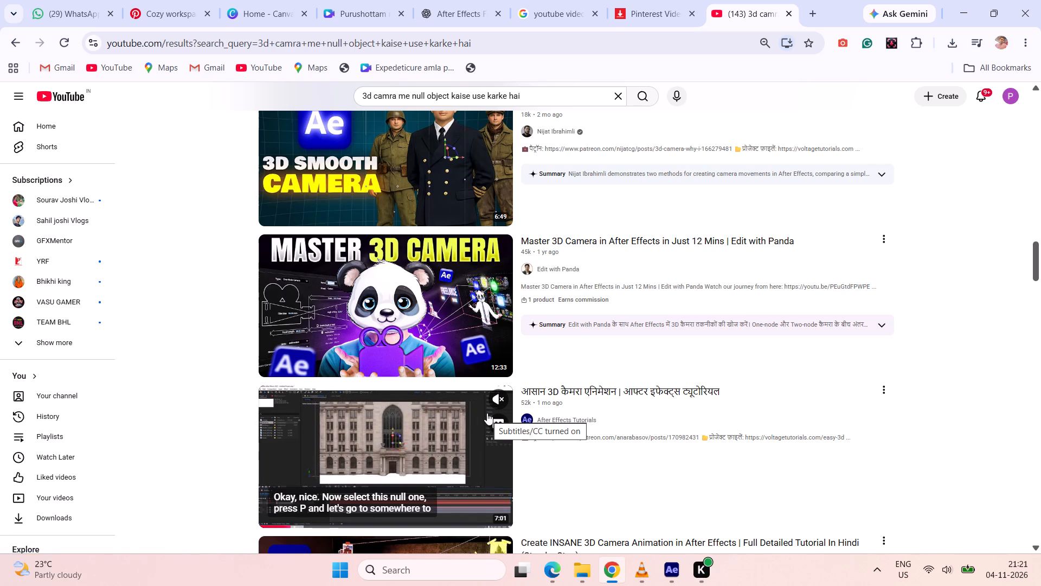
left_click(455, 328)
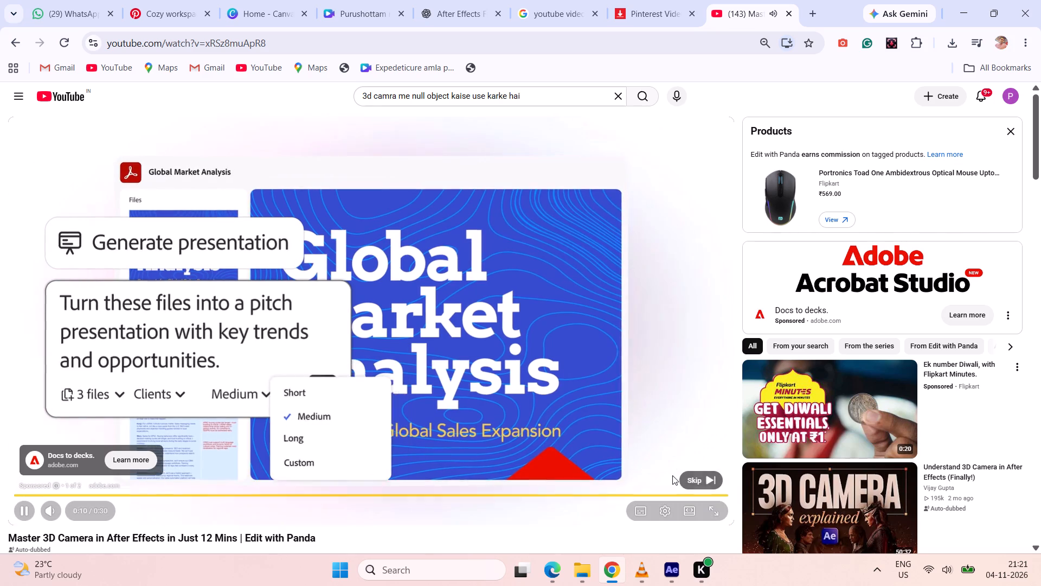
left_click(699, 482)
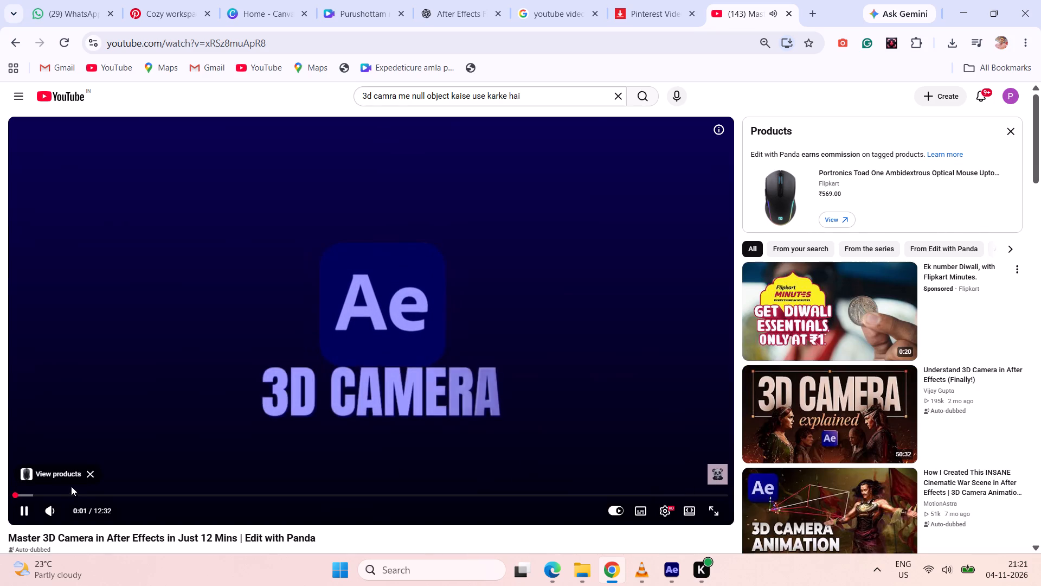
left_click(94, 472)
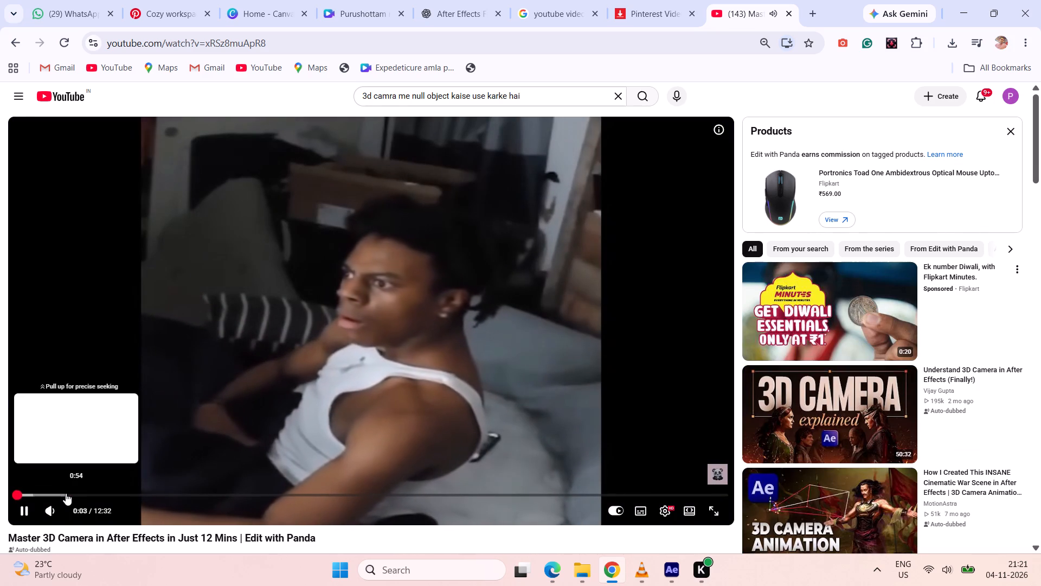
Skip through the tutorial's introduction and course promotion to the camera type settings at about 2:26.
left_click(66, 493)
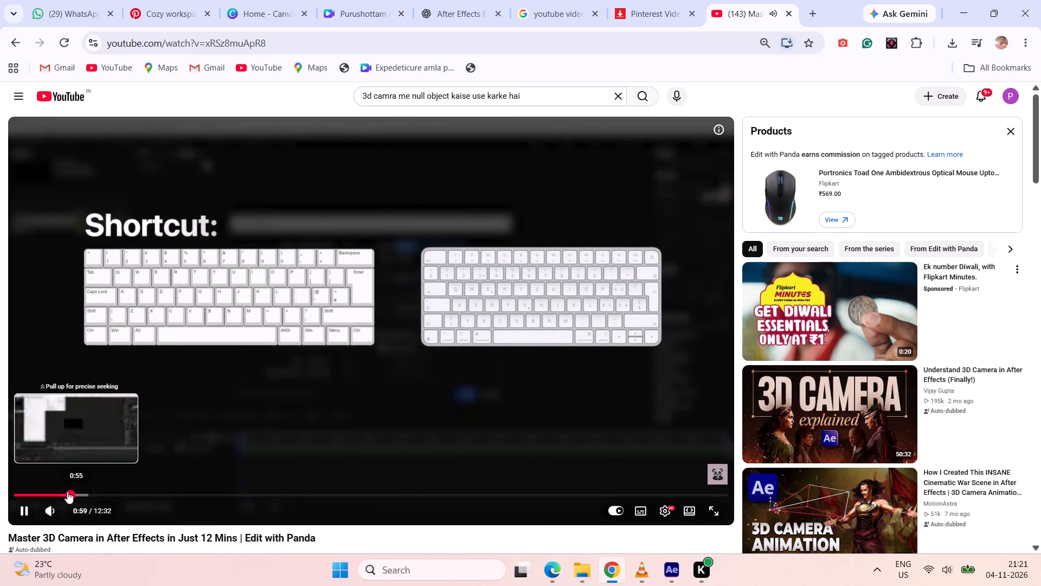
key("Right")
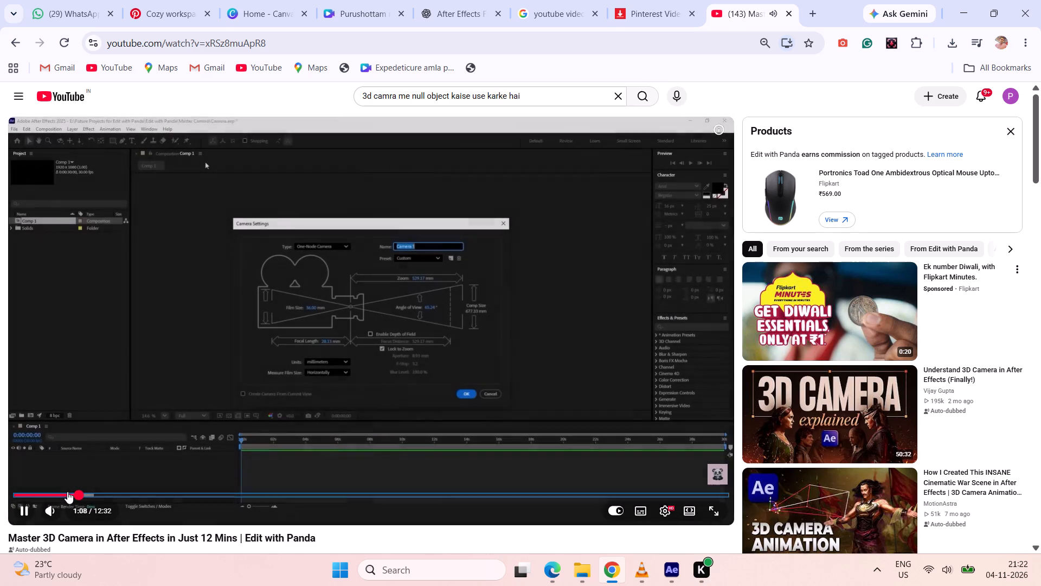
key("Right")
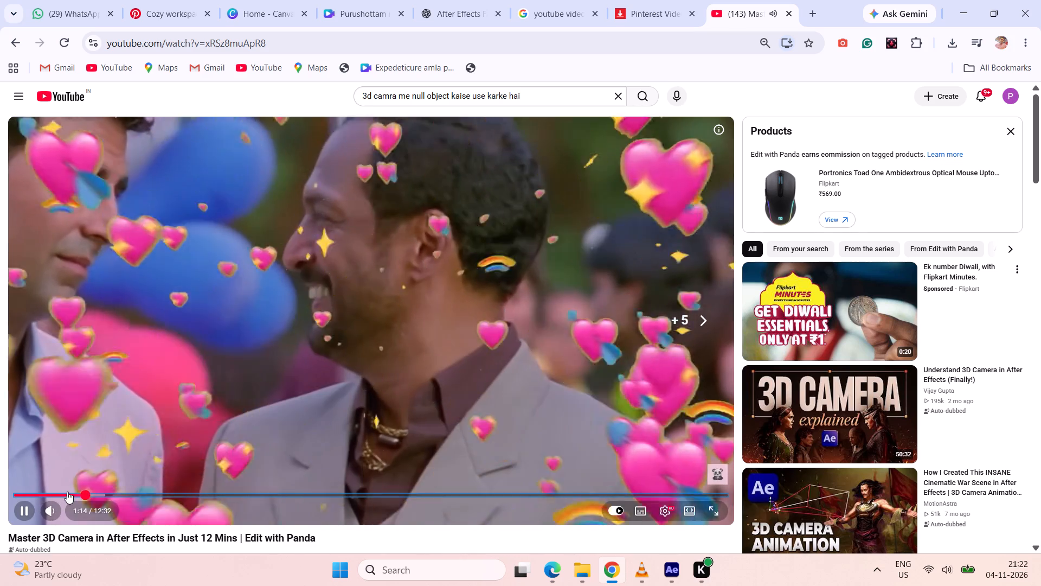
key("Right")
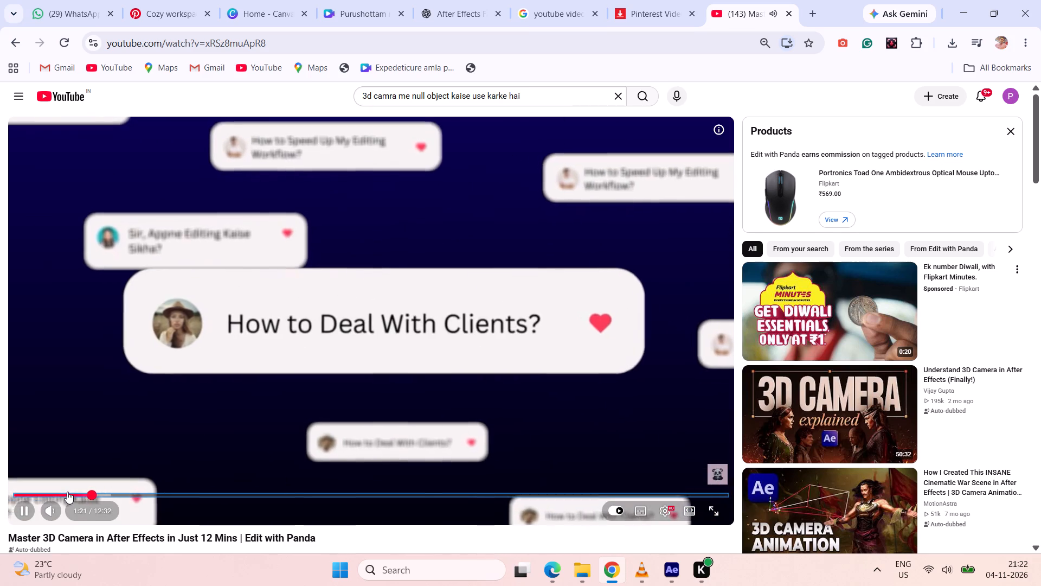
key("Right")
key("Right")
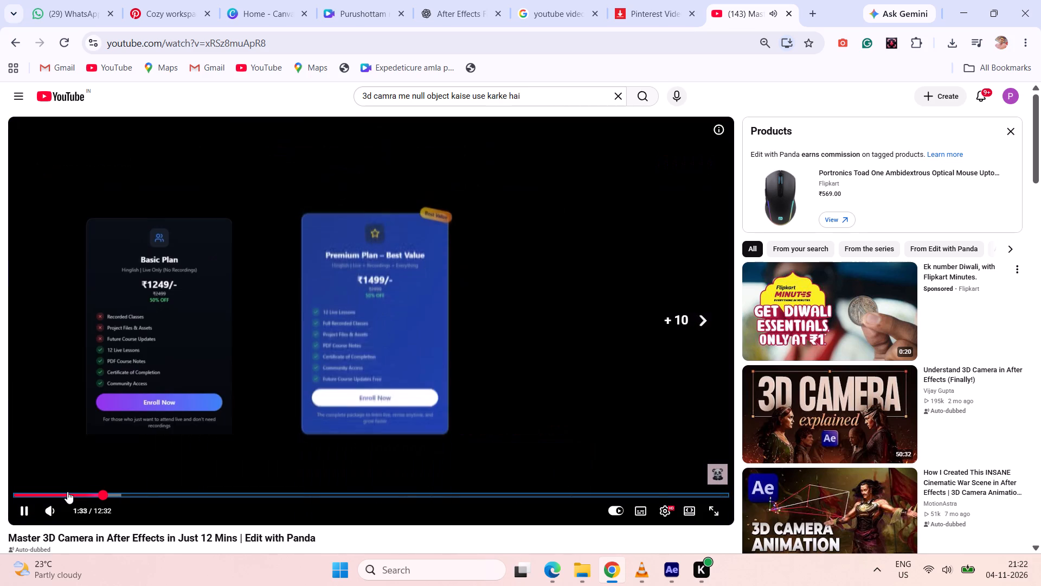
key("Right")
key("Right")
key("Right")
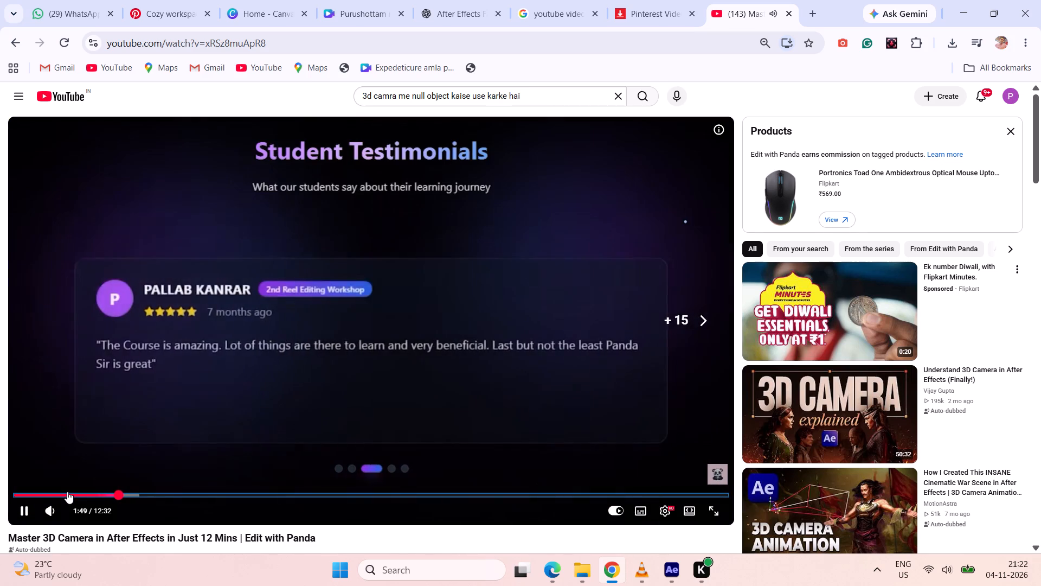
key("Right")
key("Right")
key("Right")
key("Right")
key("Right")
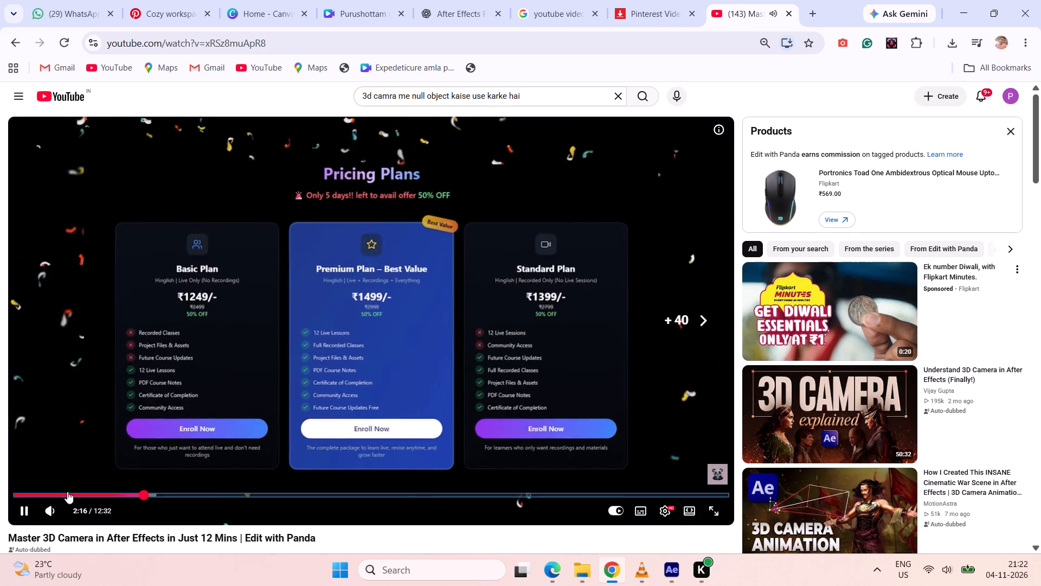
key("Right")
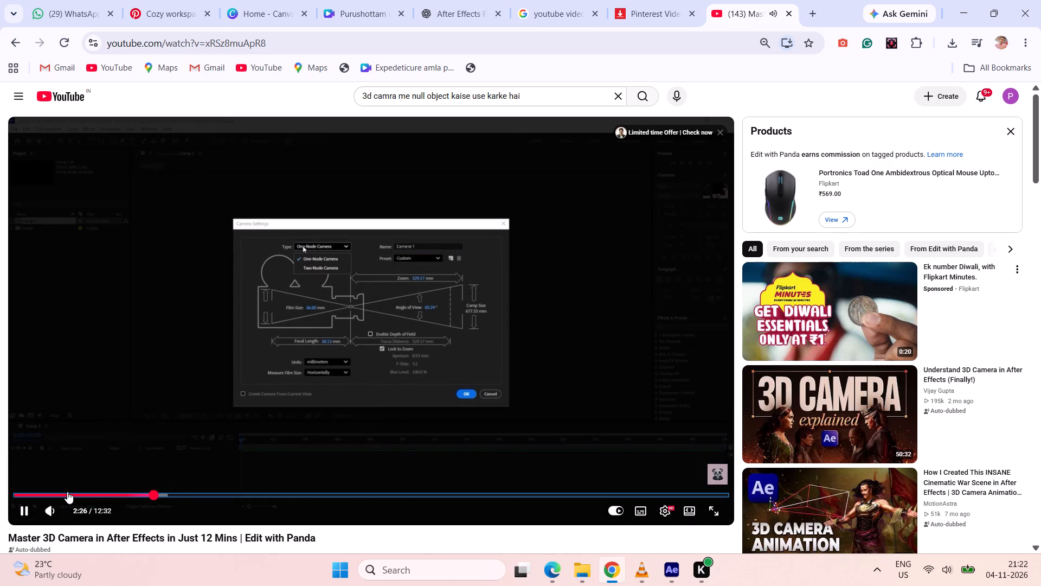
Watch the tutorial's comparison of one-node and two-node cameras, skipping ahead through it to about 3:43.
key("Right")
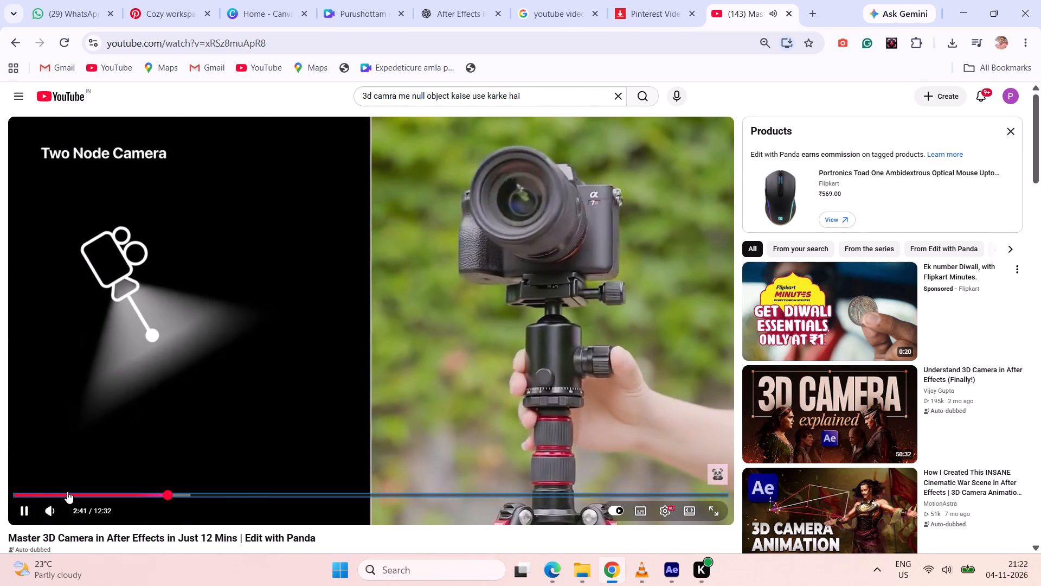
key("Right")
key("Right")
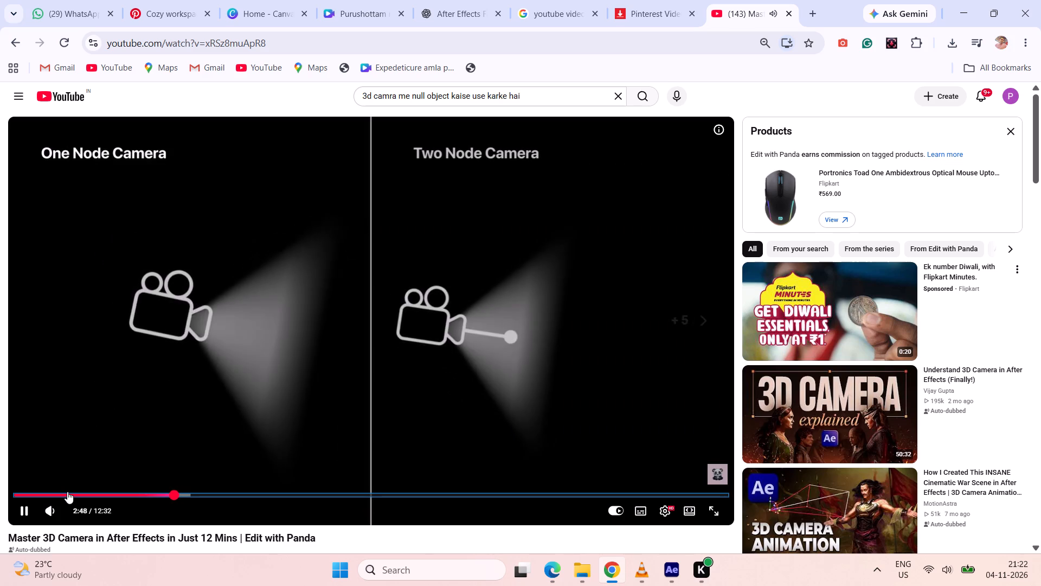
key("Right")
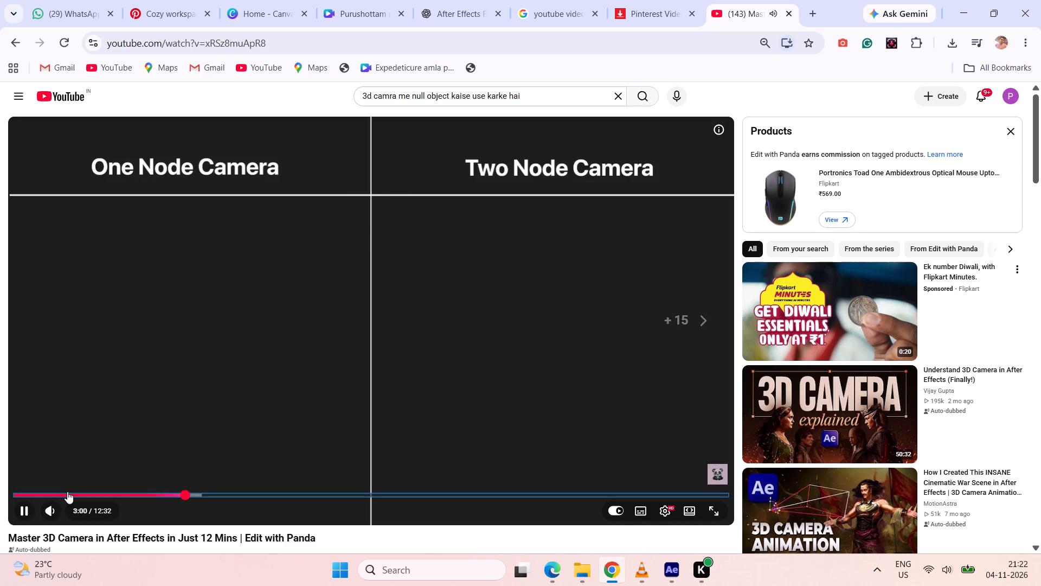
key("Right")
key("Right")
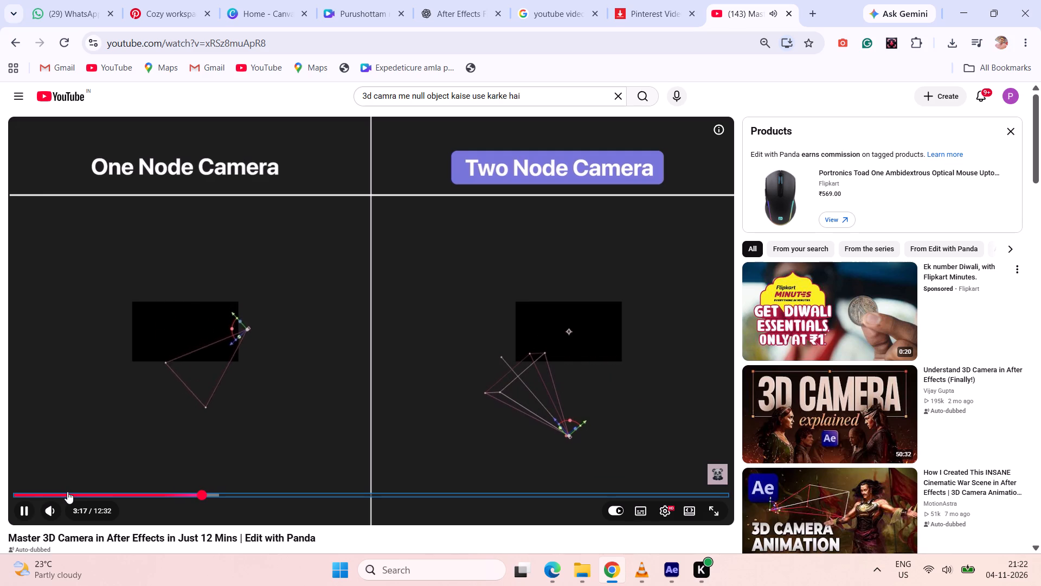
key("Right")
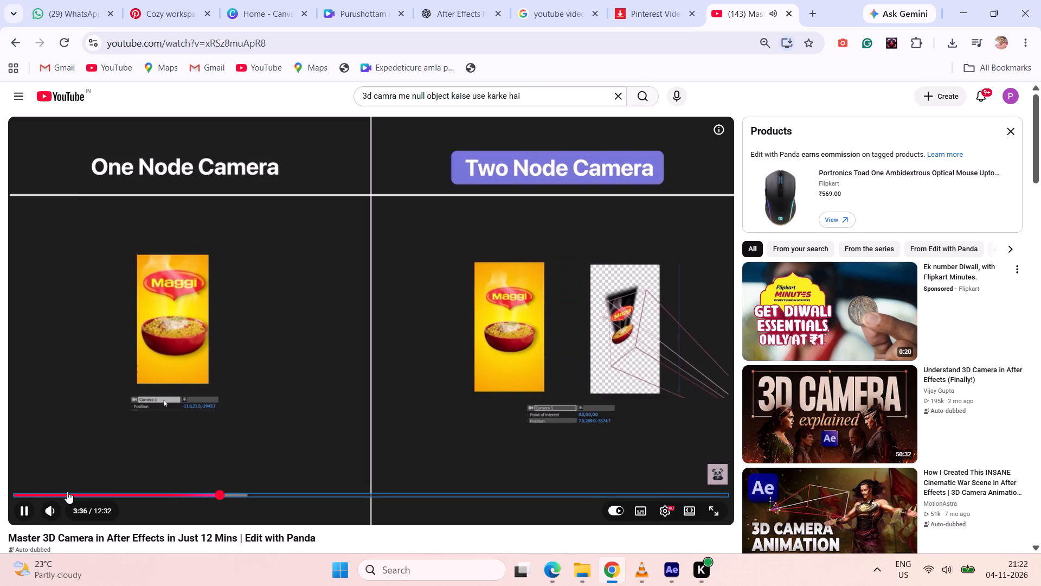
key("Right")
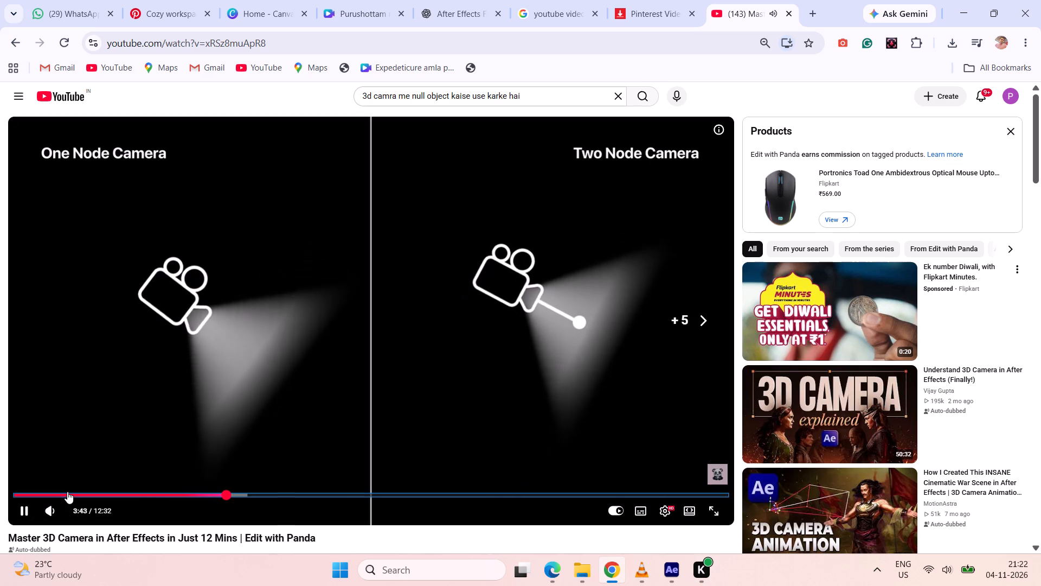
Skim the tutorial's Camera Presets chapter, covering the lens presets and field of view, up to about 5:20.
key("Right")
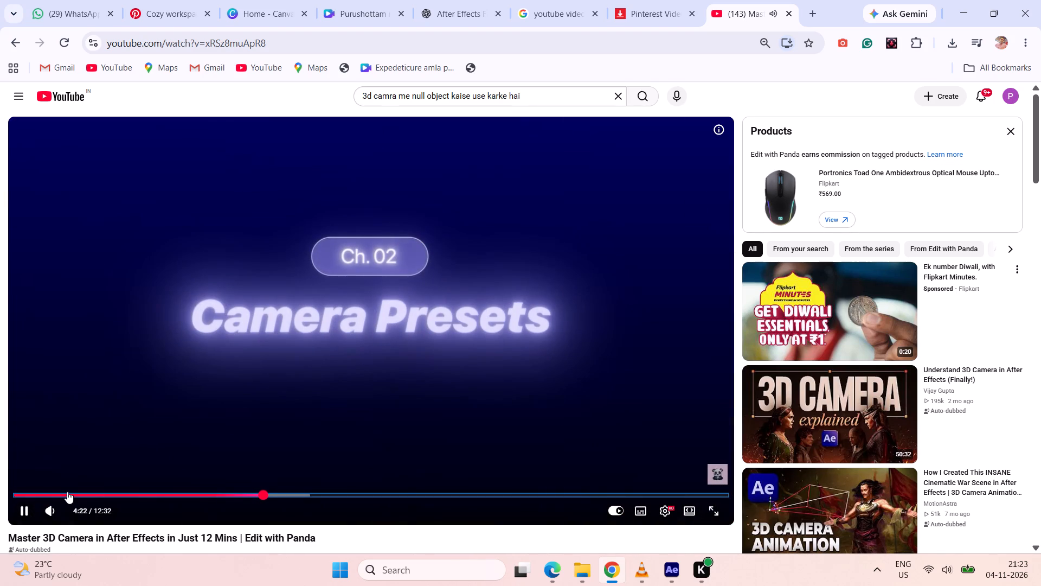
key("Right")
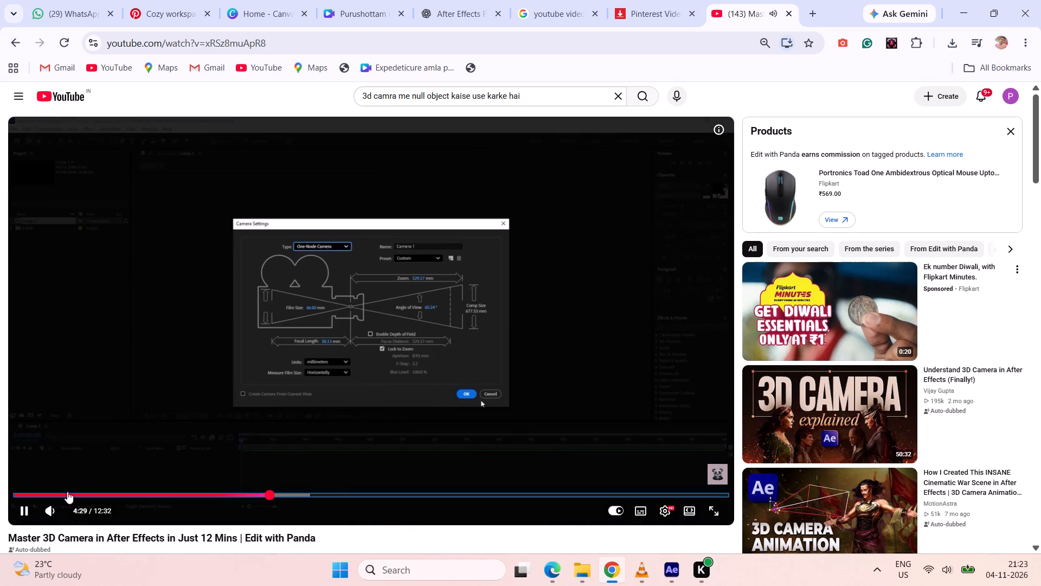
key("Right")
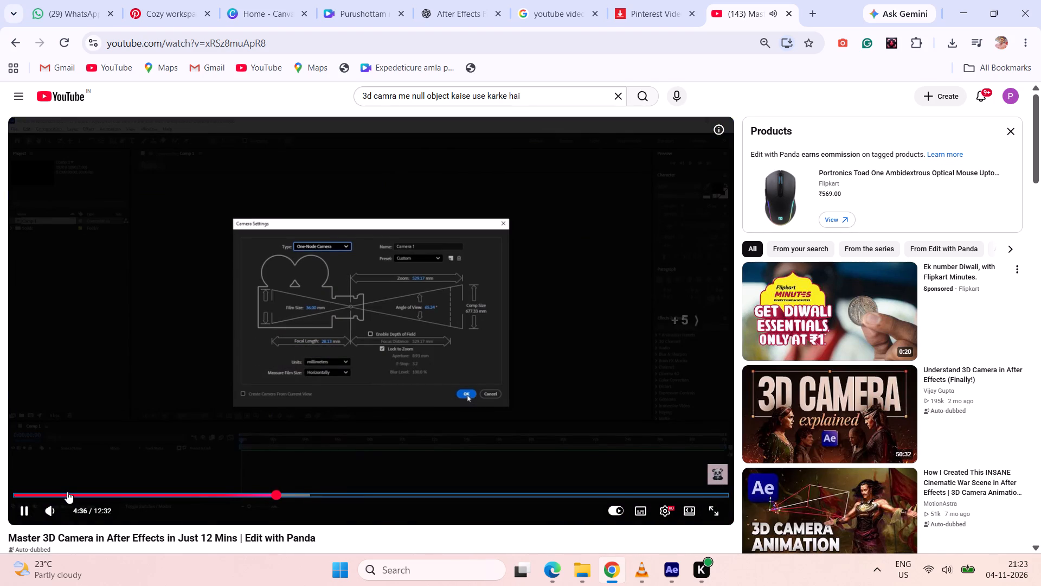
key("Right")
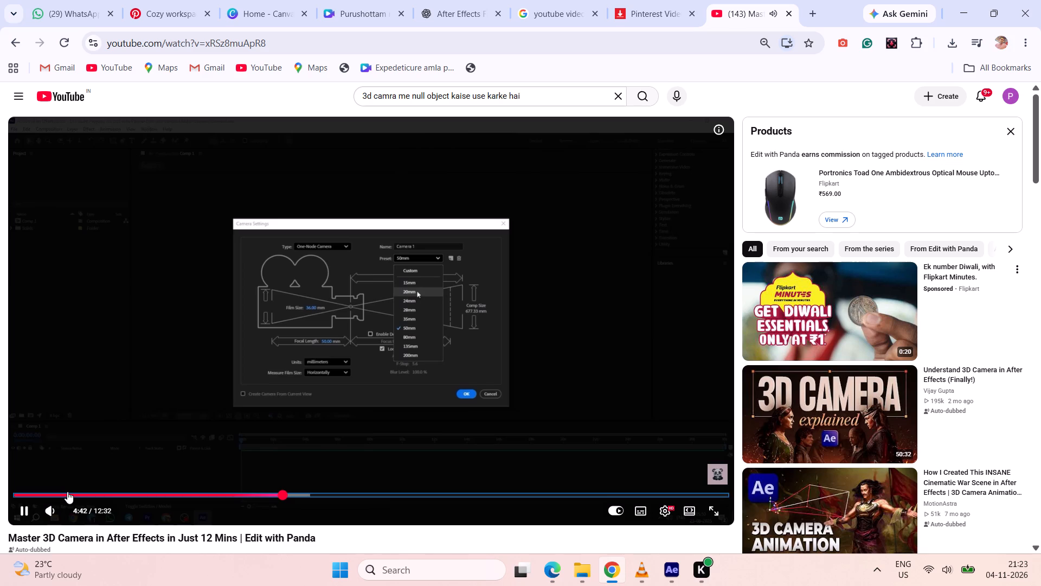
key("Right")
key("Right")
key("Right")
key("Right")
key("Right")
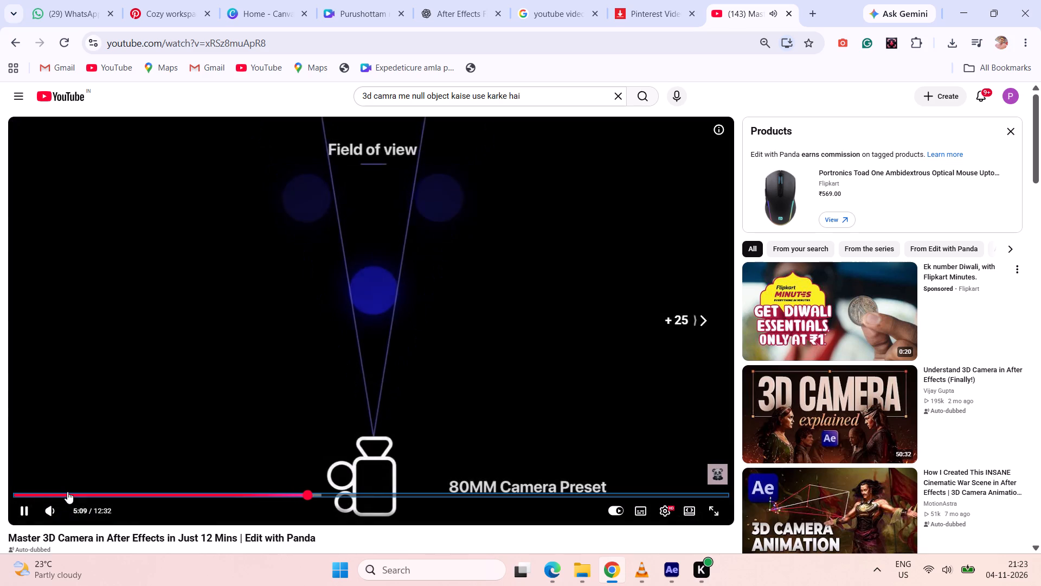
key("Right")
key("Right")
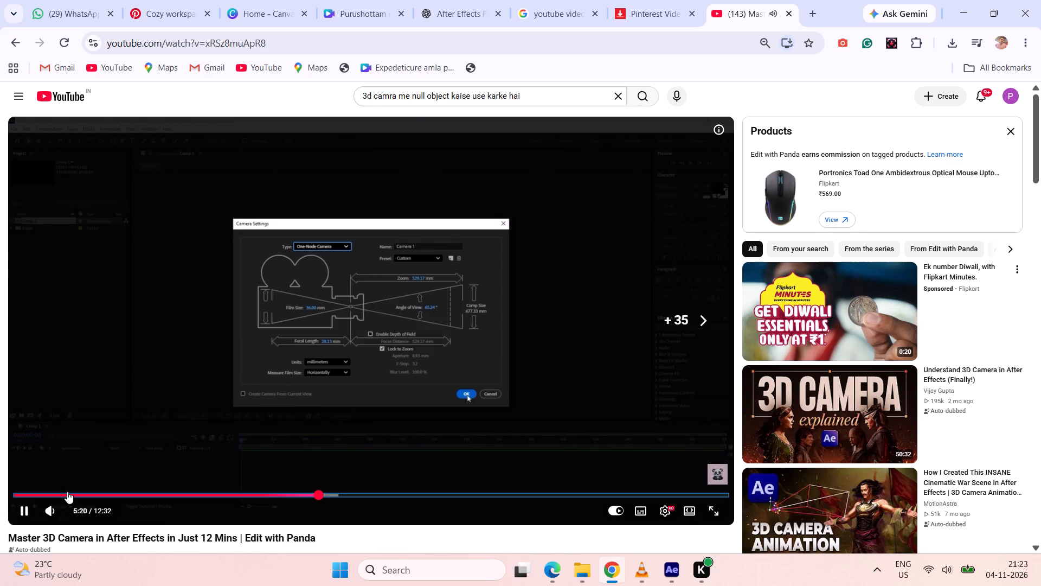
Skim the tutorial's primary and secondary controller sections to the null object camera demonstration at about 7:09 and pause there.
key("Right")
key("Right")
key("Right")
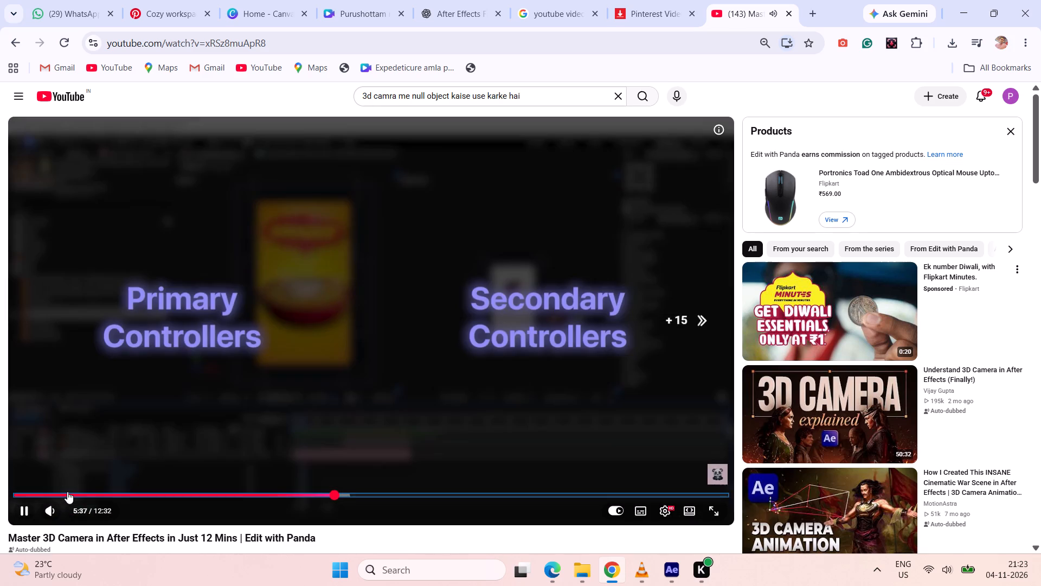
key("Right")
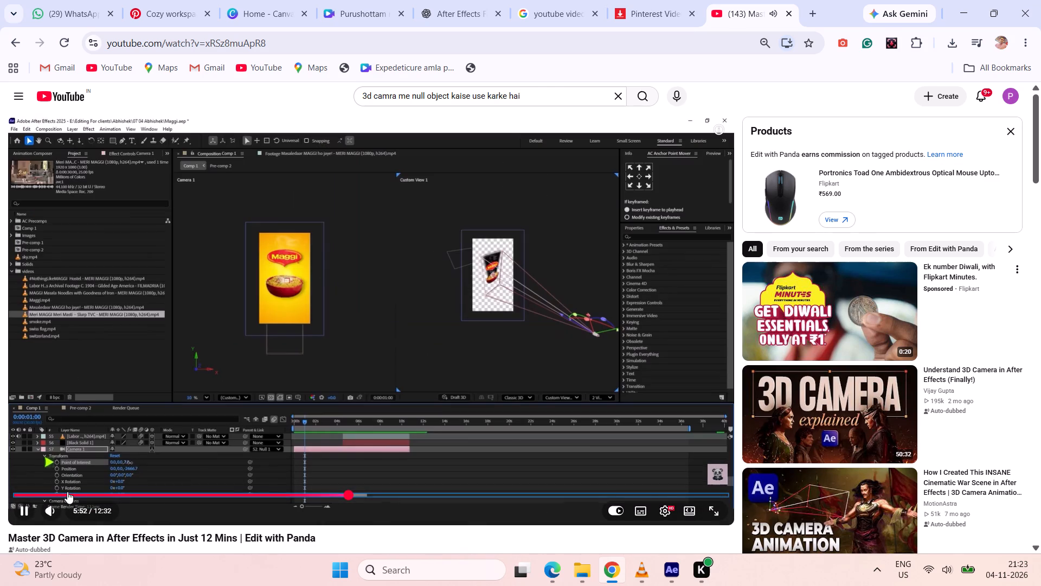
key("Right")
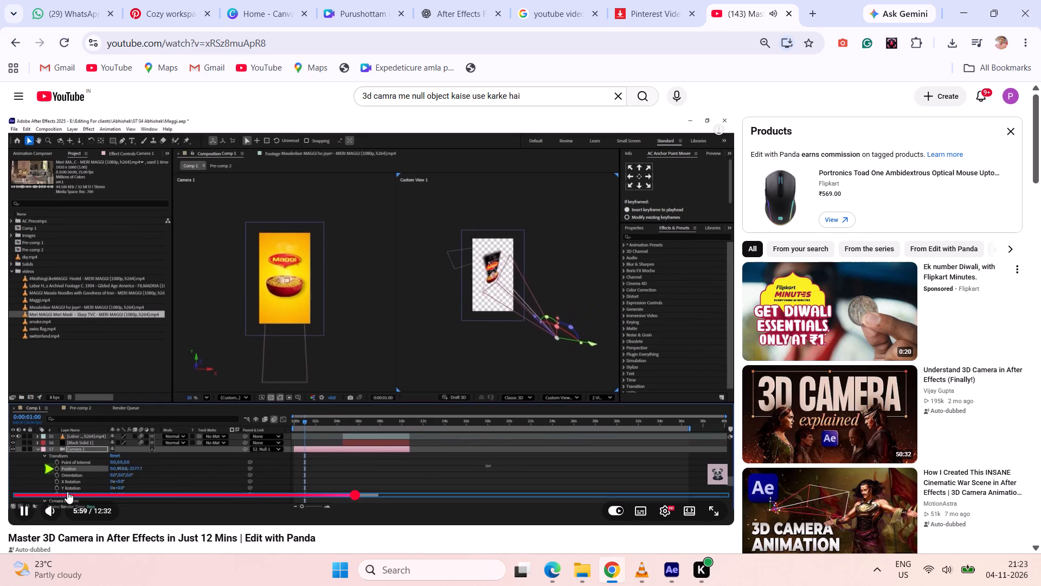
key("Right")
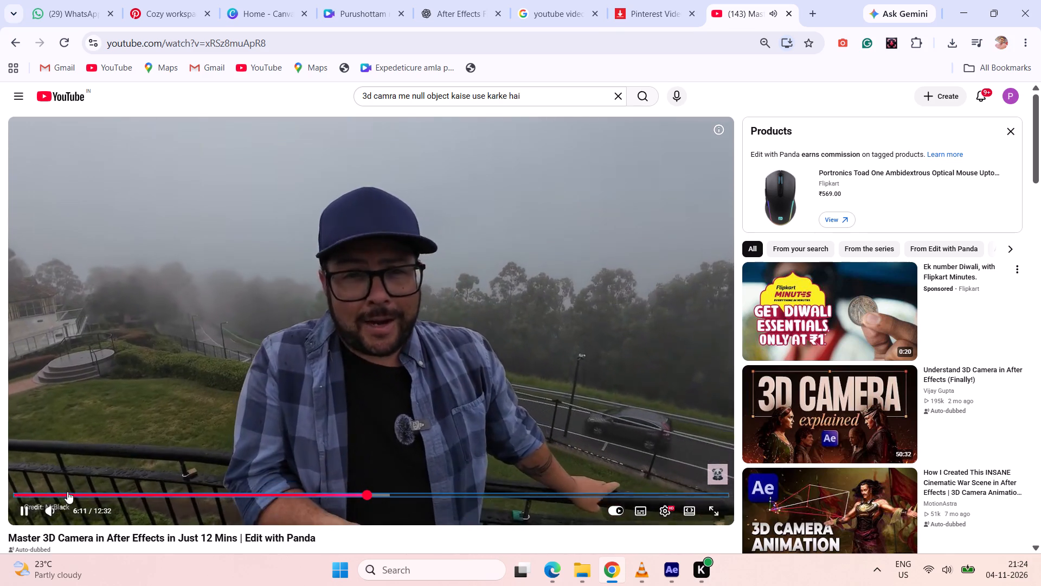
key("Right")
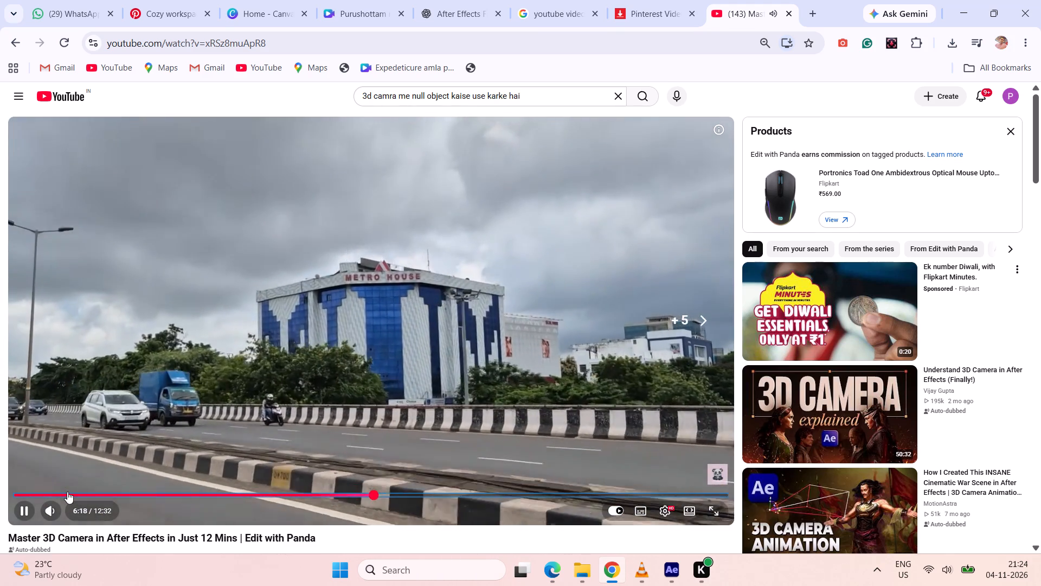
key("Right")
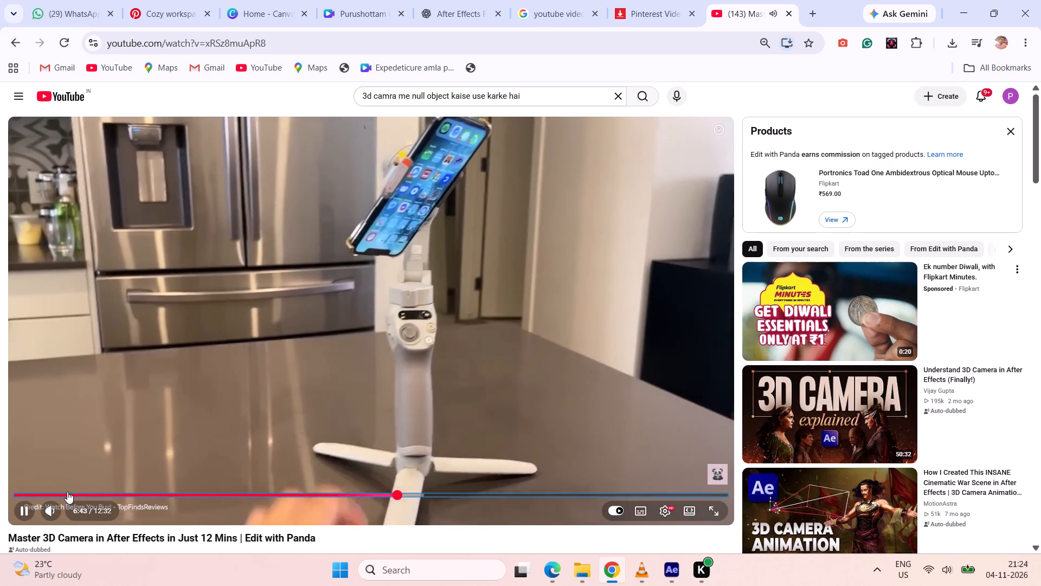
key("Right")
key("Right")
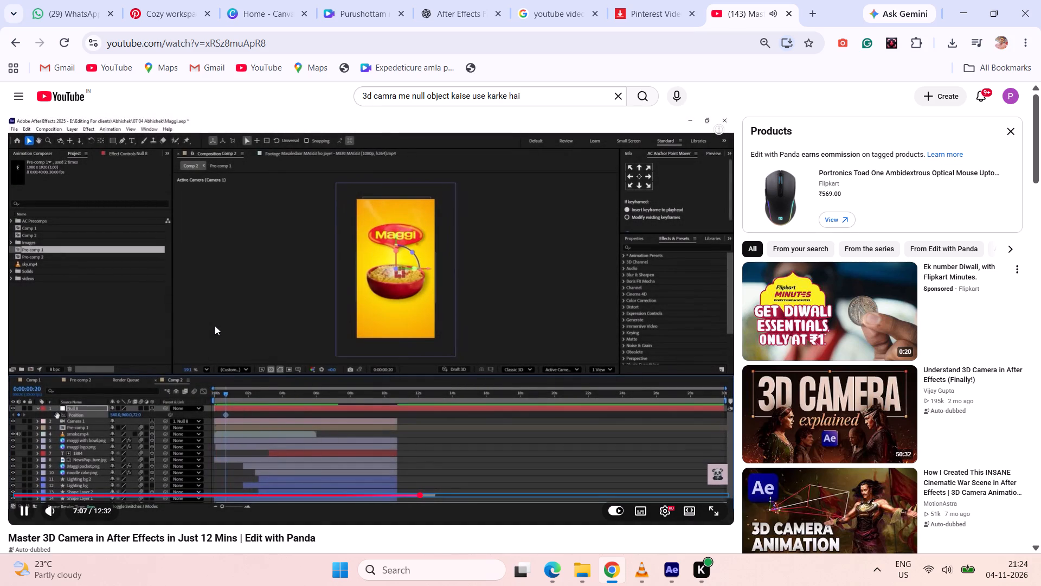
left_click(215, 326)
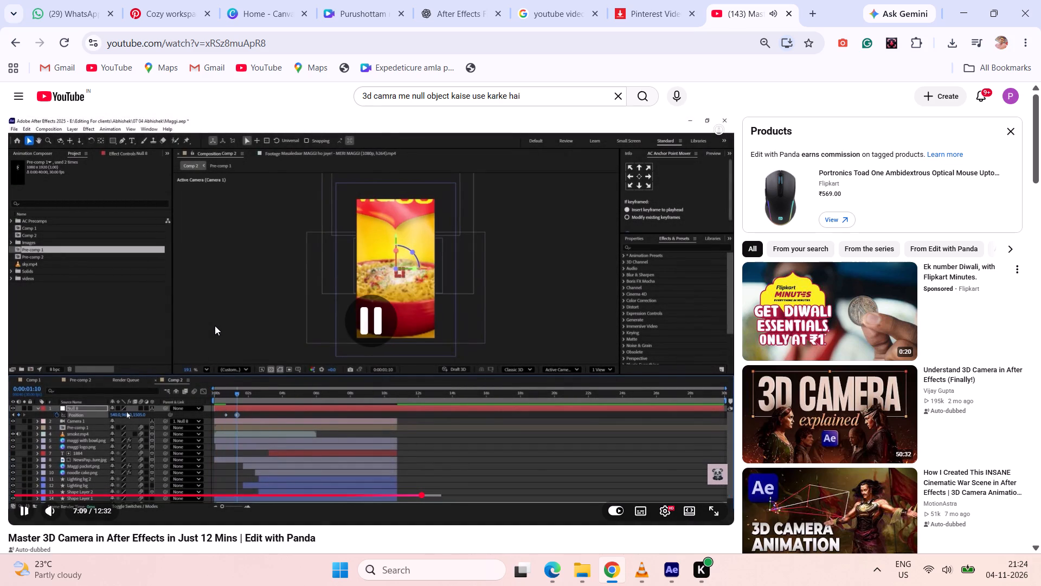
Switch to After Effects, add a null object to Comp 6 and shift its layer start to about Camera 1's start.
left_click(673, 564)
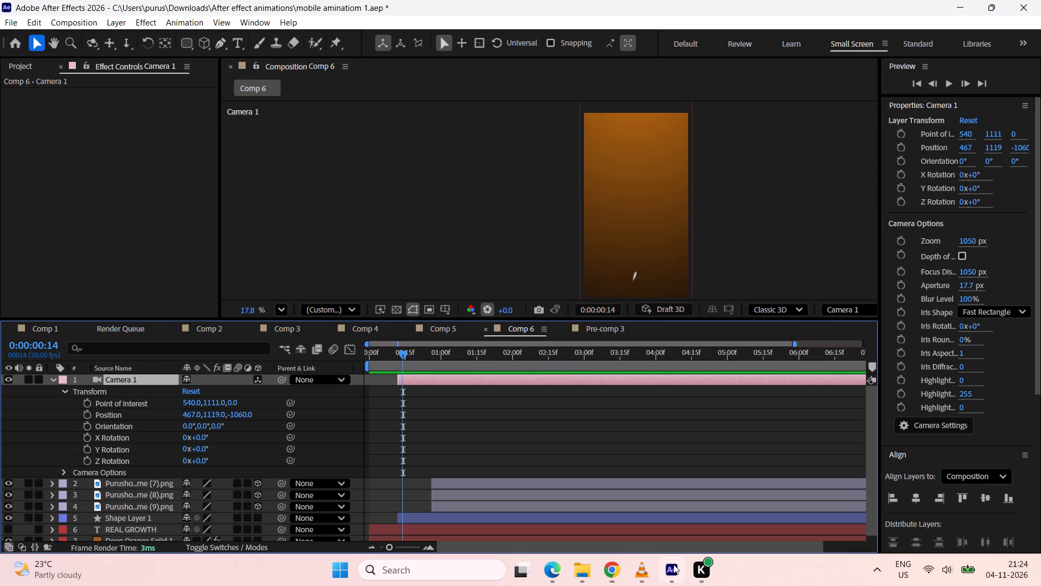
left_click(51, 382)
right_click(210, 500)
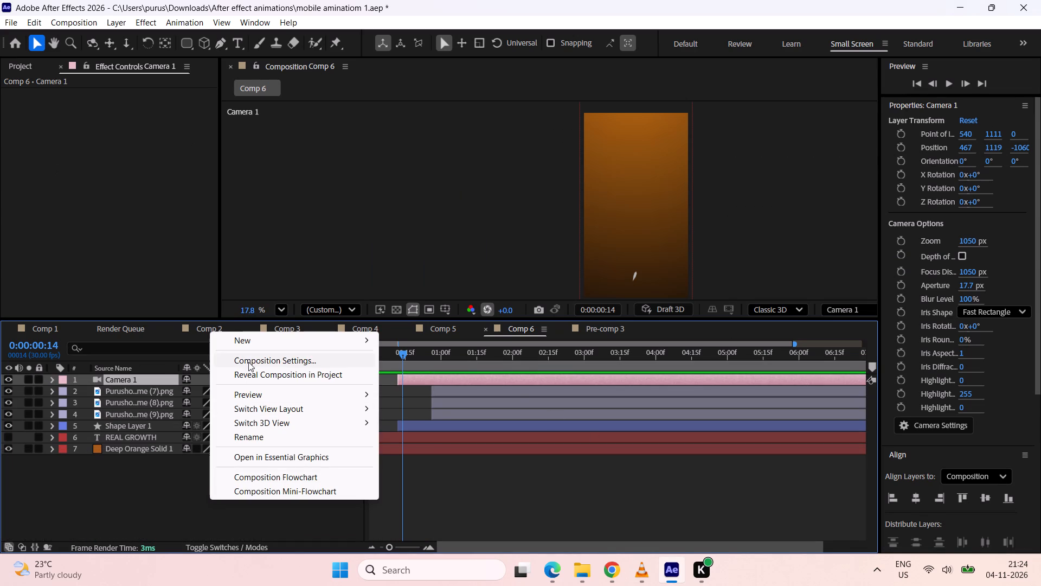
left_click(249, 343)
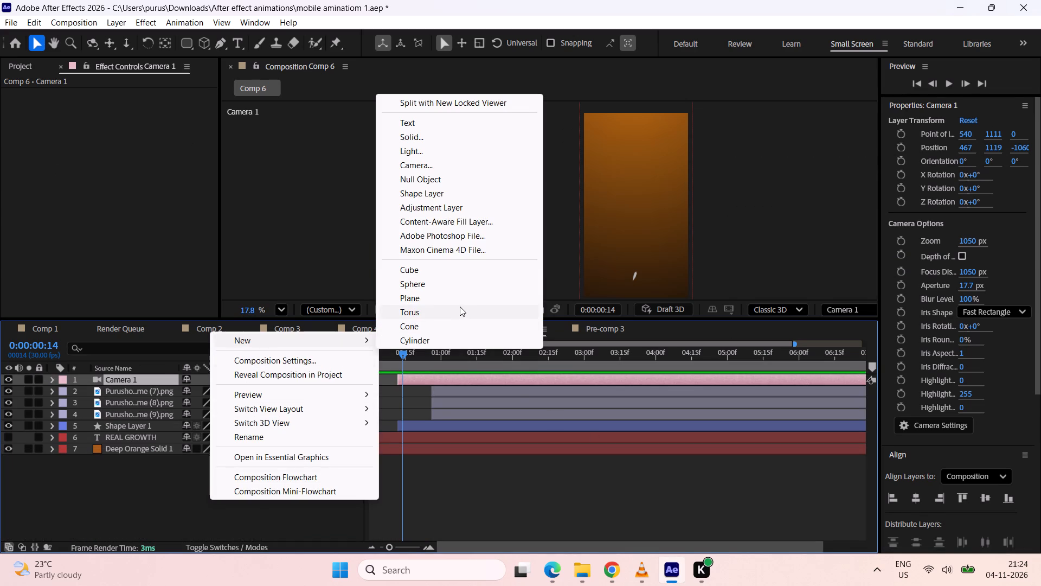
left_click(435, 176)
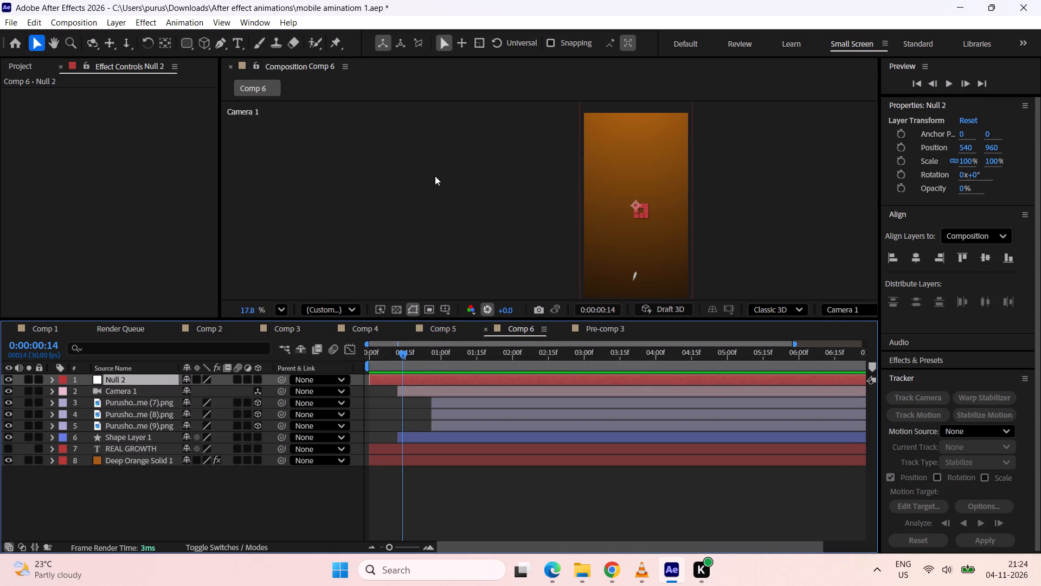
left_click_drag(386, 383, 401, 380)
left_click_drag(401, 380, 414, 379)
Parent Camera 1 to the new null object and make the null a 3D layer.
left_click_drag(284, 392, 257, 392)
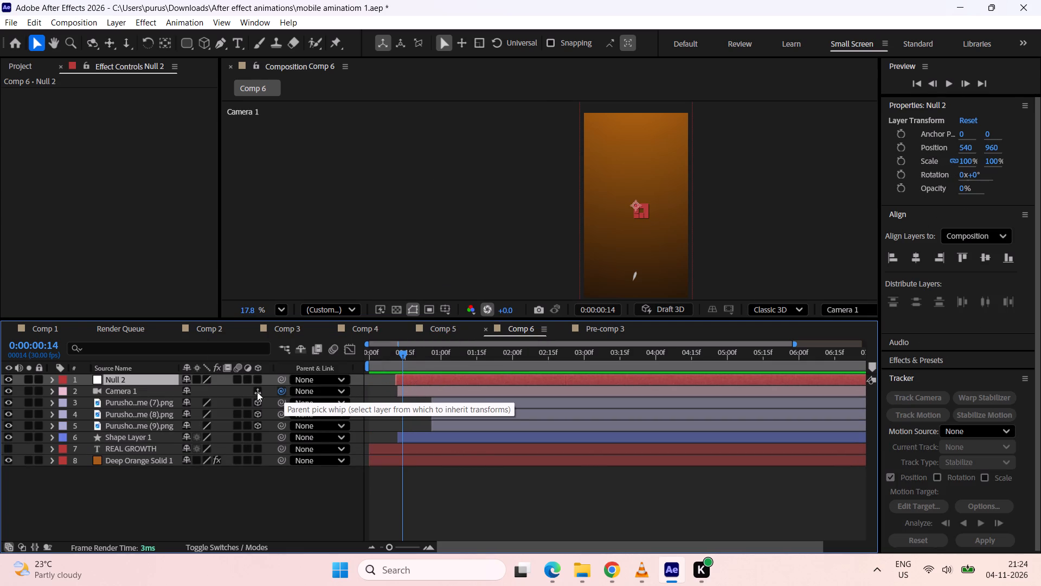
left_click_drag(257, 392, 122, 386)
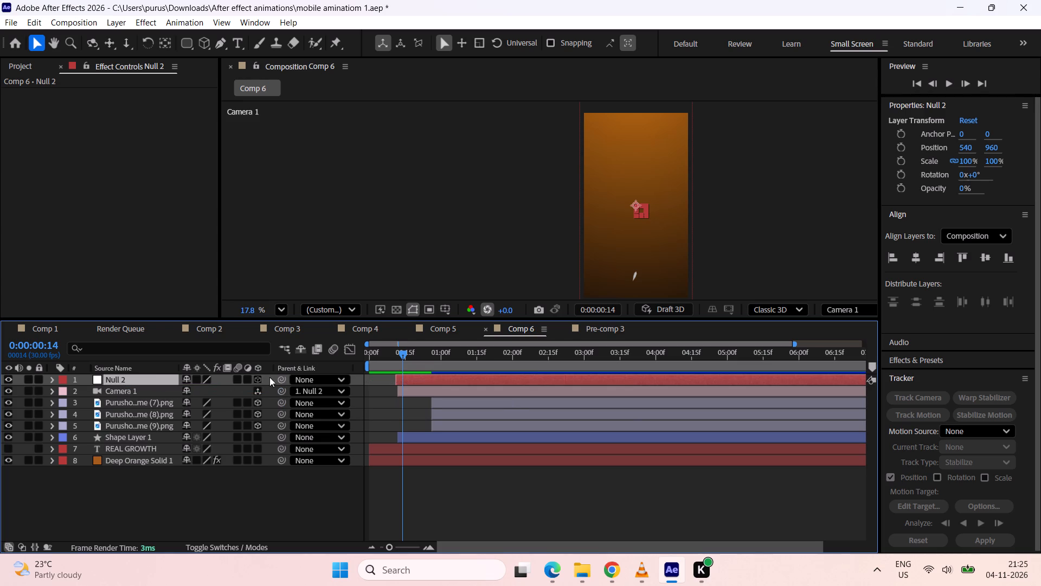
left_click(260, 380)
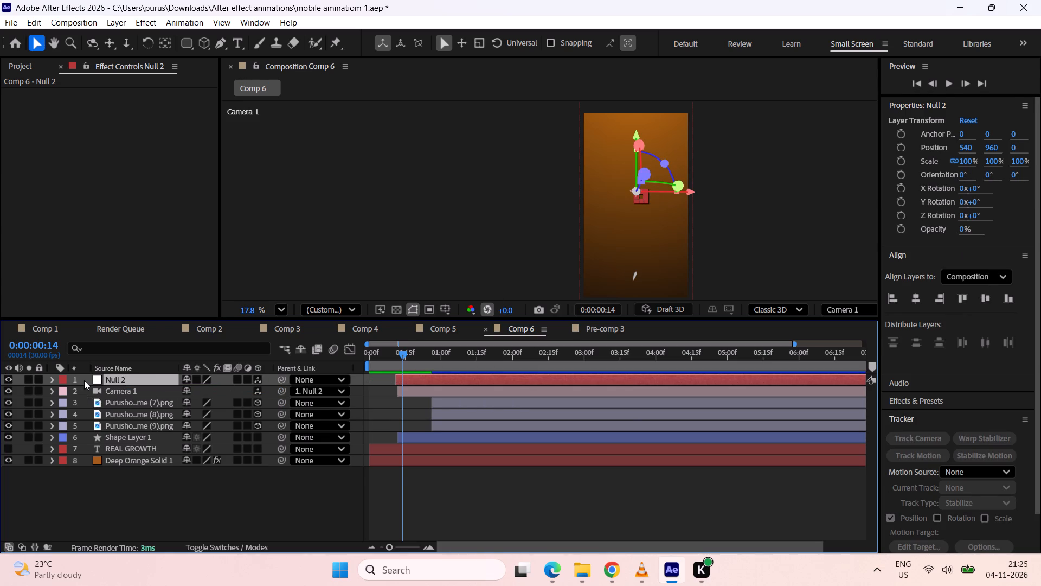
Keyframe the null's position at 0:00:00:14 and set its Y position to 908 at 0:00:01:01.
key("p")
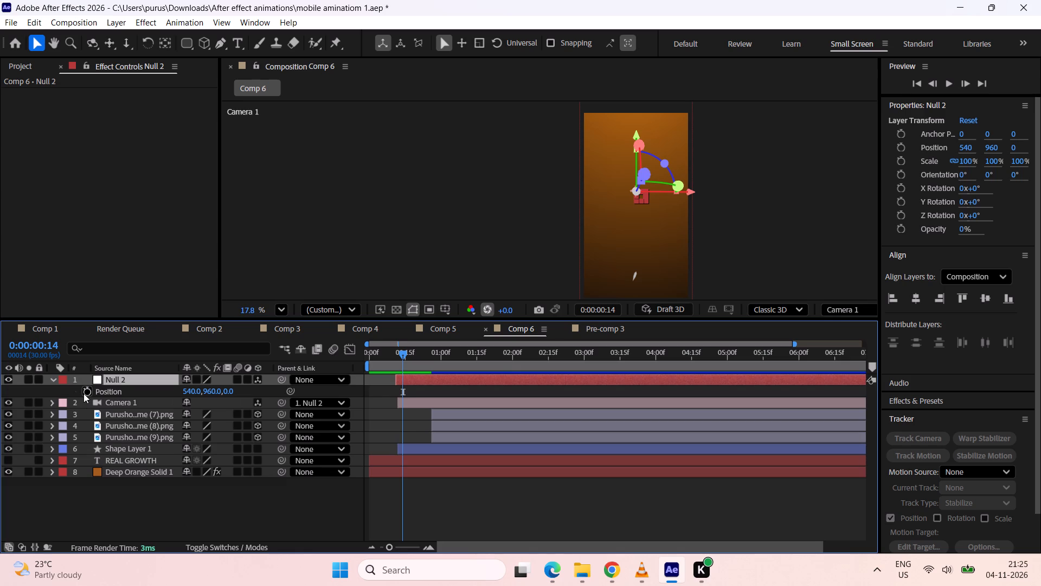
left_click(83, 393)
left_click_drag(407, 355, 409, 354)
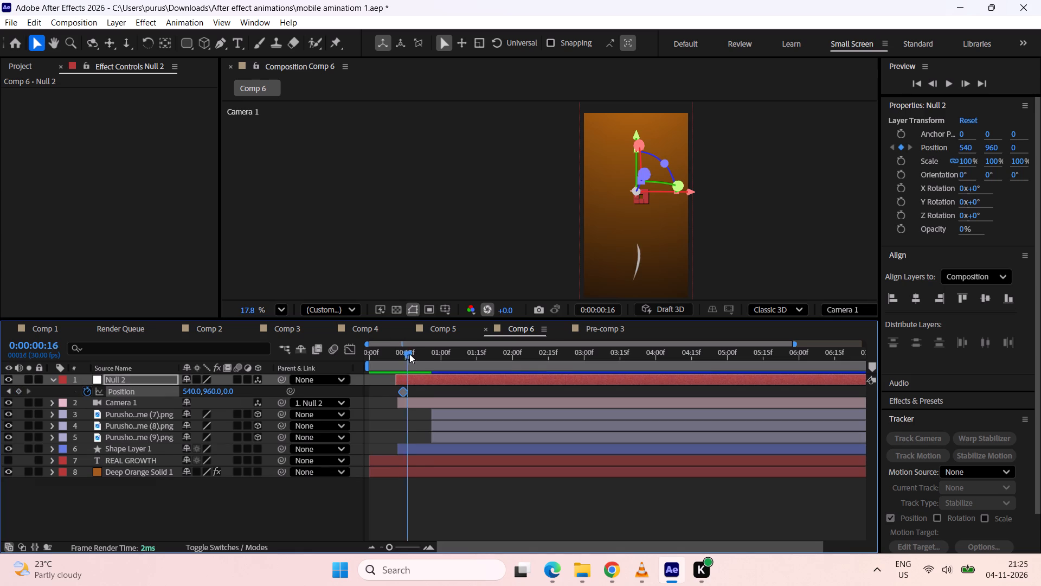
left_click_drag(409, 354, 442, 335)
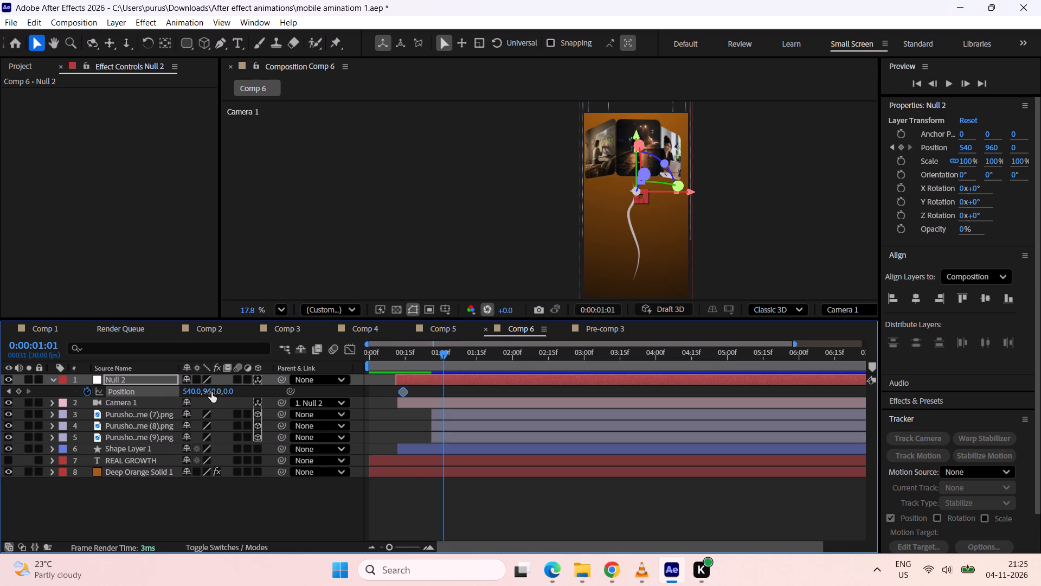
left_click_drag(211, 392, 239, 0)
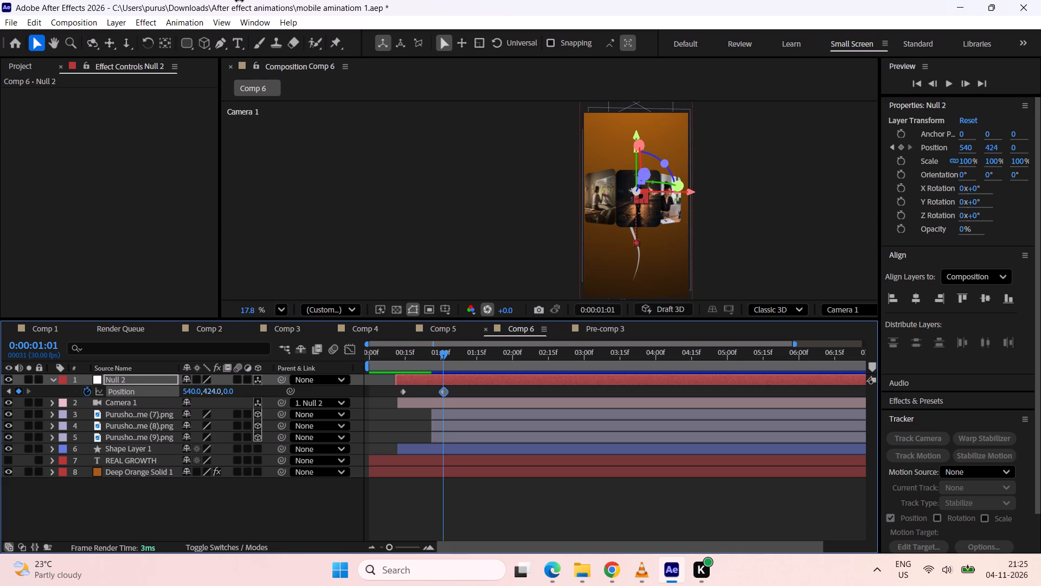
left_click_drag(239, 0, 222, 245)
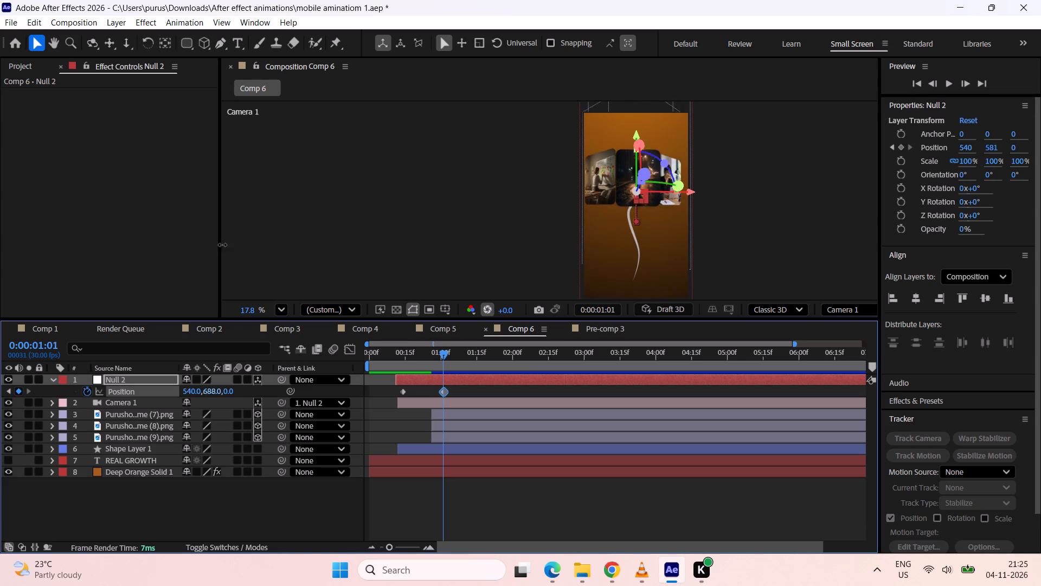
left_click_drag(222, 245, 213, 323)
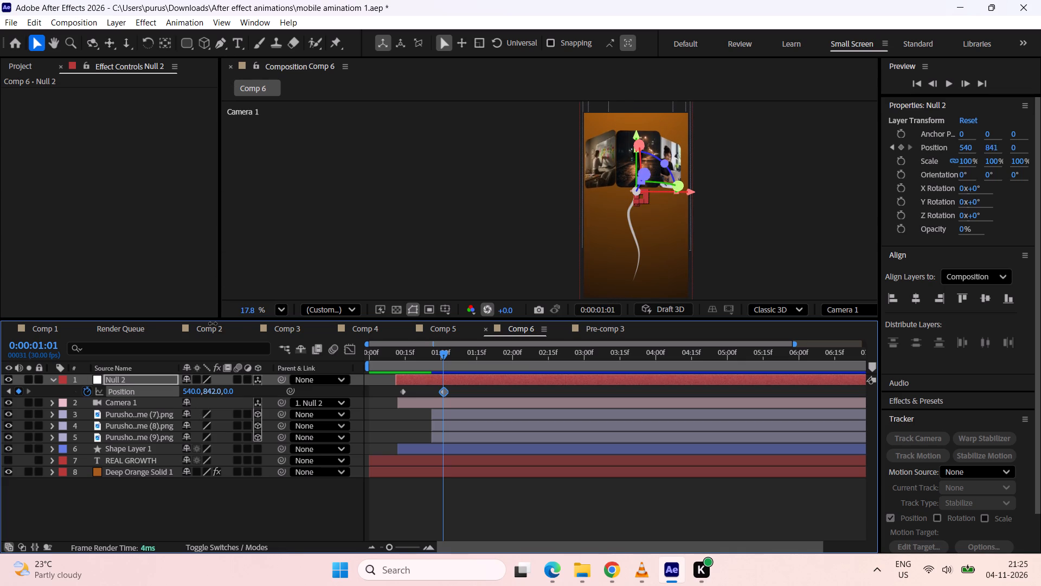
left_click_drag(213, 323, 208, 345)
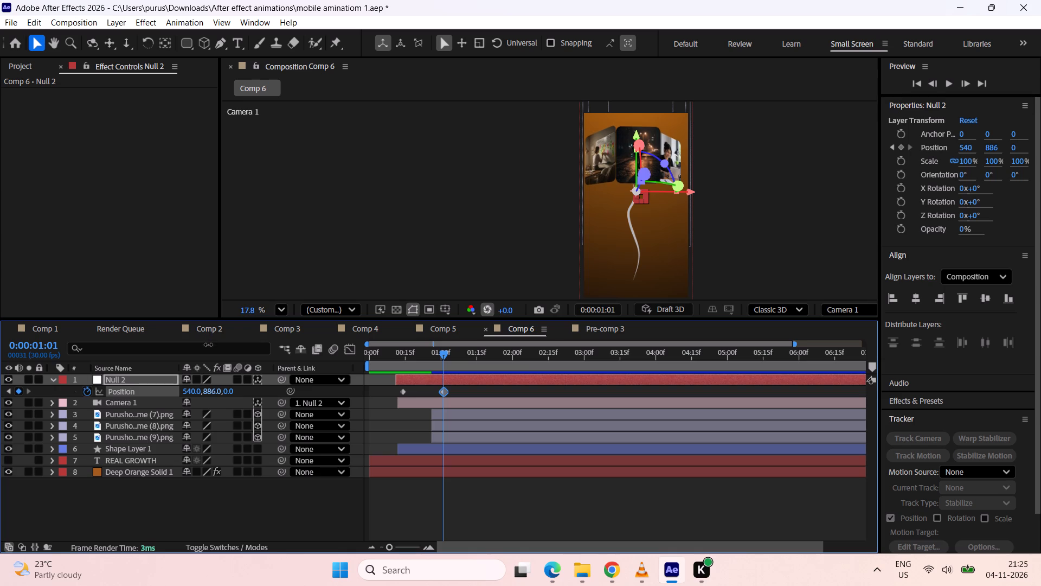
left_click_drag(208, 345, 201, 367)
left_click(611, 512)
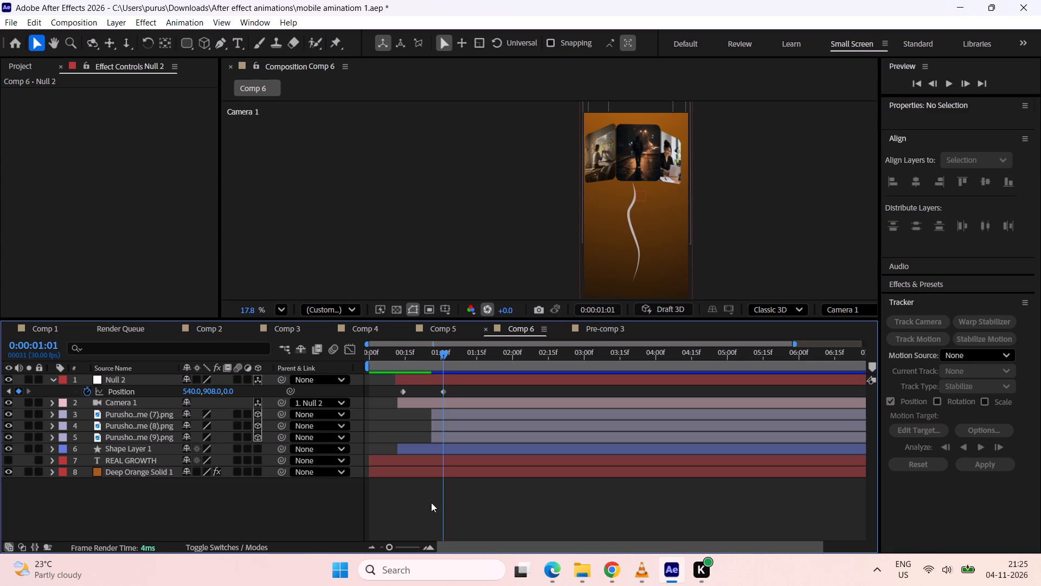
Pre-compose the three portrait images, Shape Layer 1, the REAL GROWTH text and Deep Orange Solid 1, moving all attributes into the new composition.
left_click(145, 475)
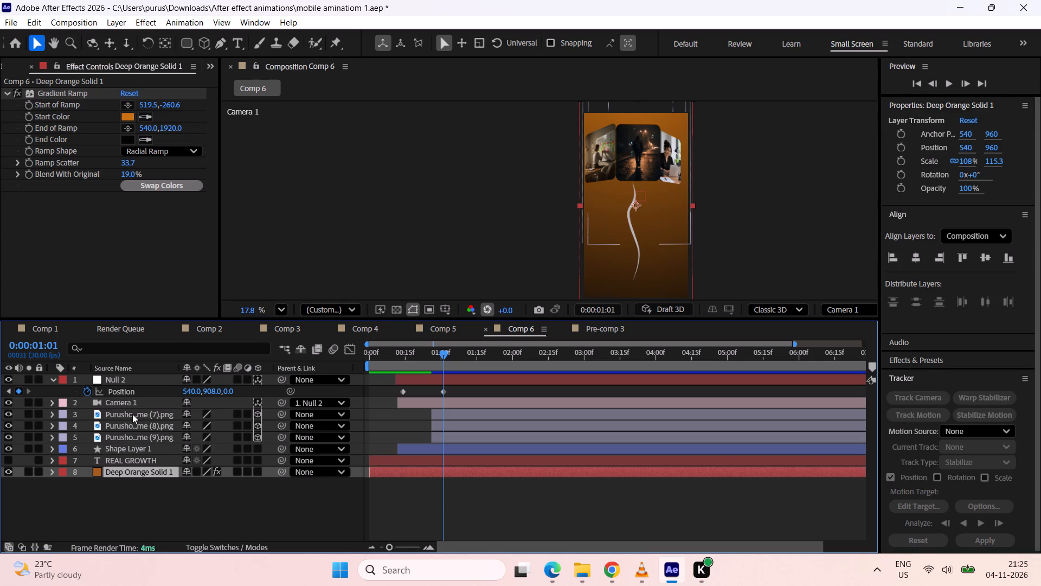
left_click(132, 414, "shift")
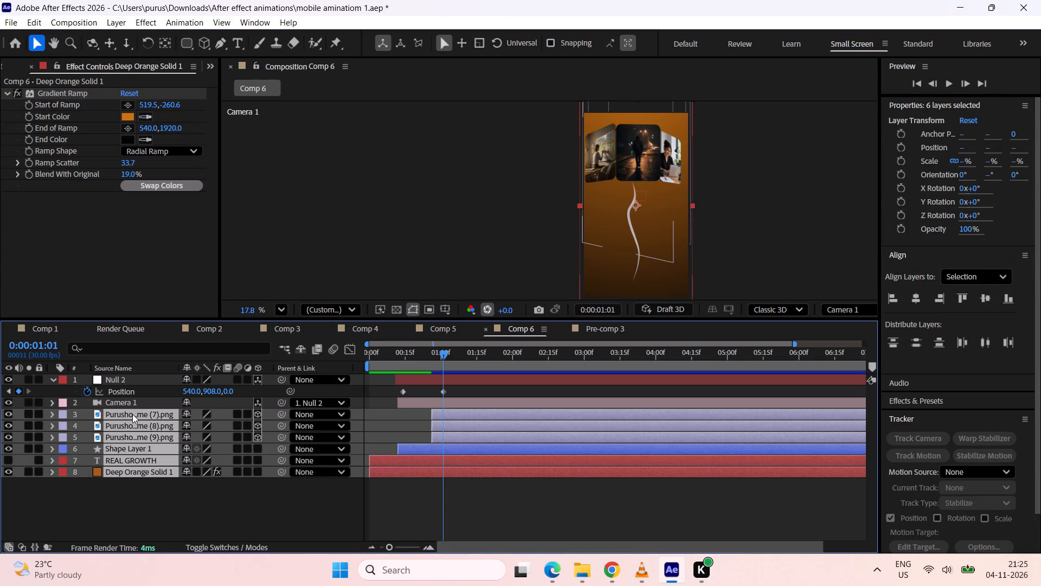
key("ctrl+shift+c")
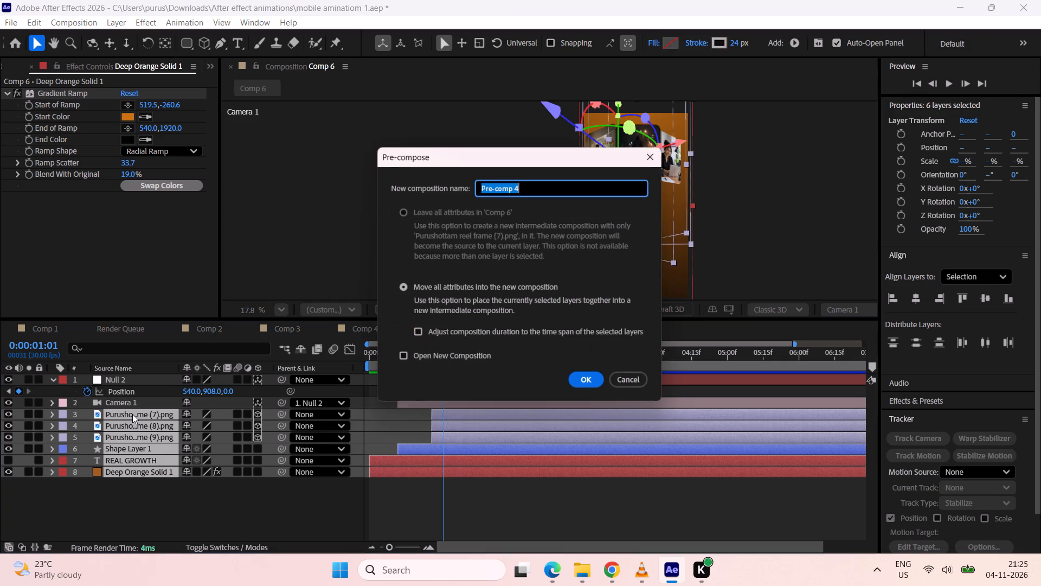
left_click(578, 386)
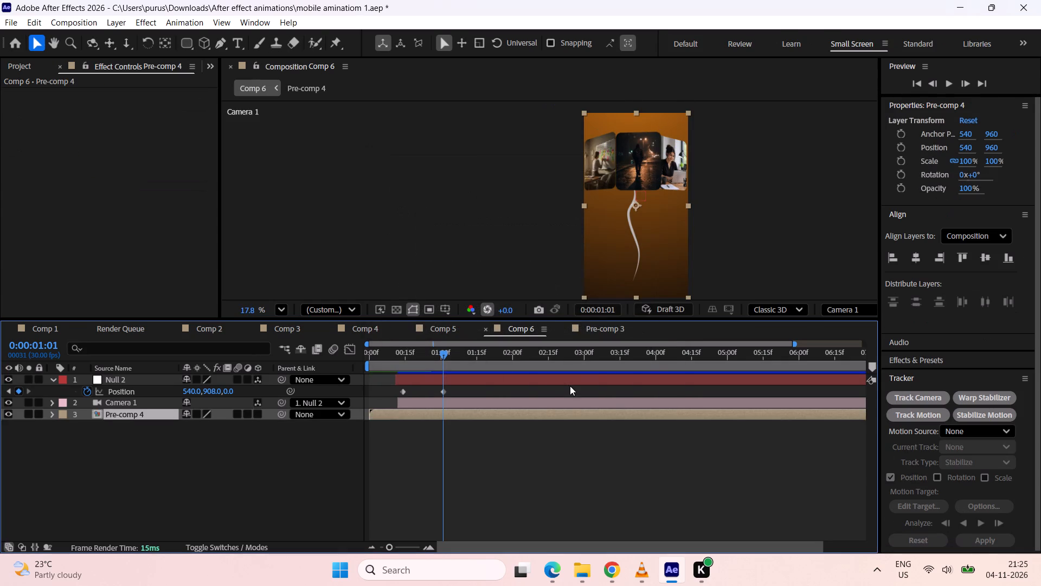
Set the null's Y position to 948 at its 0:00:01:01 keyframe.
left_click(471, 381)
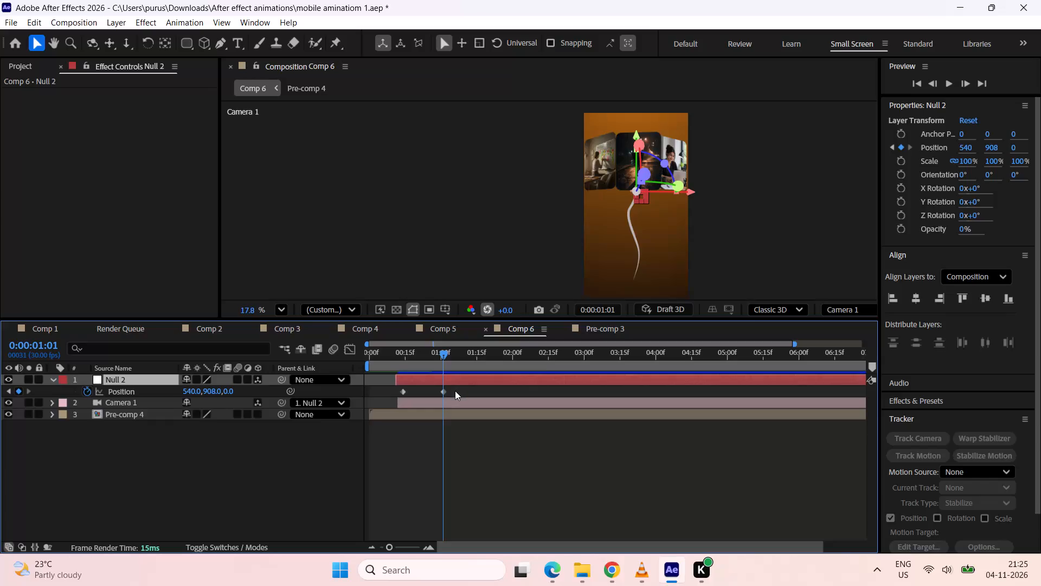
left_click_drag(210, 392, 215, 339)
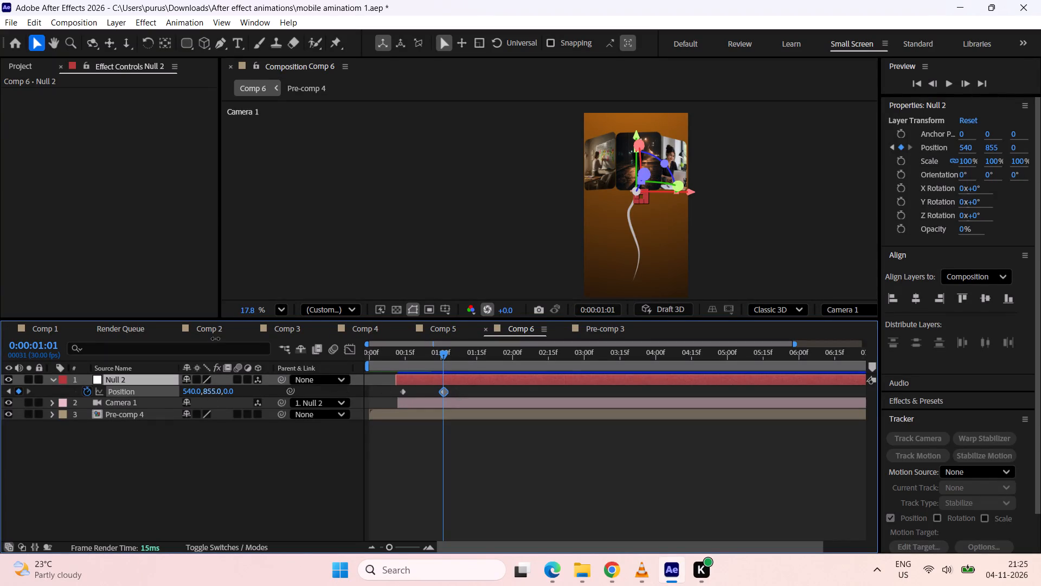
left_click_drag(215, 339, 208, 421)
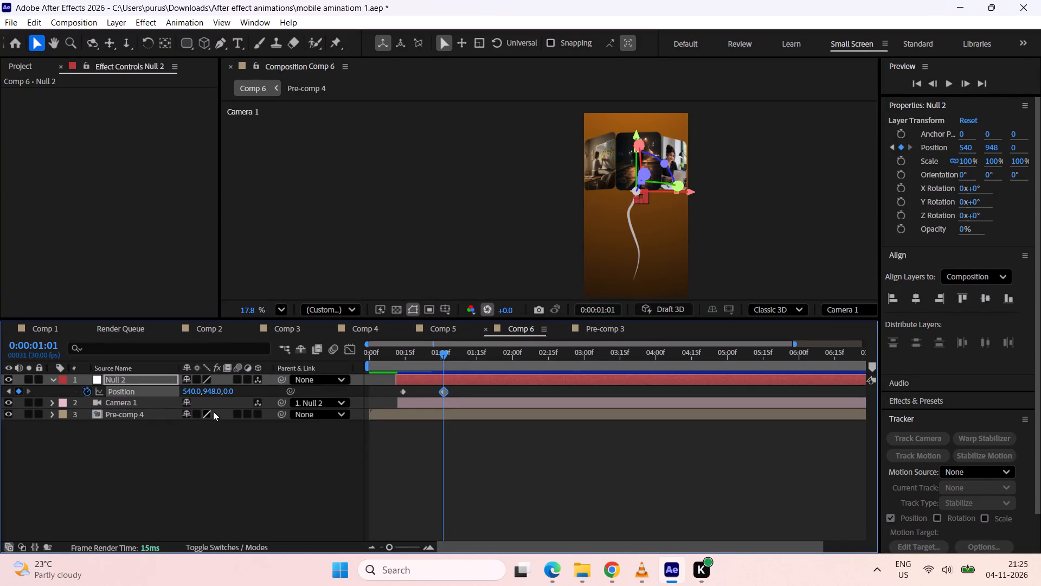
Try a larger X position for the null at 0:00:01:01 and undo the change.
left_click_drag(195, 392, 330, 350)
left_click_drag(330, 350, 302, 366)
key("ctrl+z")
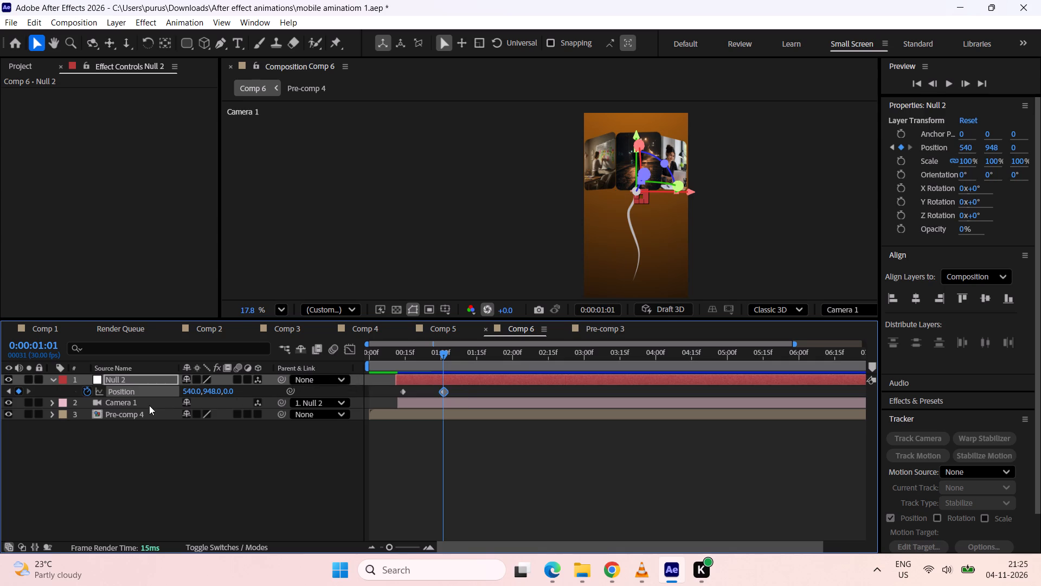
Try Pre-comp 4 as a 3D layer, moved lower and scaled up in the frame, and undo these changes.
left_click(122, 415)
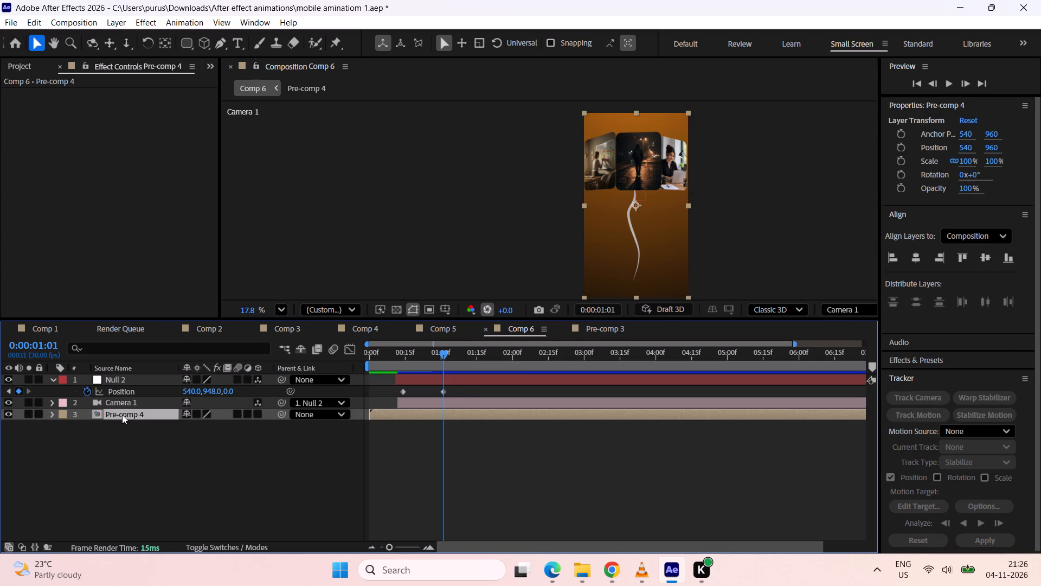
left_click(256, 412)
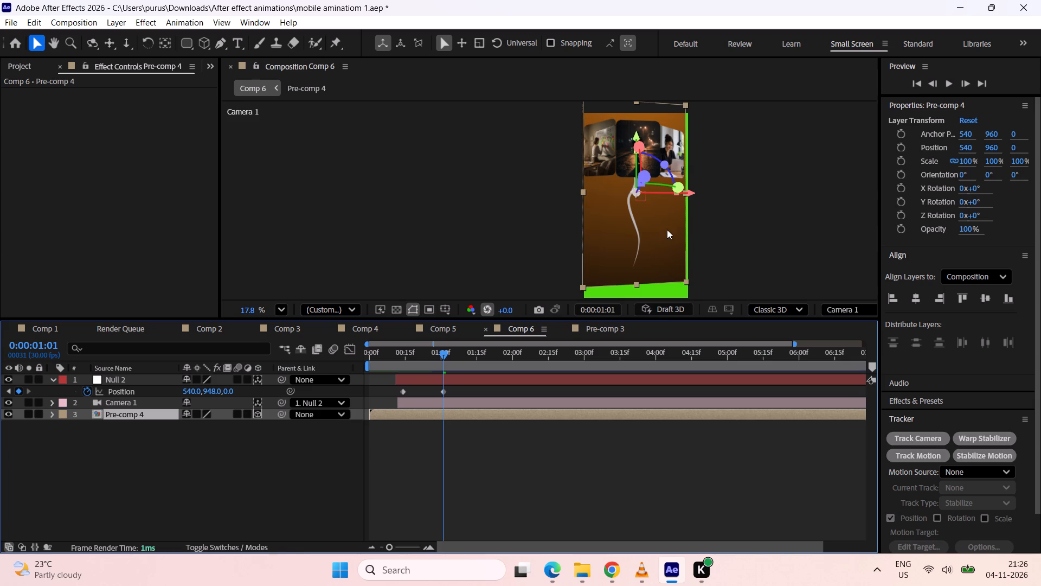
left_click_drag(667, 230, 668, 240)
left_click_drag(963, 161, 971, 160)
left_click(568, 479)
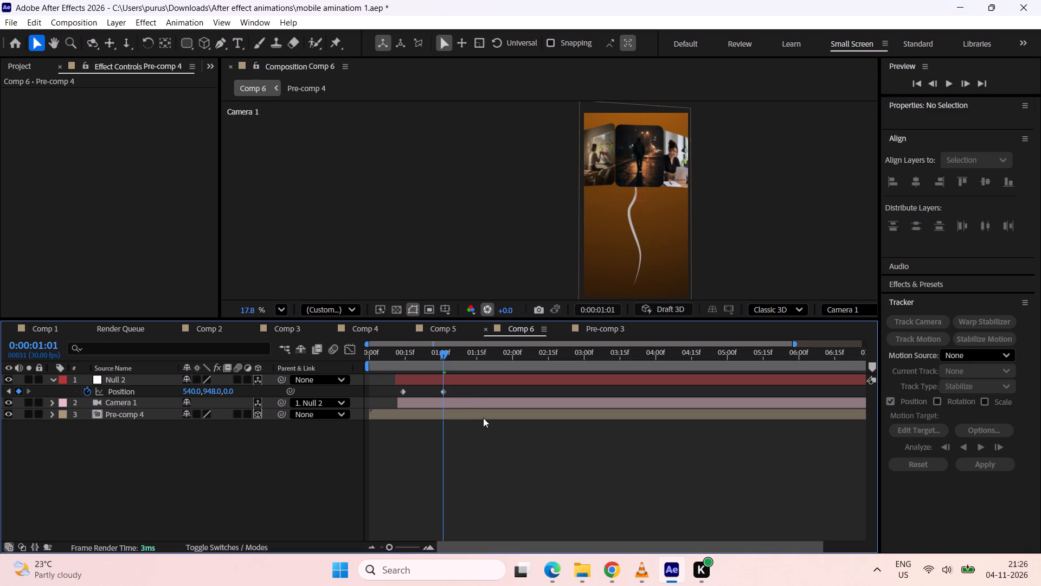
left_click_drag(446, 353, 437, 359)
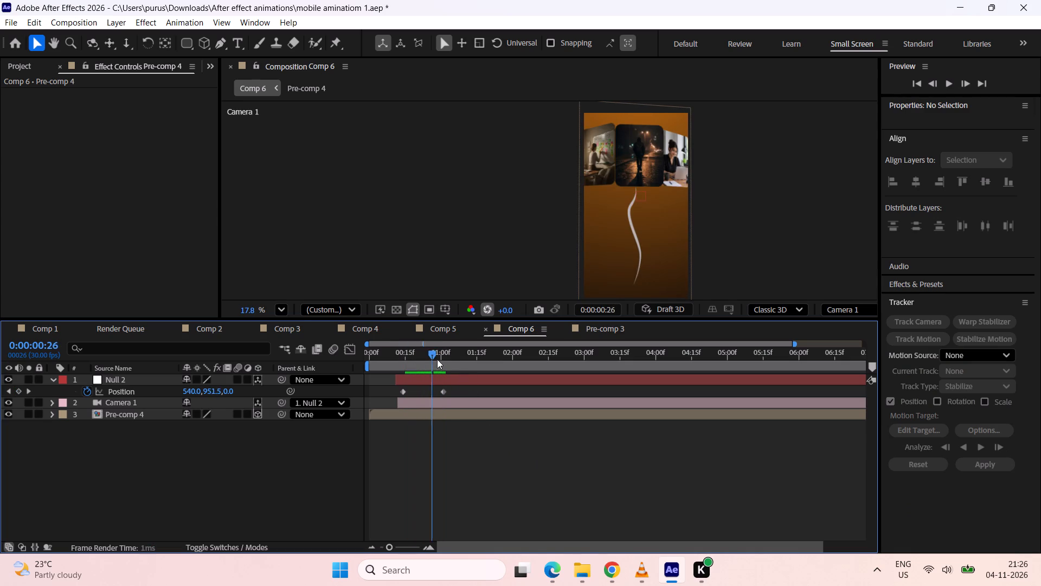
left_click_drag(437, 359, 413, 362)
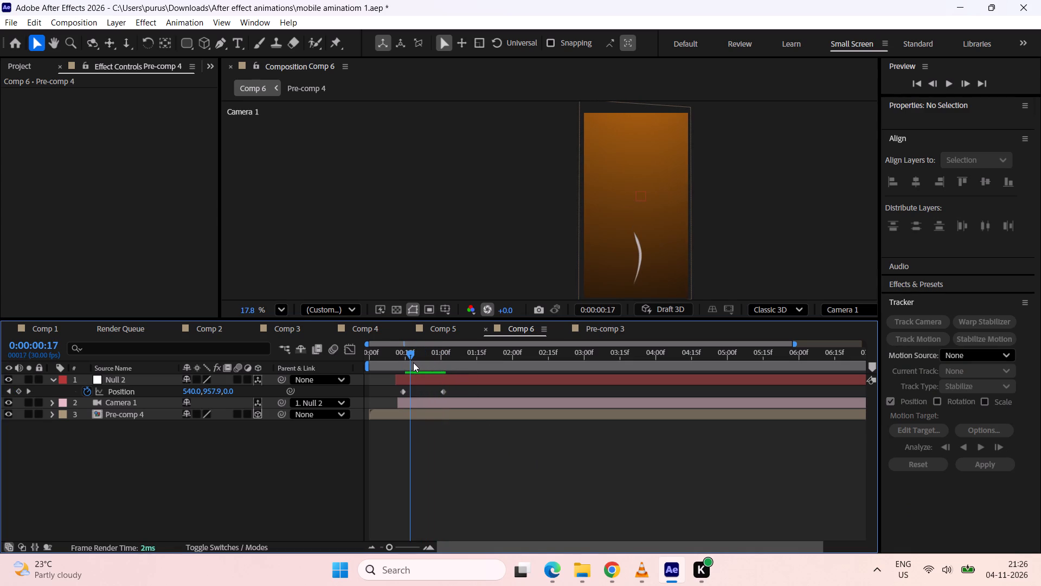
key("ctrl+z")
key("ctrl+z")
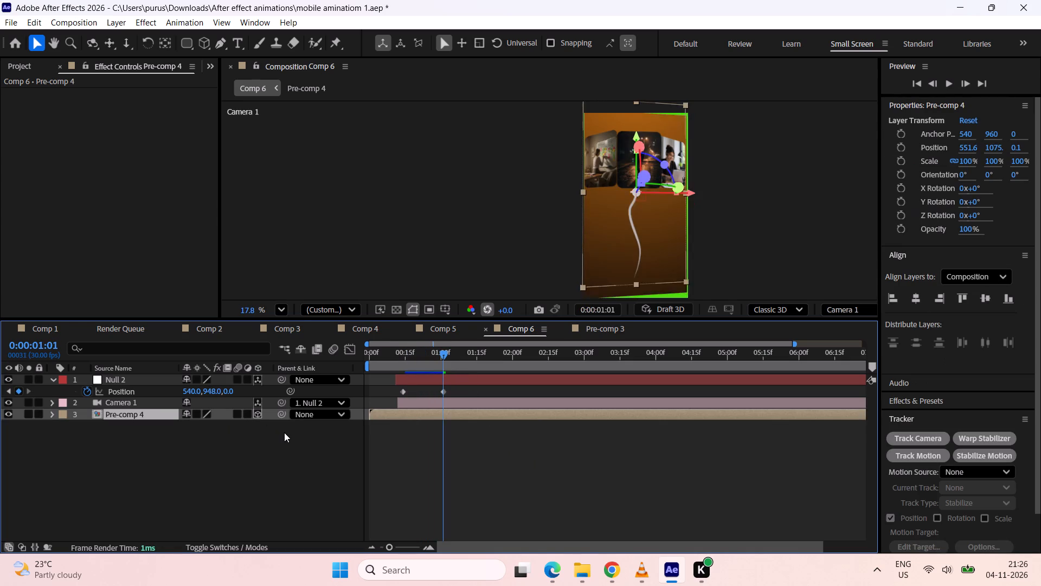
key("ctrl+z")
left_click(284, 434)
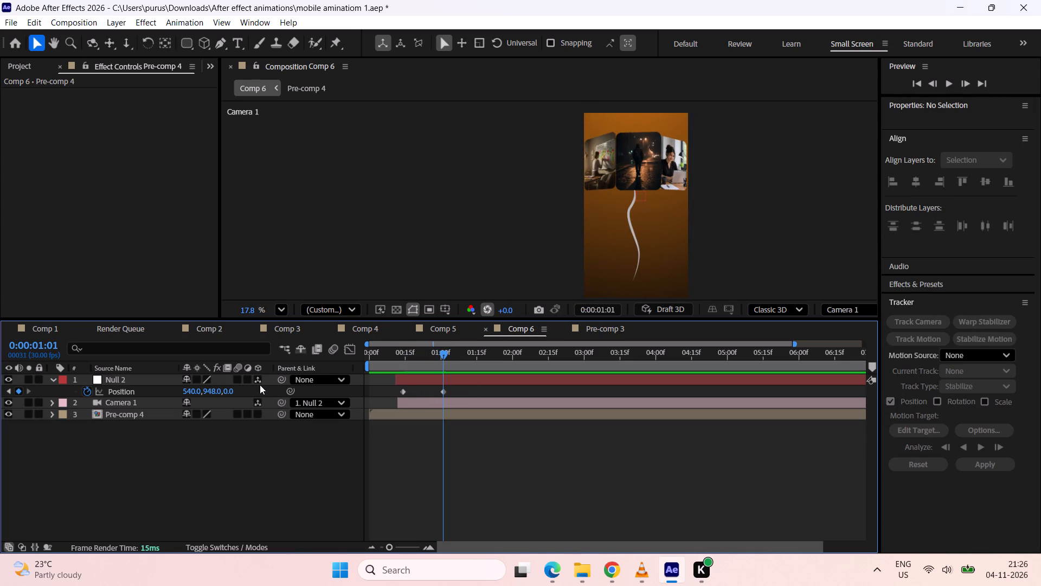
Turn off the 3D layer setting of Null 2.
left_click(255, 385)
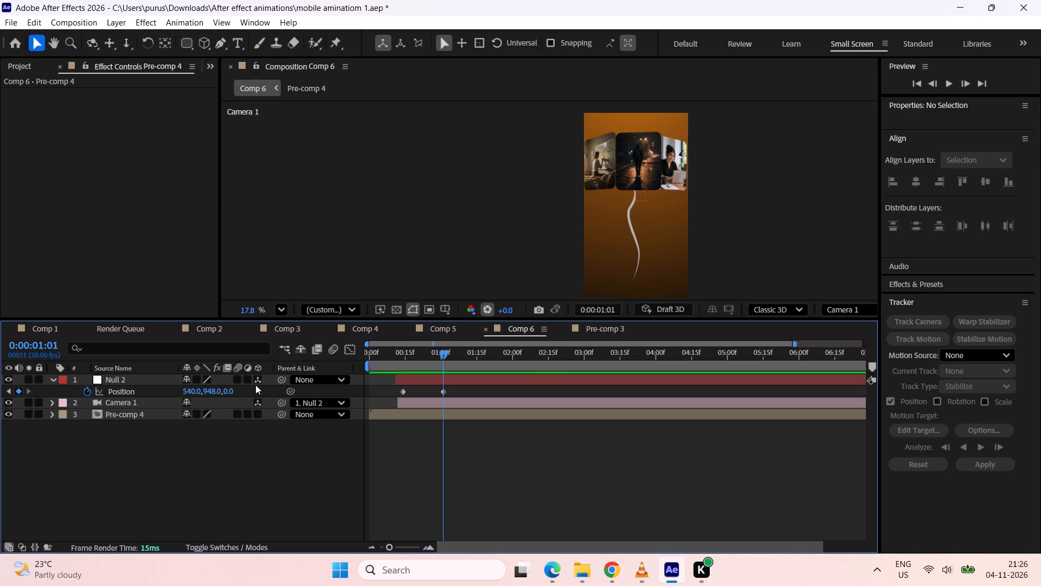
left_click(259, 382)
left_click(435, 380)
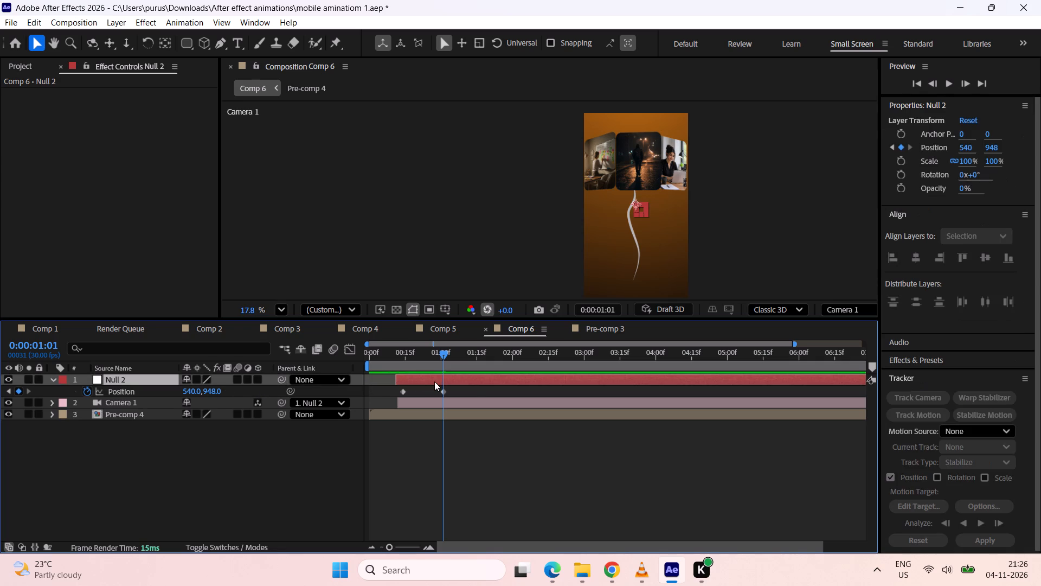
Inside Pre-comp 4, move the three portrait images together slightly higher above the curved line and nudge them right.
left_click(649, 175)
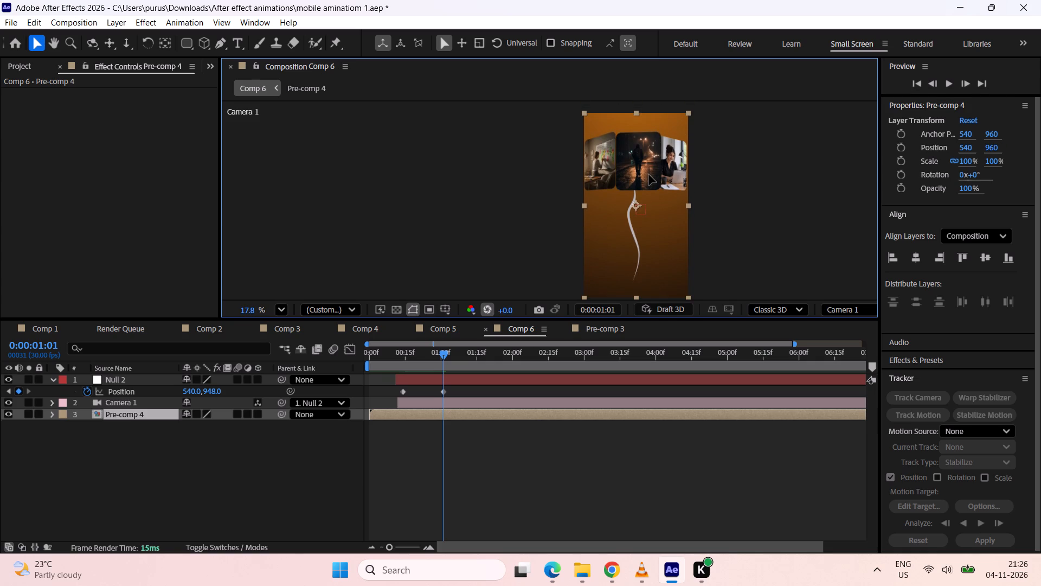
double_click(477, 415)
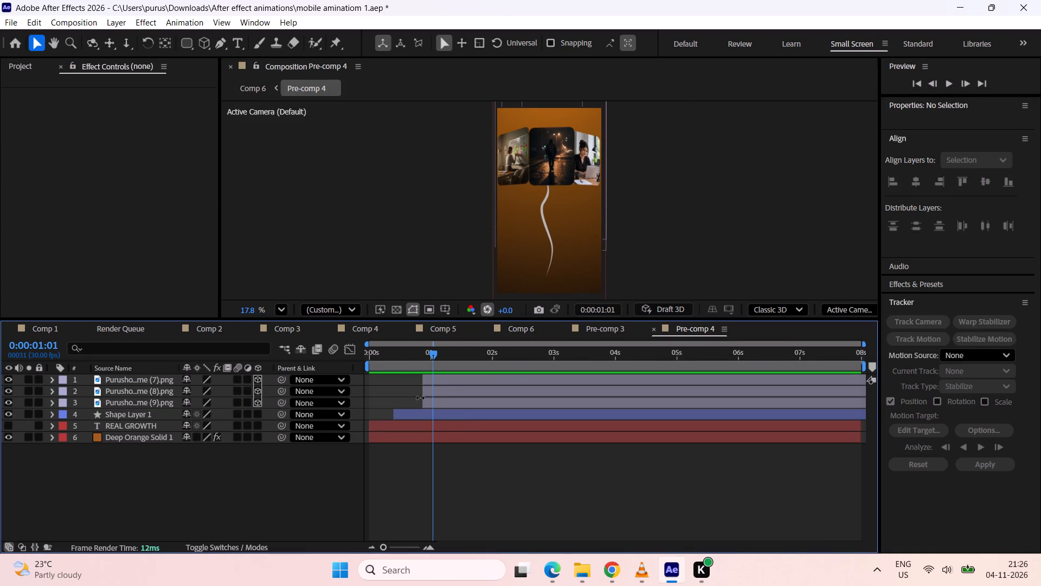
left_click(434, 405)
left_click(439, 382, "shift")
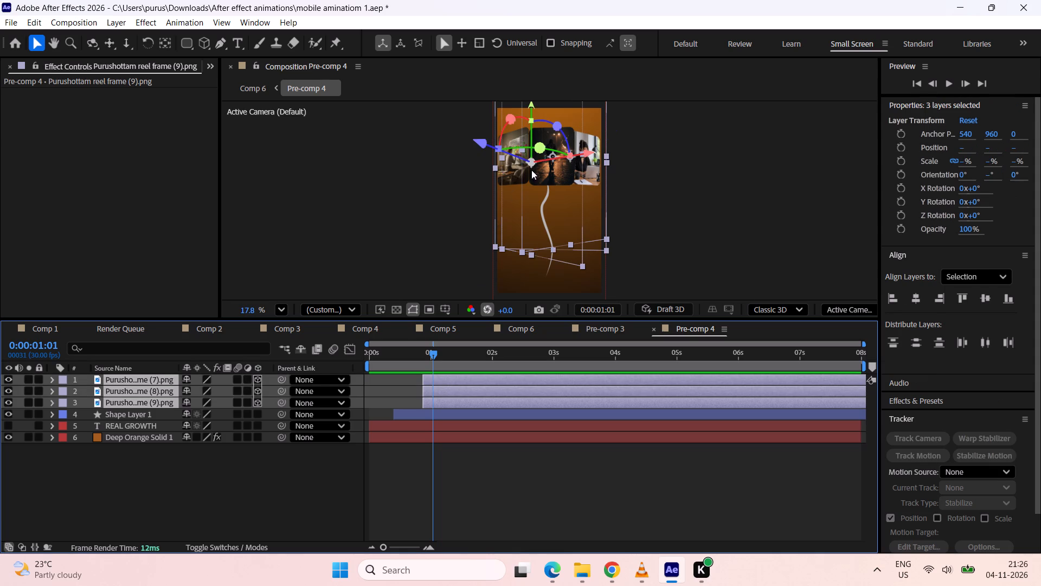
left_click_drag(551, 157, 551, 151)
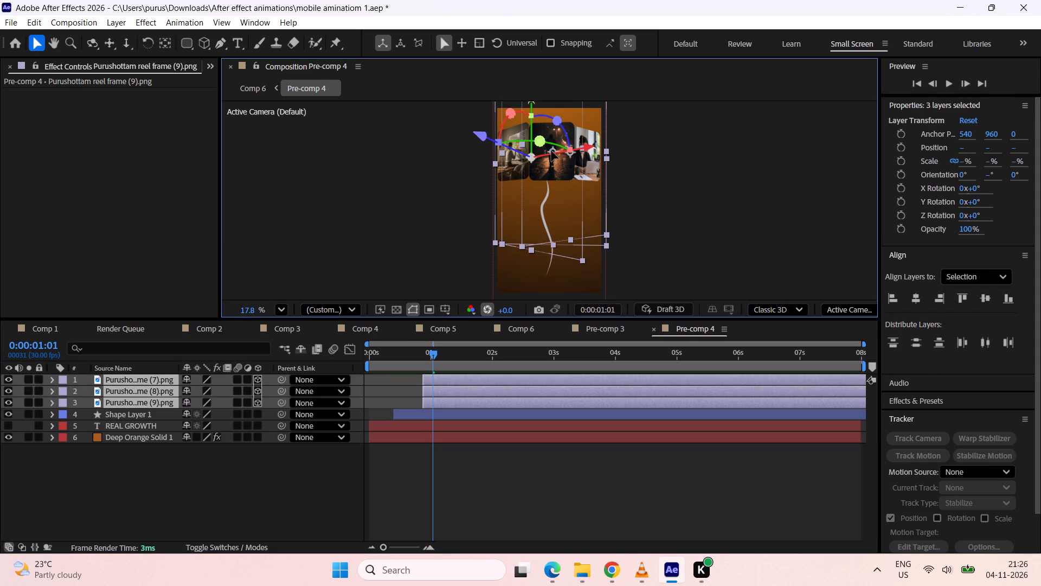
left_click_drag(551, 151, 551, 149)
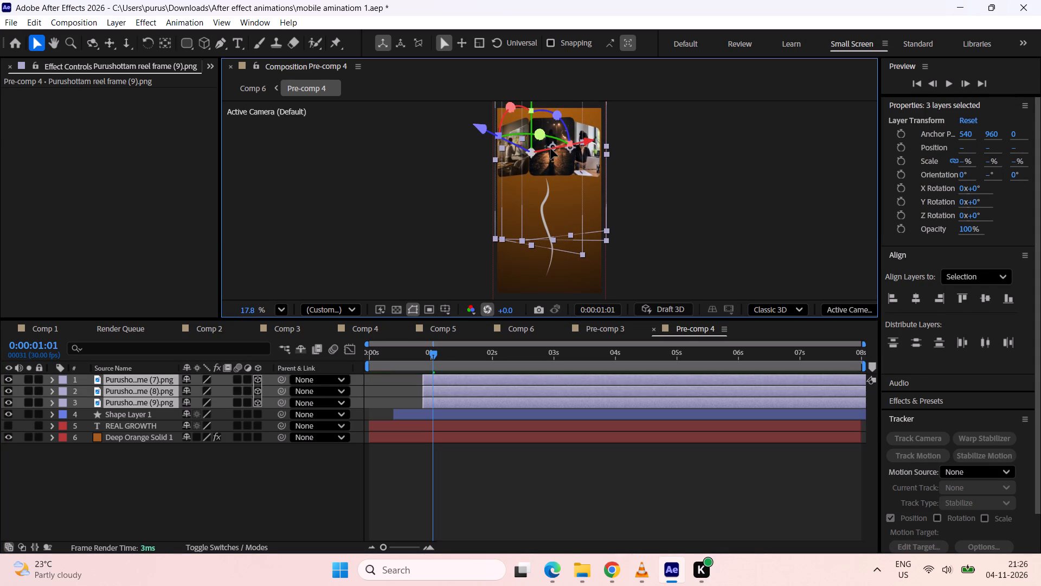
left_click_drag(551, 149, 551, 149)
key("Right")
key("Right")
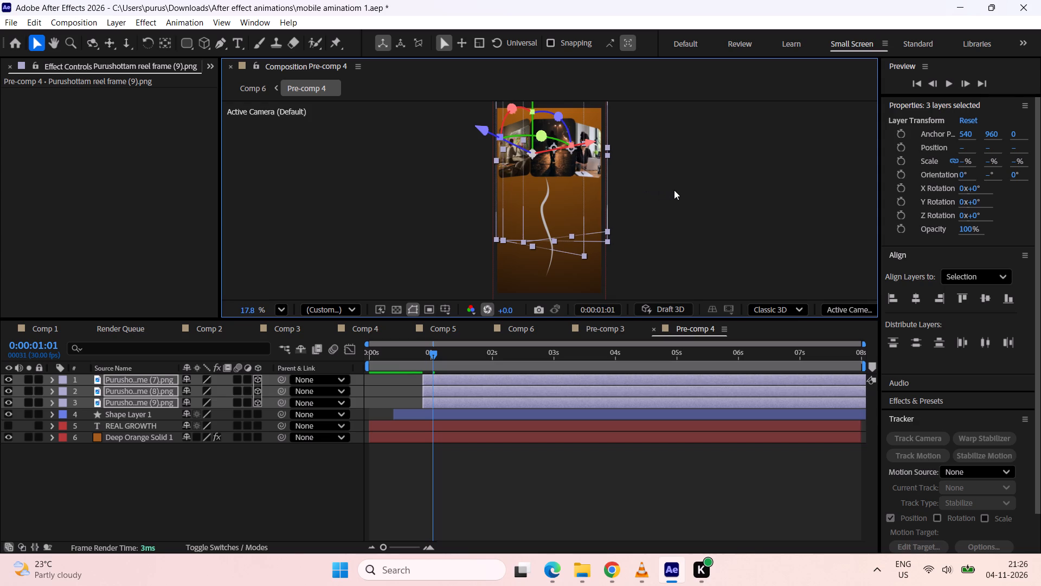
key("Left")
Switch to Chrome with the YouTube tutorial "Master 3D Camera in After Effects in Just 12 Mins".
double_click(619, 580)
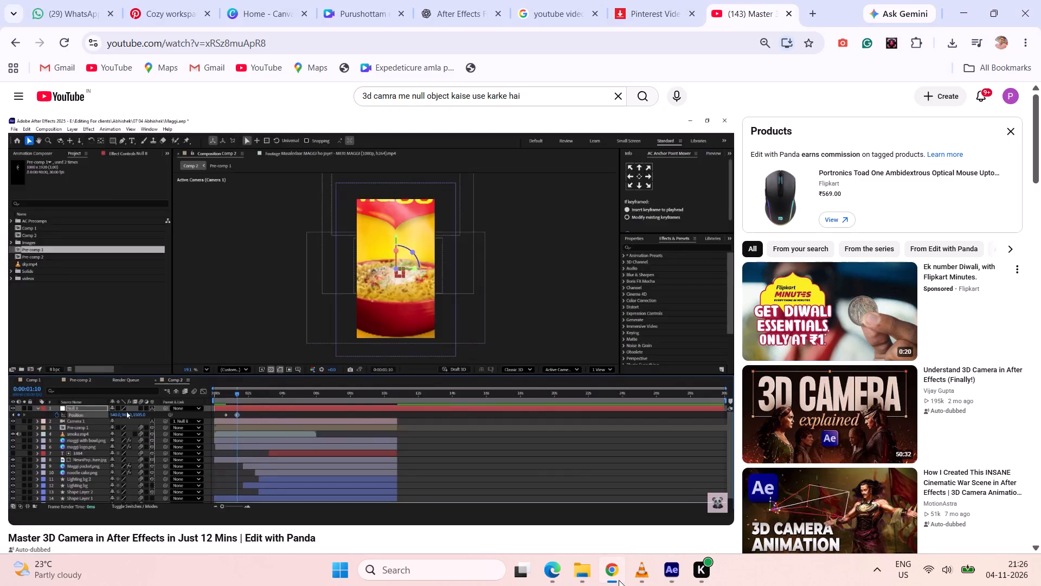
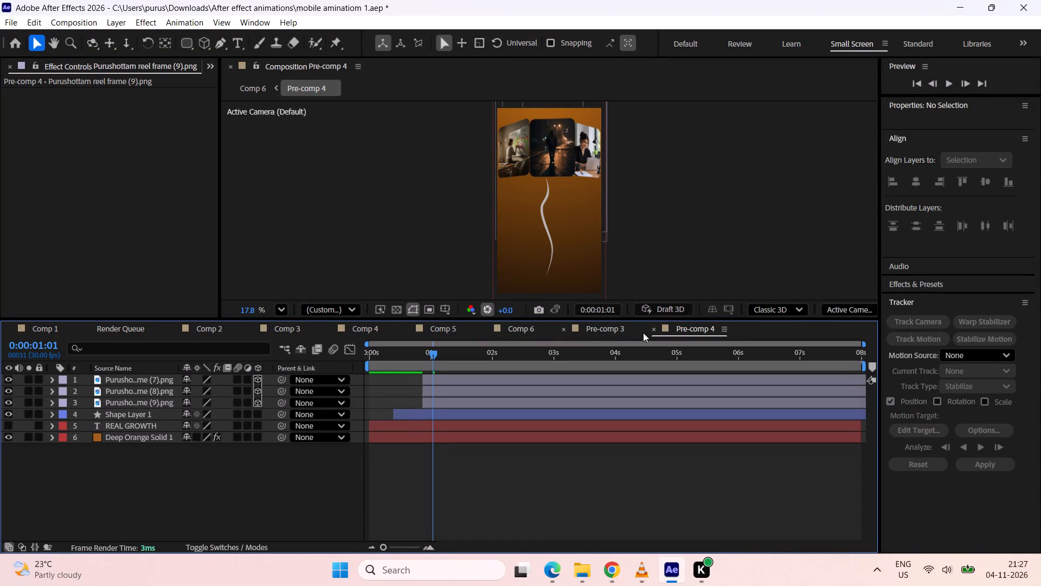
Close the Pre-comp 3 timeline and return to Comp 6.
left_click(604, 332)
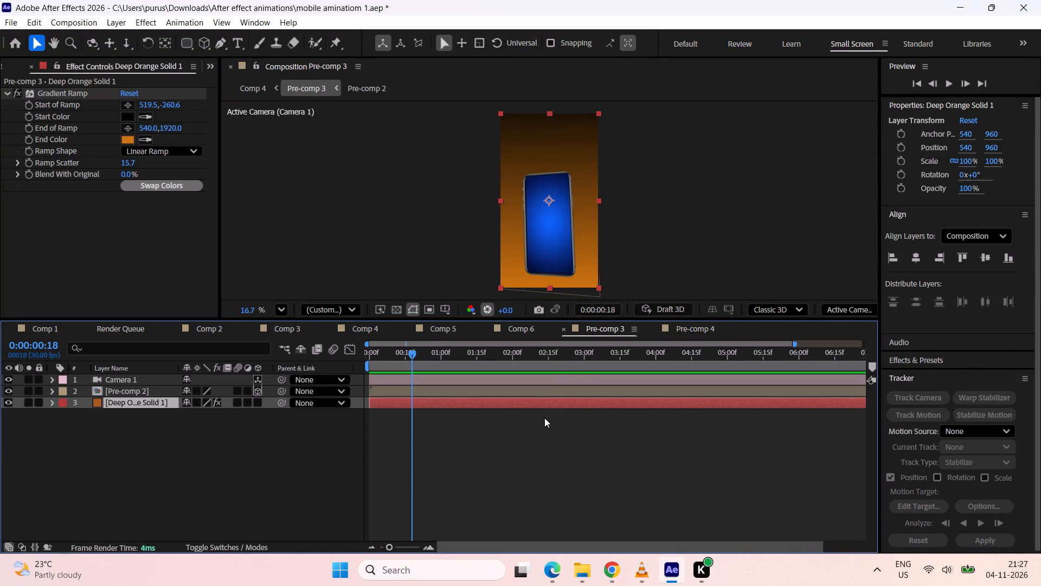
left_click(536, 439)
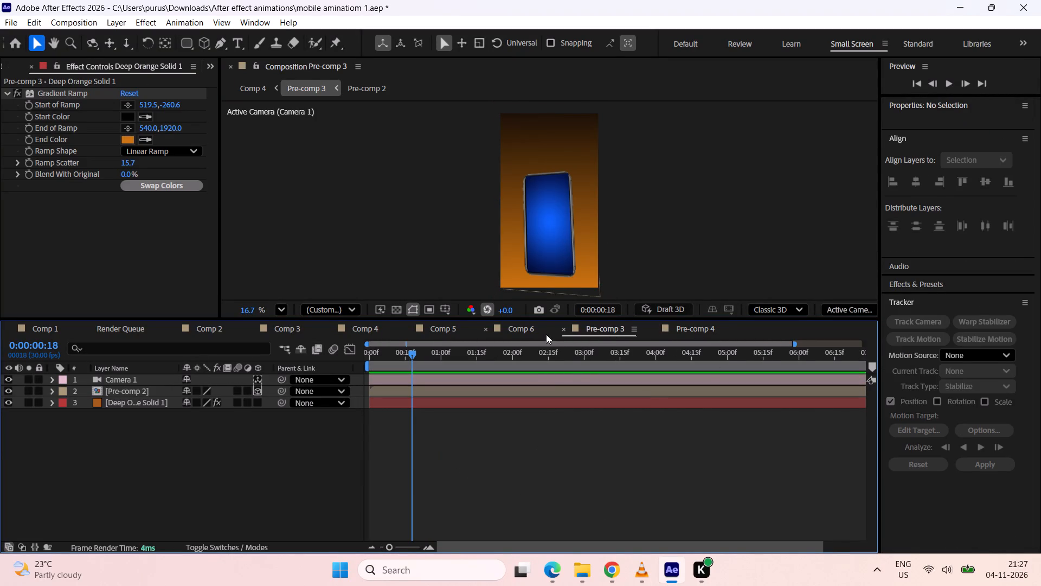
left_click(531, 332)
left_click(584, 327)
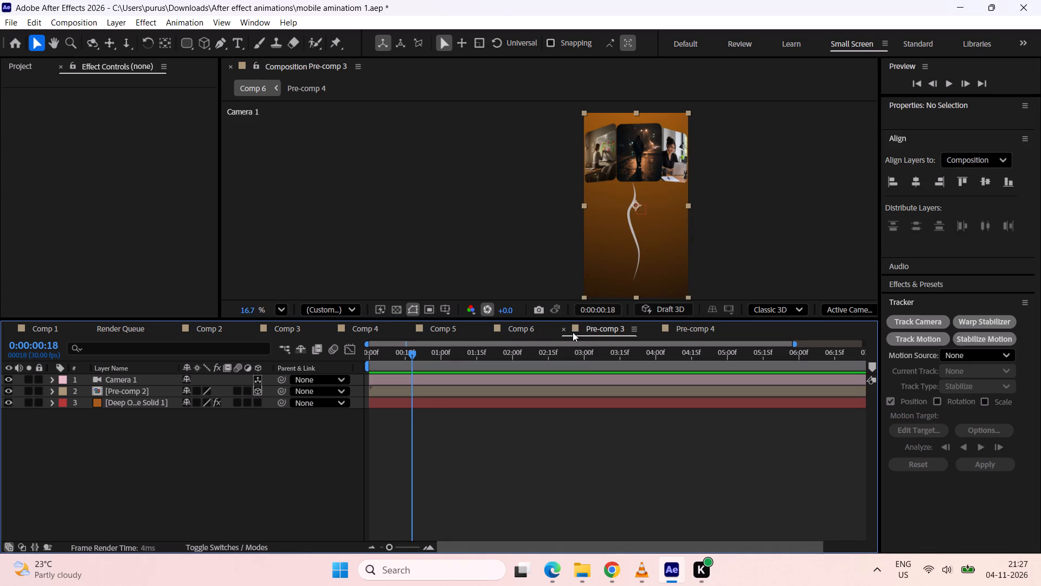
left_click(564, 331)
left_click(516, 333)
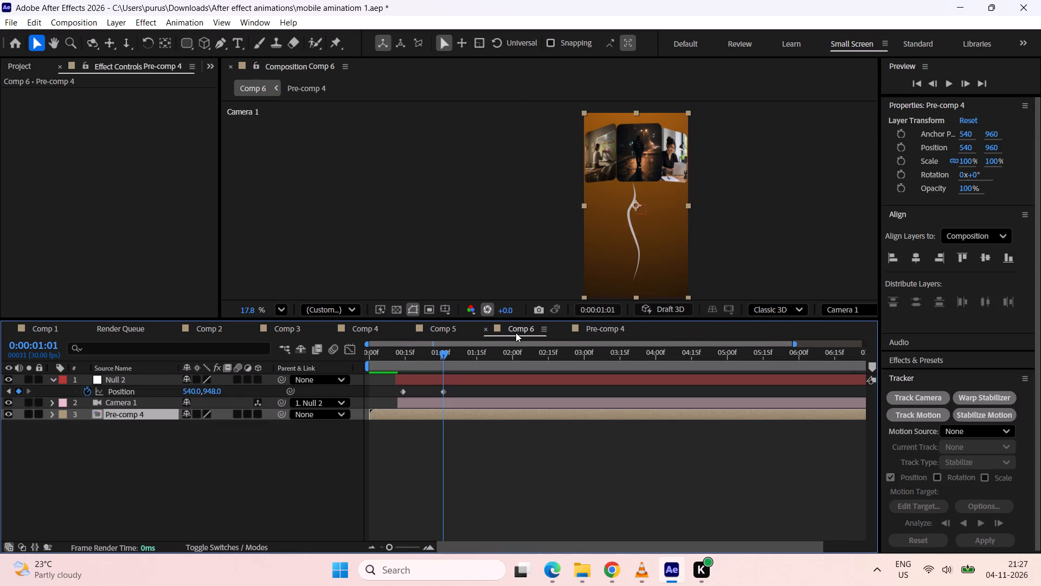
Delete both Position keyframes of Null 2 in Comp 6.
left_click(444, 352)
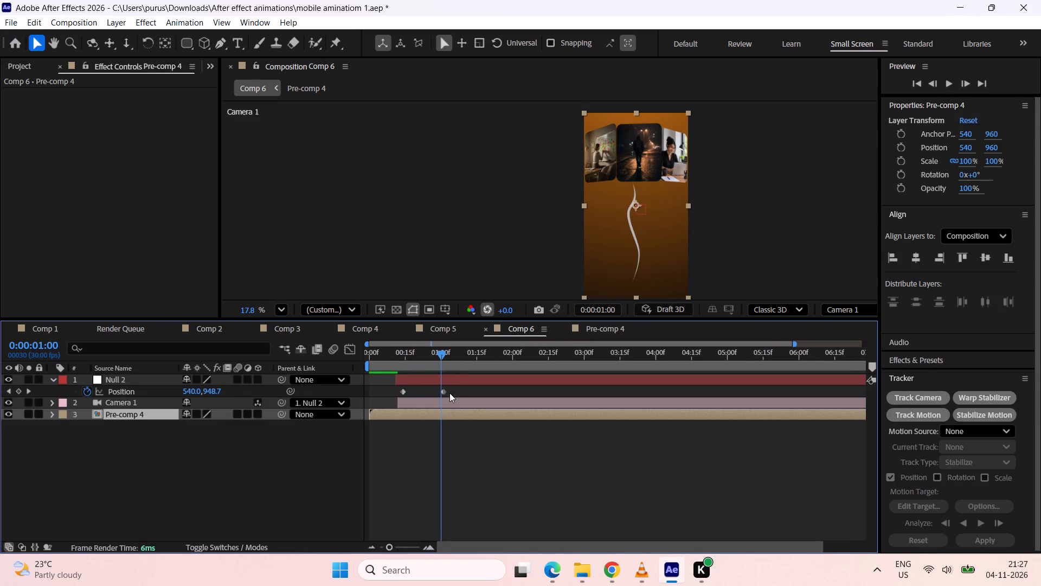
left_click_drag(452, 390, 401, 393)
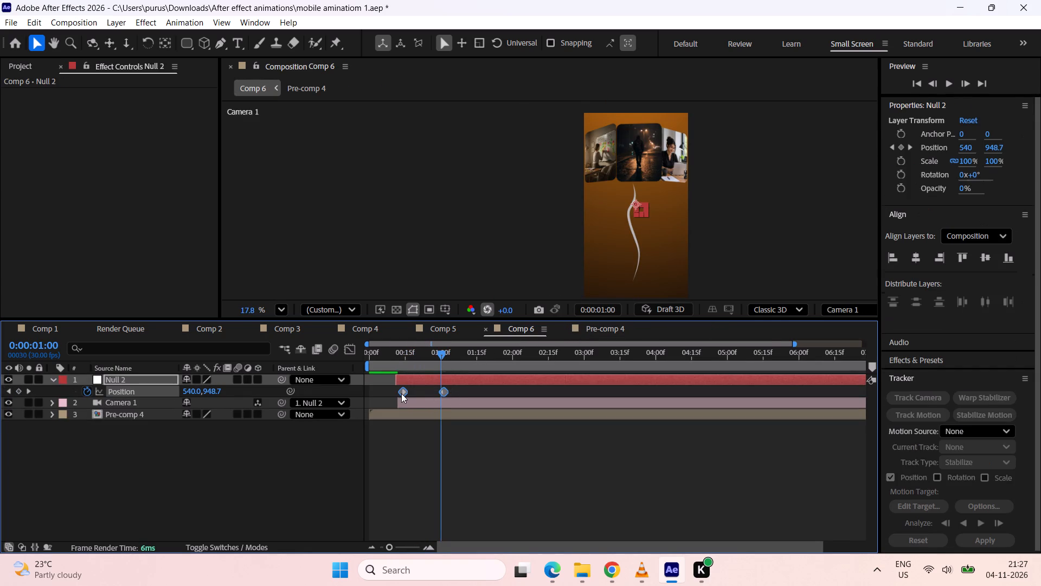
key("BackSpace")
Inside Pre-comp 4, move the three portrait images together about 51 px higher above the curved line.
left_click_drag(445, 350, 427, 359)
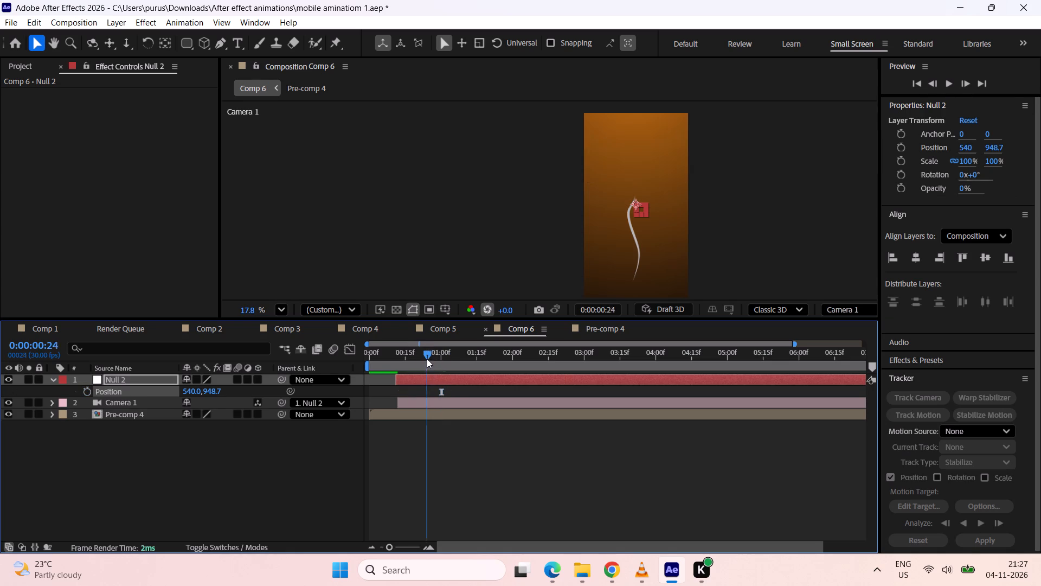
left_click_drag(427, 359, 444, 349)
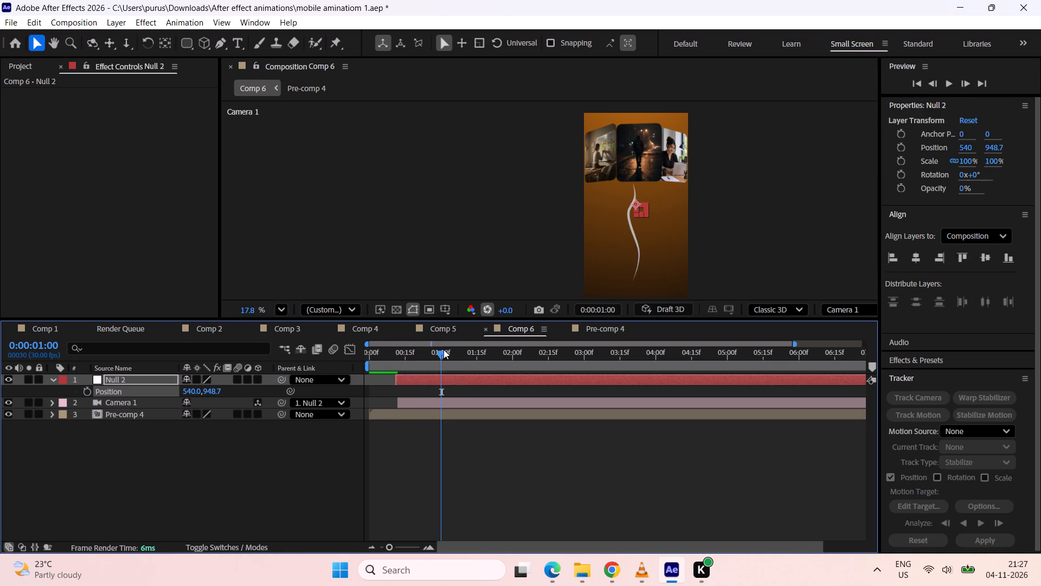
left_click_drag(444, 349, 427, 352)
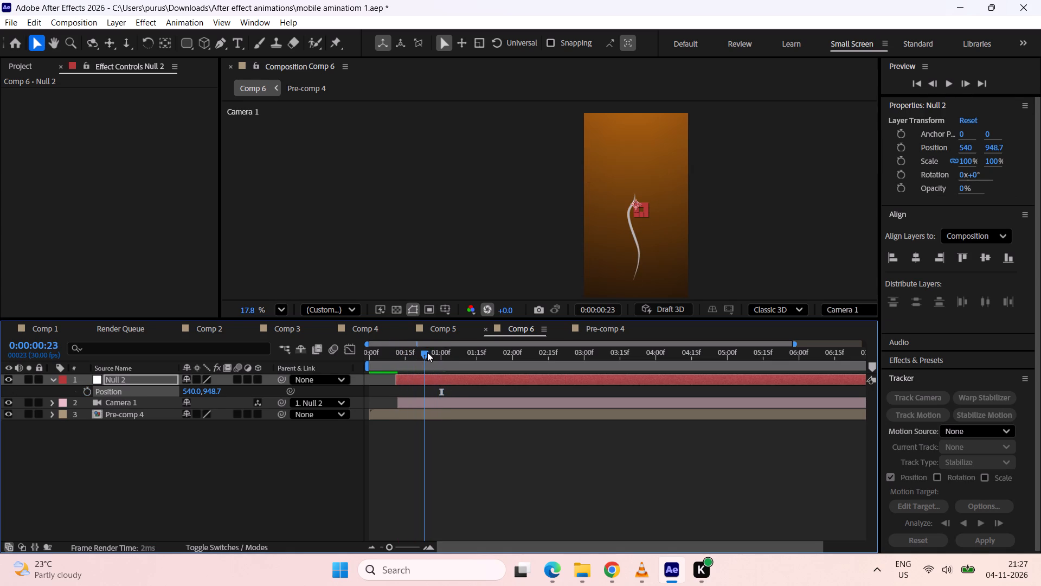
left_click_drag(427, 352, 427, 352)
double_click(426, 415)
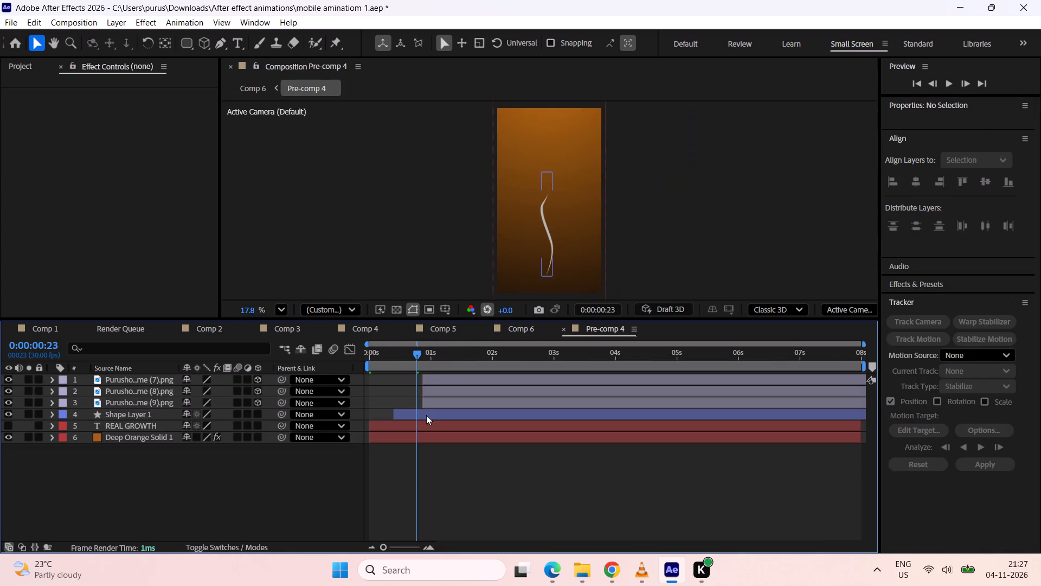
left_click_drag(417, 353, 425, 354)
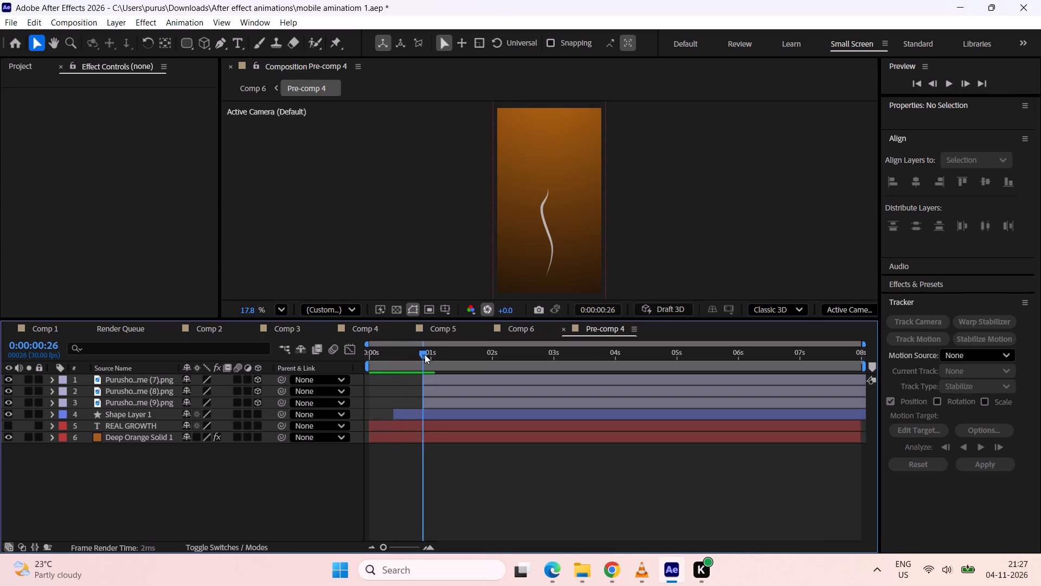
left_click_drag(425, 354, 444, 350)
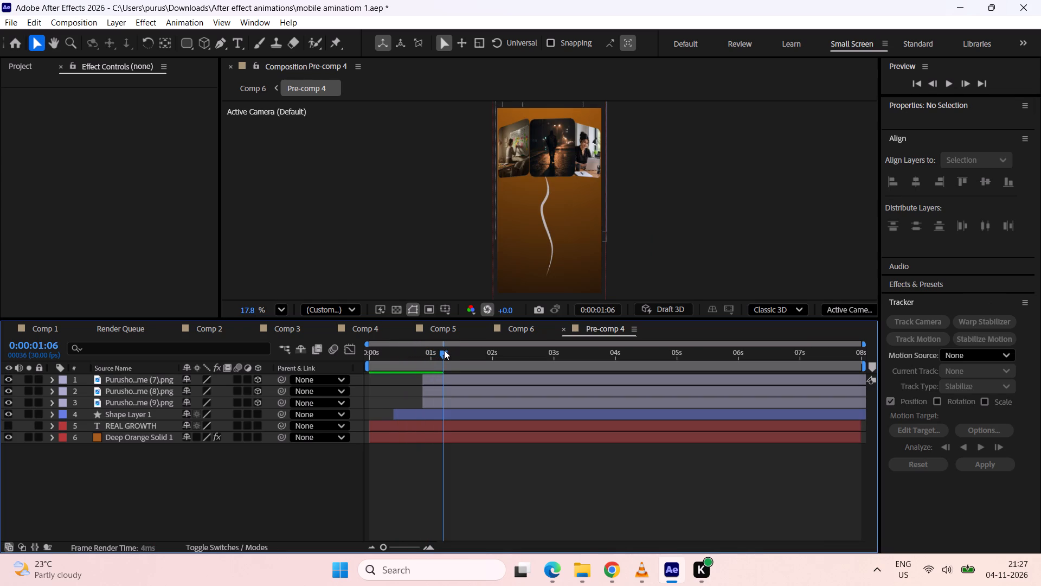
left_click_drag(444, 350, 445, 349)
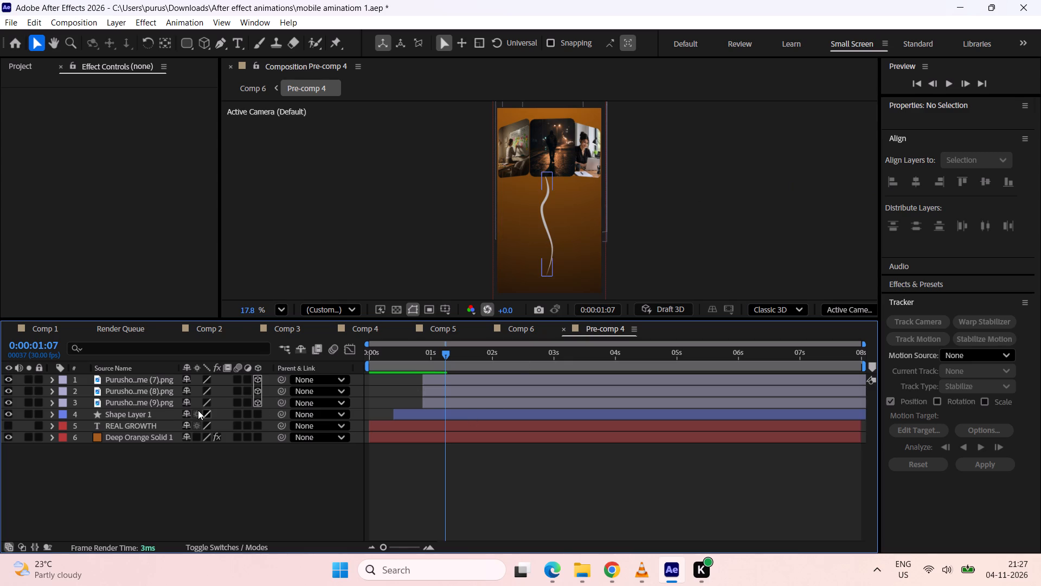
left_click(159, 404)
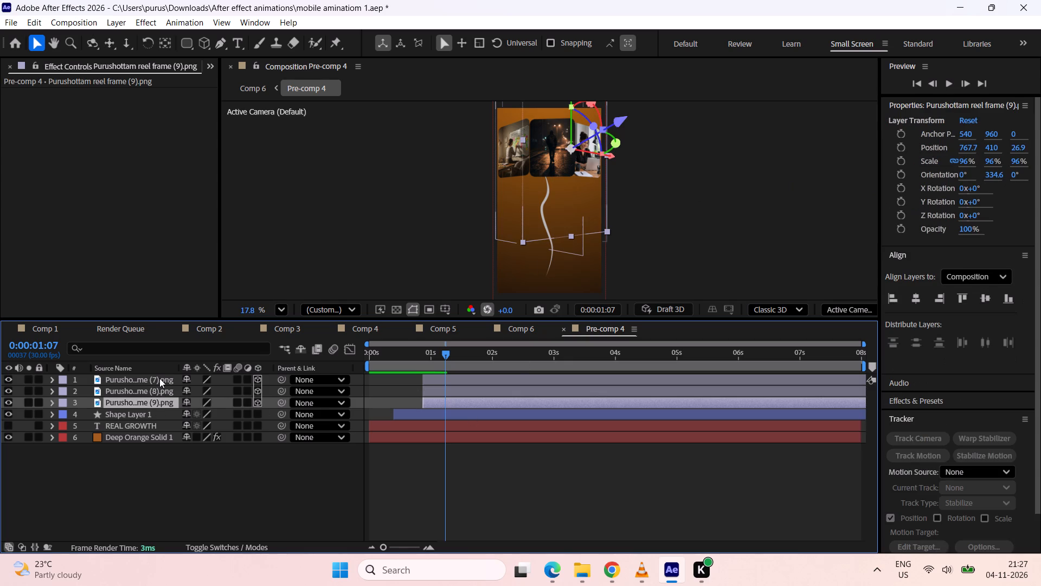
left_click(159, 380, "shift")
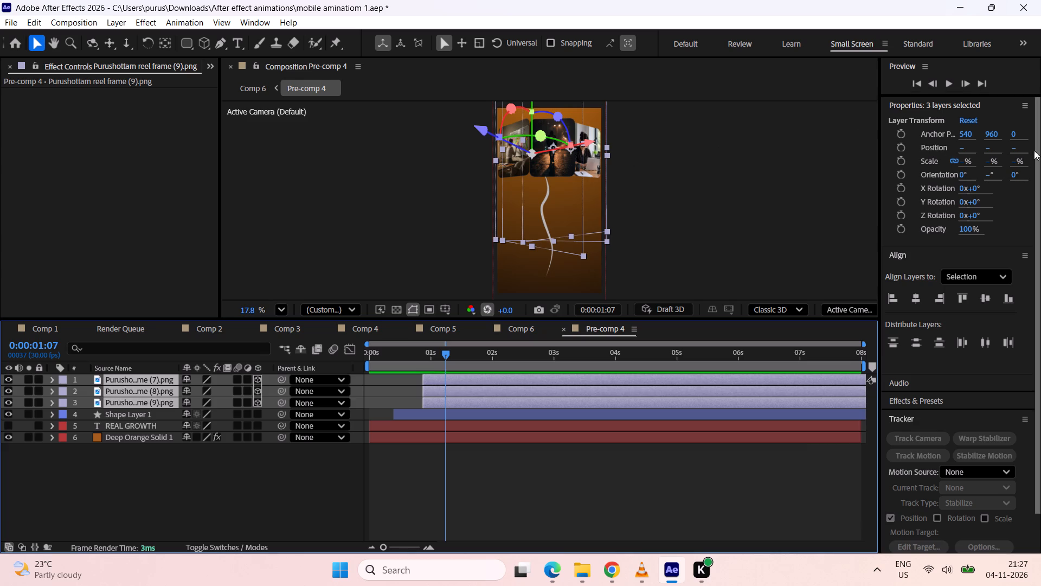
left_click_drag(986, 150, 986, 99)
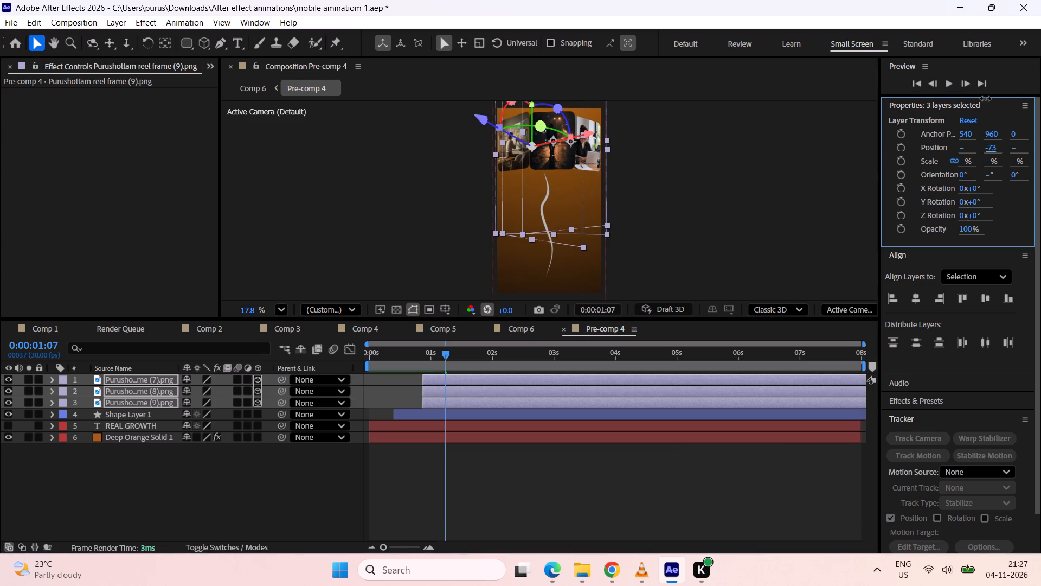
left_click_drag(986, 99, 985, 116)
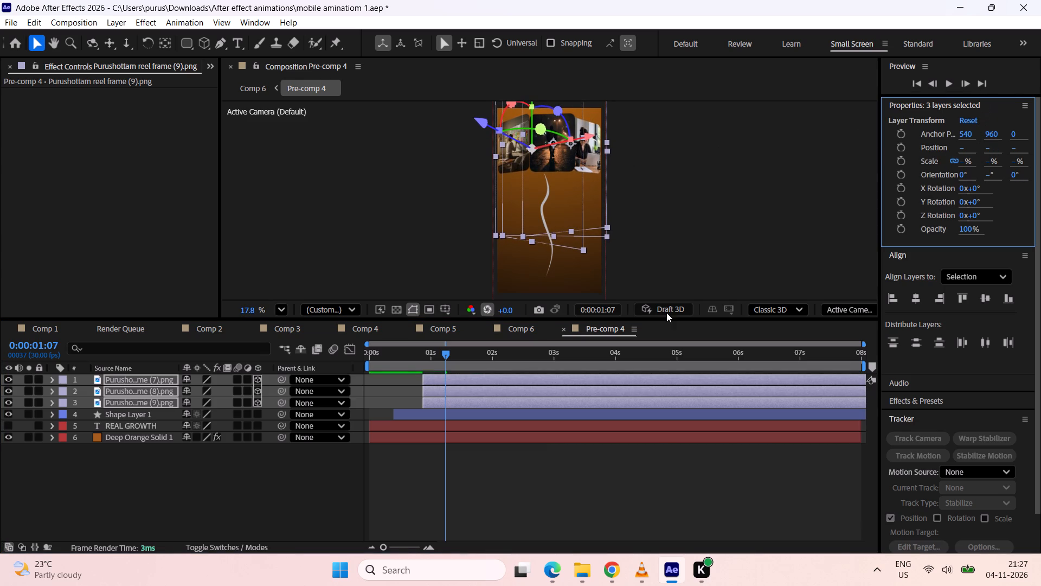
left_click(572, 464)
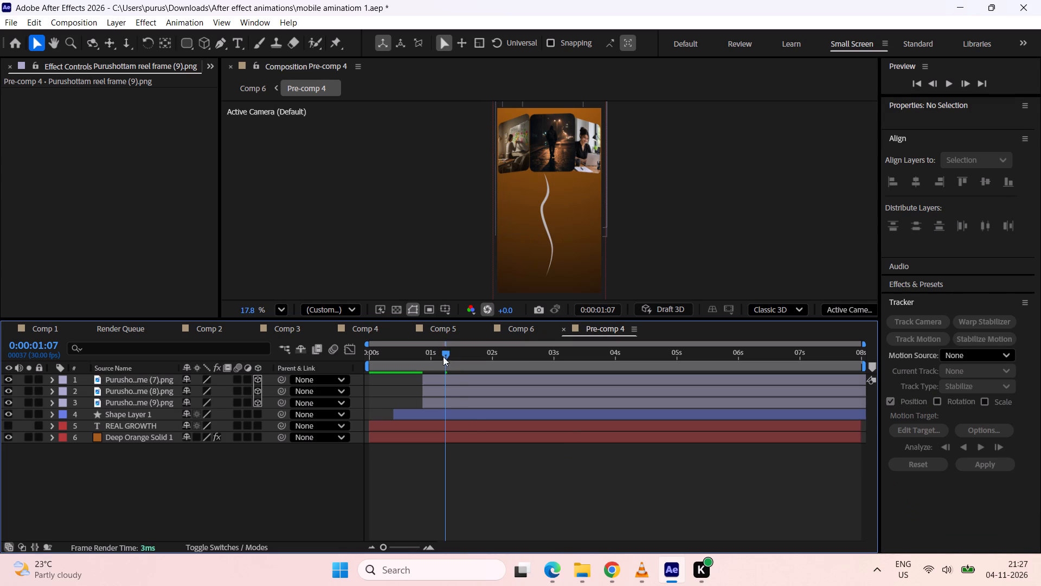
Trim the start of all three portrait image layers in Pre-comp 4 to about 0:00:01:11.
left_click_drag(442, 359, 434, 367)
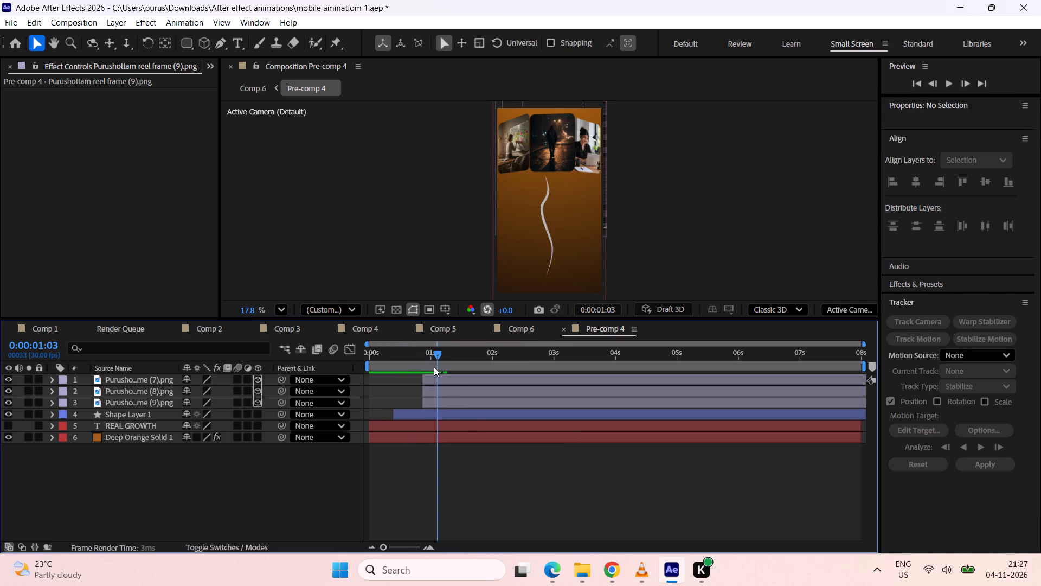
left_click_drag(434, 367, 450, 360)
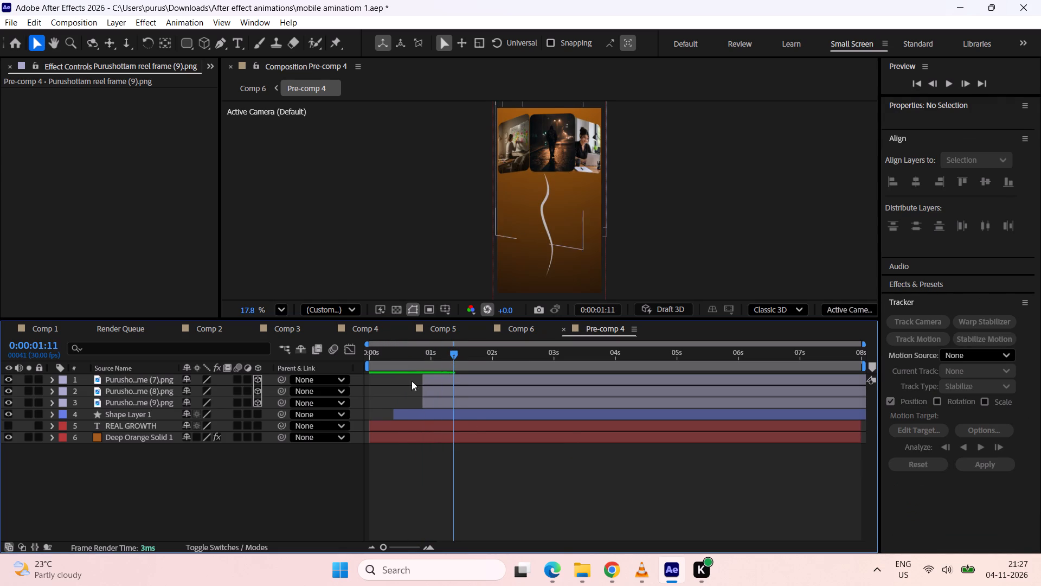
left_click(149, 405)
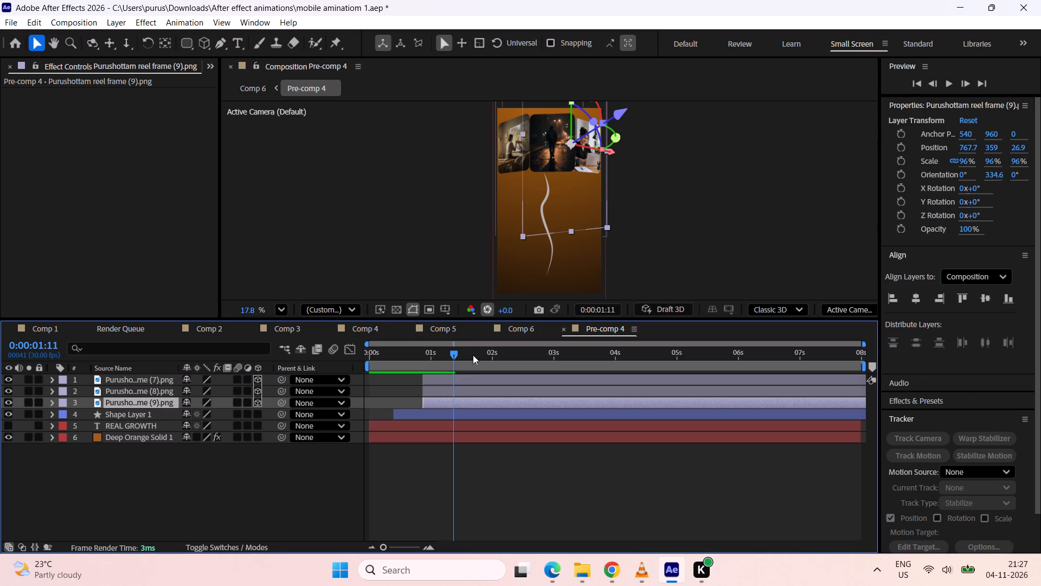
left_click(426, 384)
left_click_drag(425, 383, 449, 375)
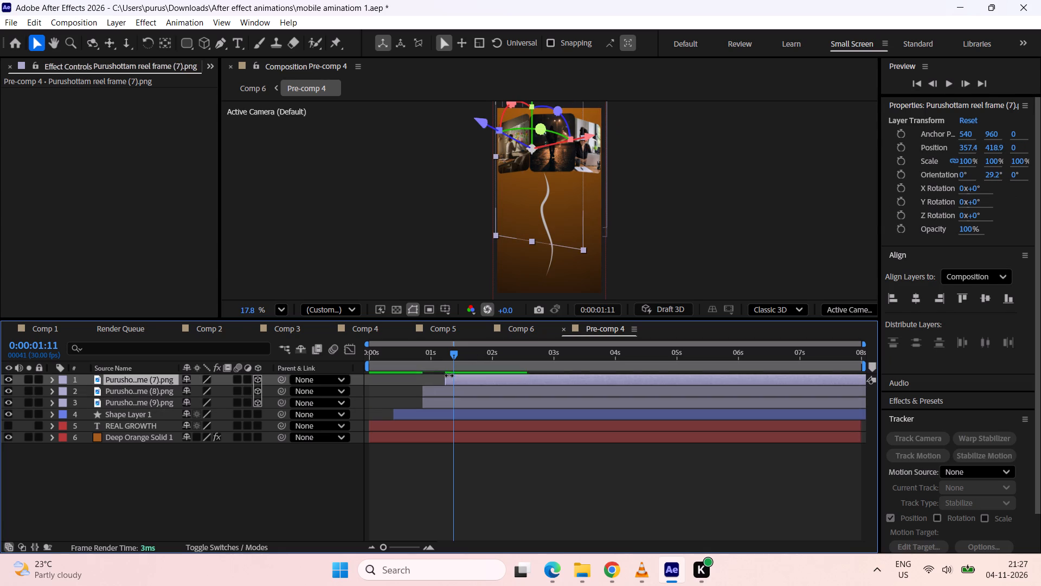
left_click_drag(449, 375, 453, 374)
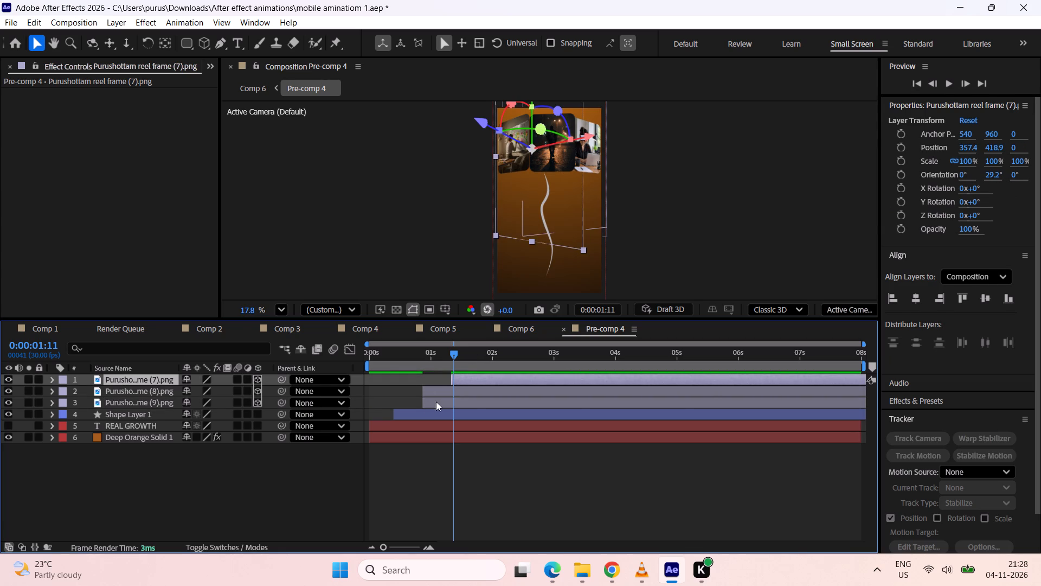
left_click_drag(423, 400, 449, 389)
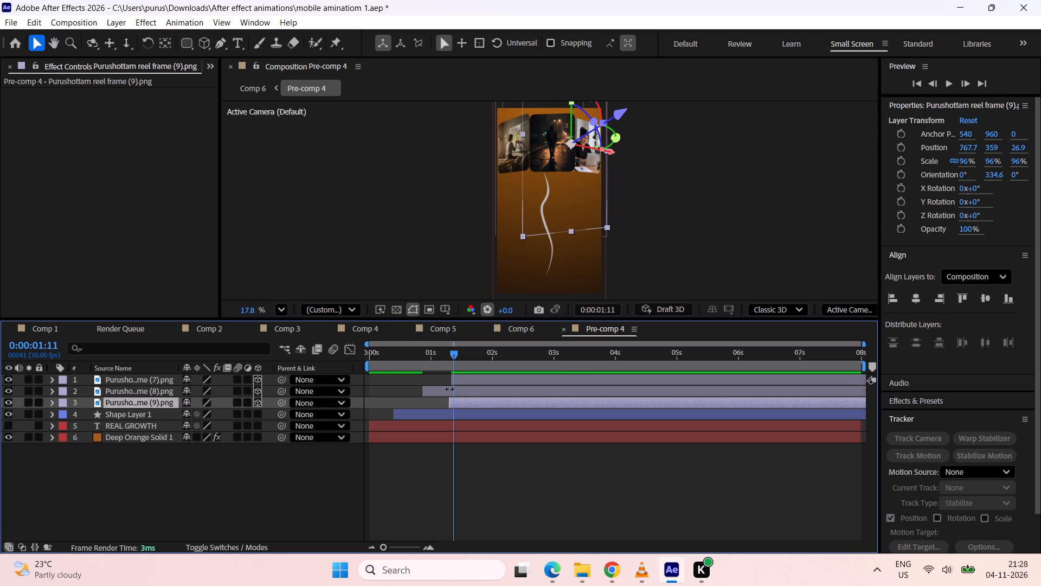
left_click_drag(449, 389, 452, 388)
left_click_drag(424, 394, 437, 392)
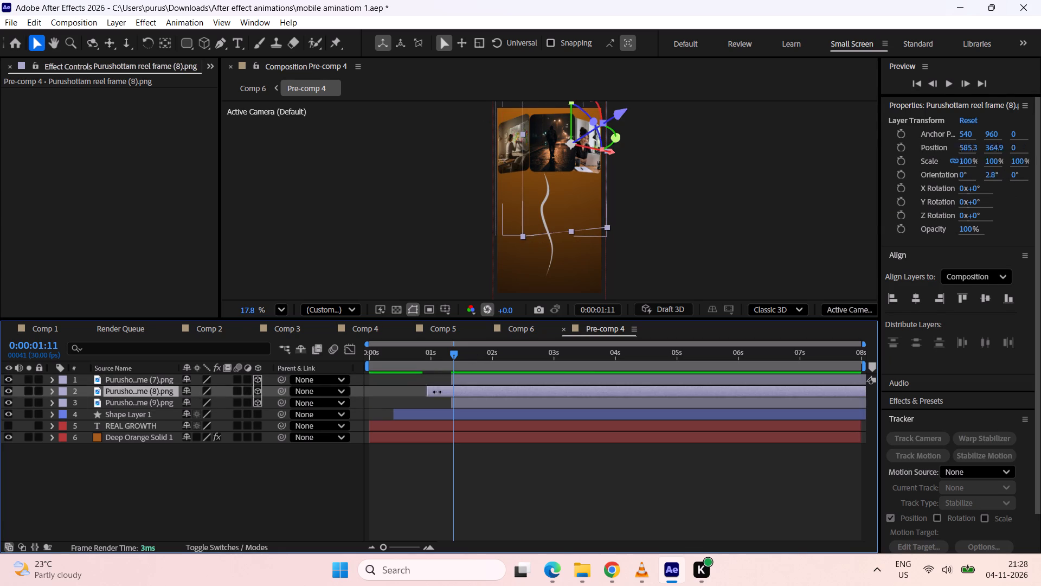
left_click_drag(437, 392, 452, 392)
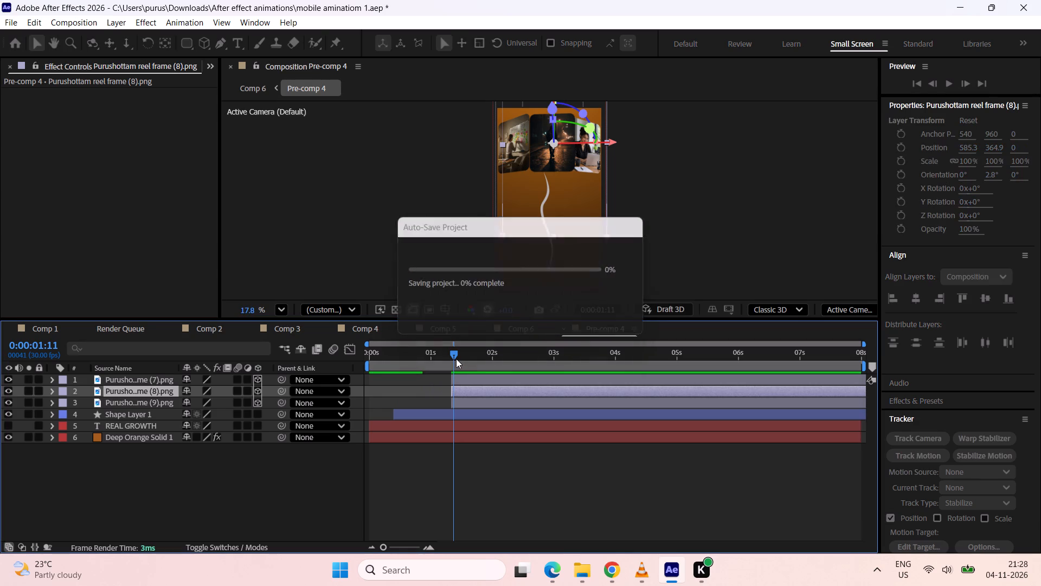
In Comp 6, set a Position keyframe on Null 2 at 0:00:01:03.
left_click_drag(453, 358, 457, 349)
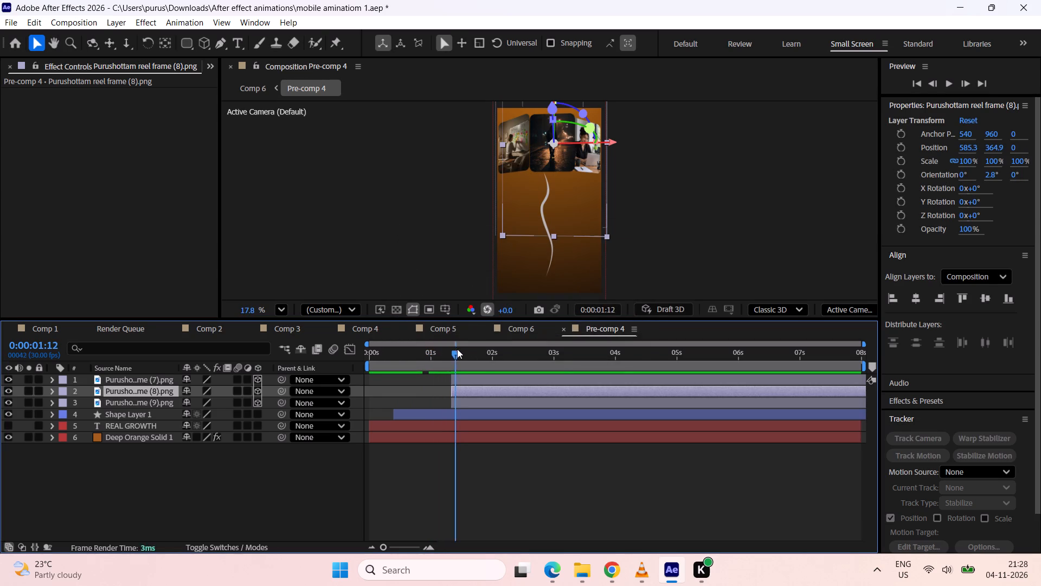
left_click_drag(457, 349, 461, 346)
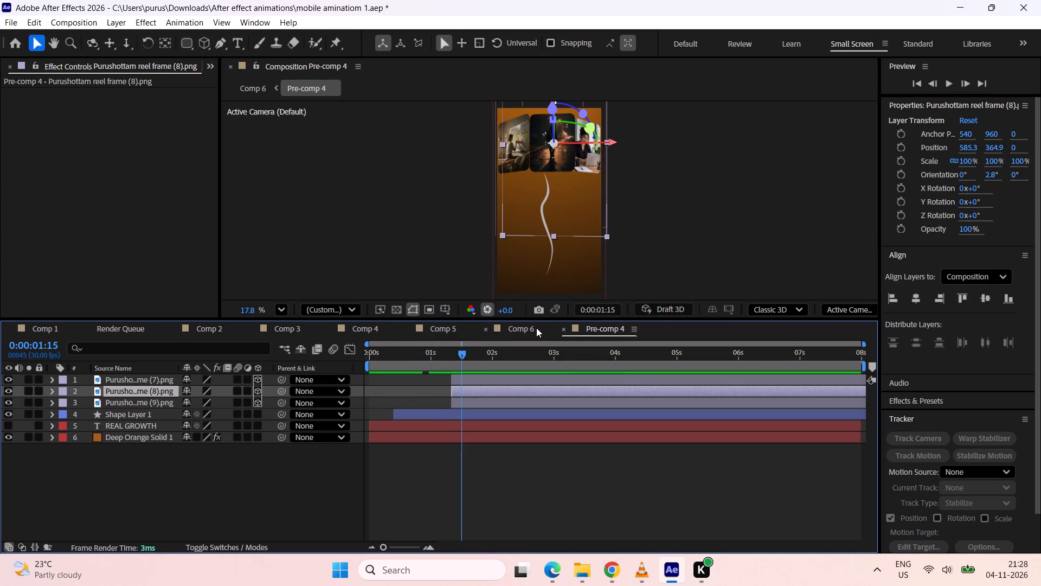
left_click(536, 328)
left_click_drag(474, 356, 406, 378)
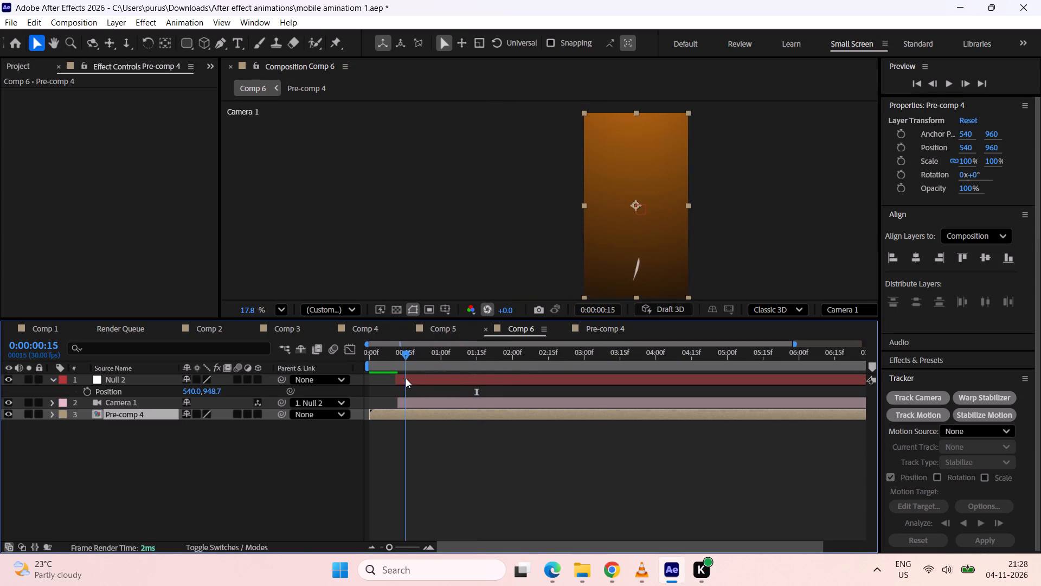
left_click_drag(406, 378, 483, 345)
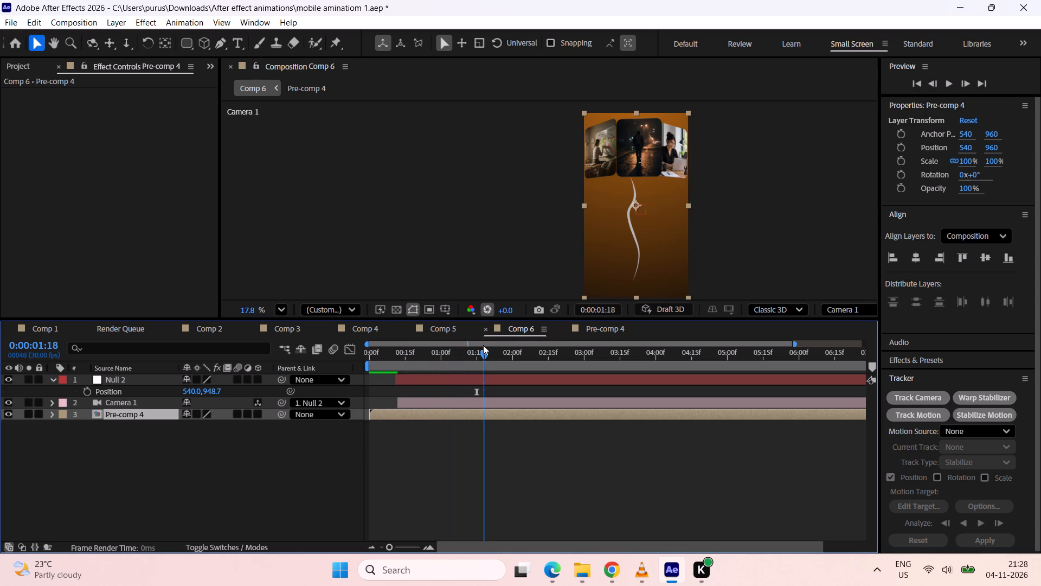
left_click_drag(483, 345, 485, 345)
left_click(430, 387)
left_click(438, 383)
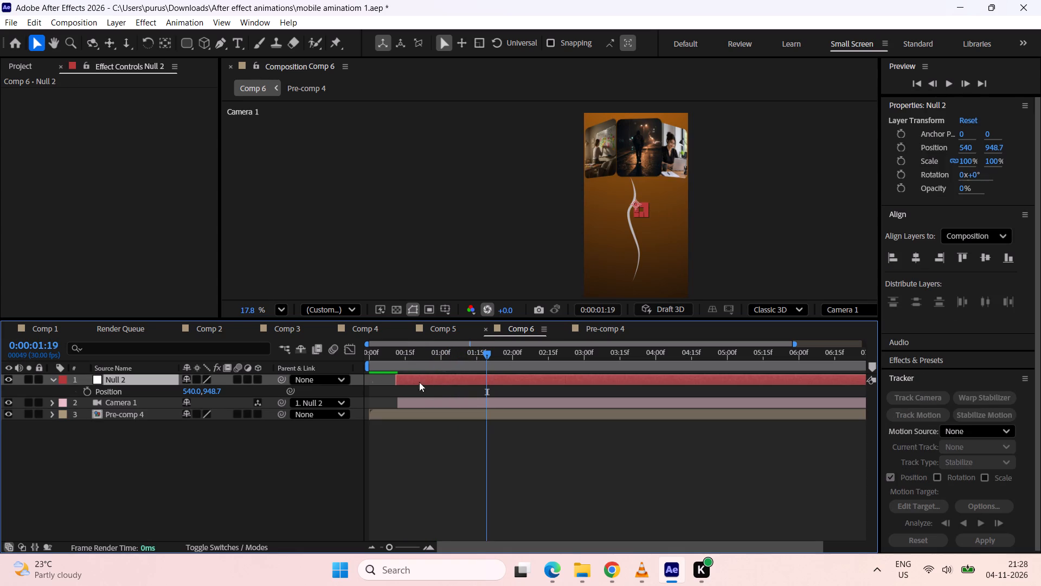
left_click_drag(485, 354, 446, 368)
left_click(85, 392)
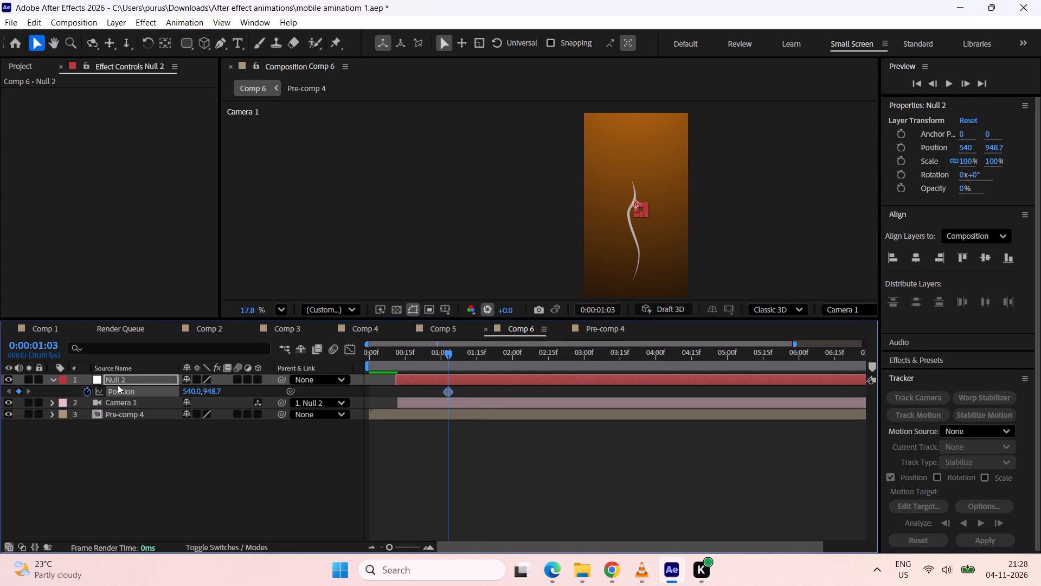
Move Null 2's Position keyframe earlier in the timeline, to about 0:00:00:22.
left_click_drag(452, 352, 458, 348)
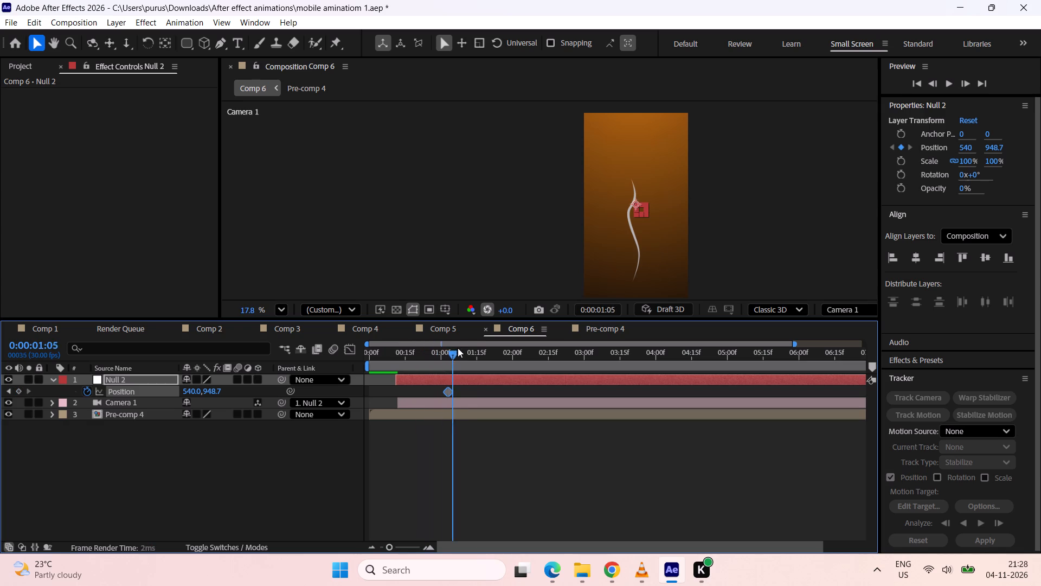
left_click_drag(458, 348, 430, 359)
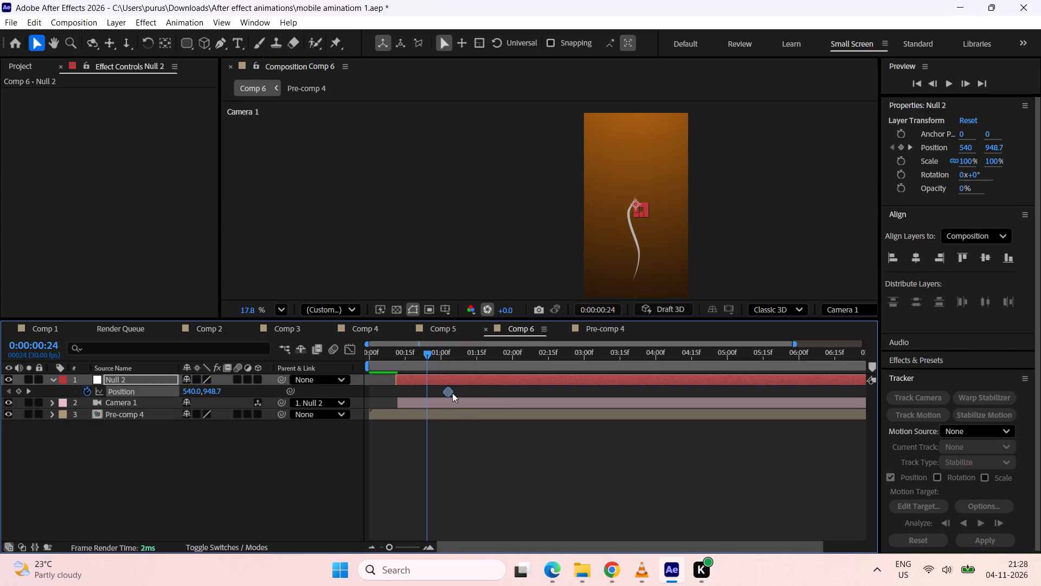
left_click_drag(452, 393, 429, 392)
left_click_drag(446, 392, 420, 392)
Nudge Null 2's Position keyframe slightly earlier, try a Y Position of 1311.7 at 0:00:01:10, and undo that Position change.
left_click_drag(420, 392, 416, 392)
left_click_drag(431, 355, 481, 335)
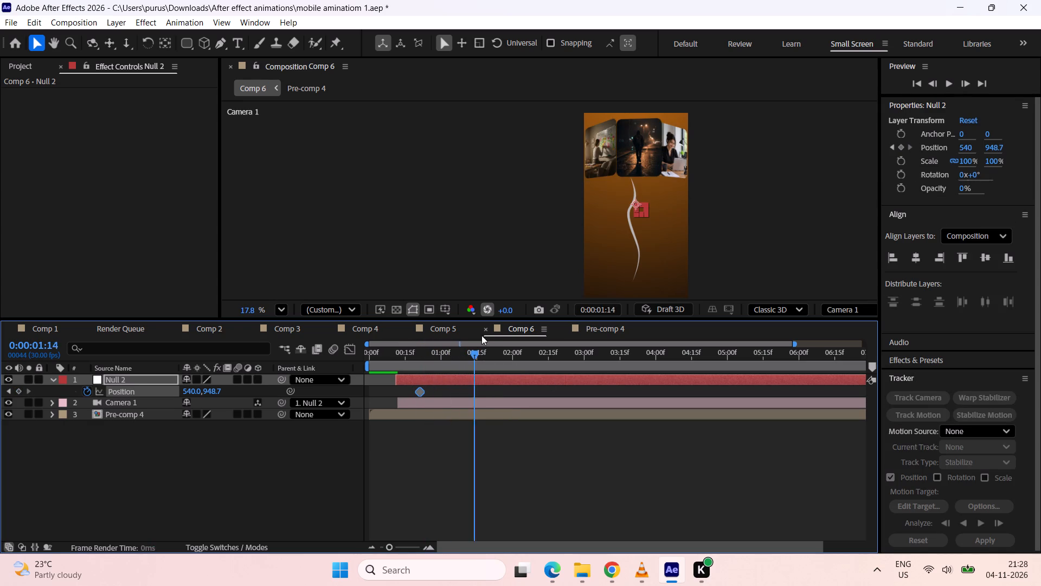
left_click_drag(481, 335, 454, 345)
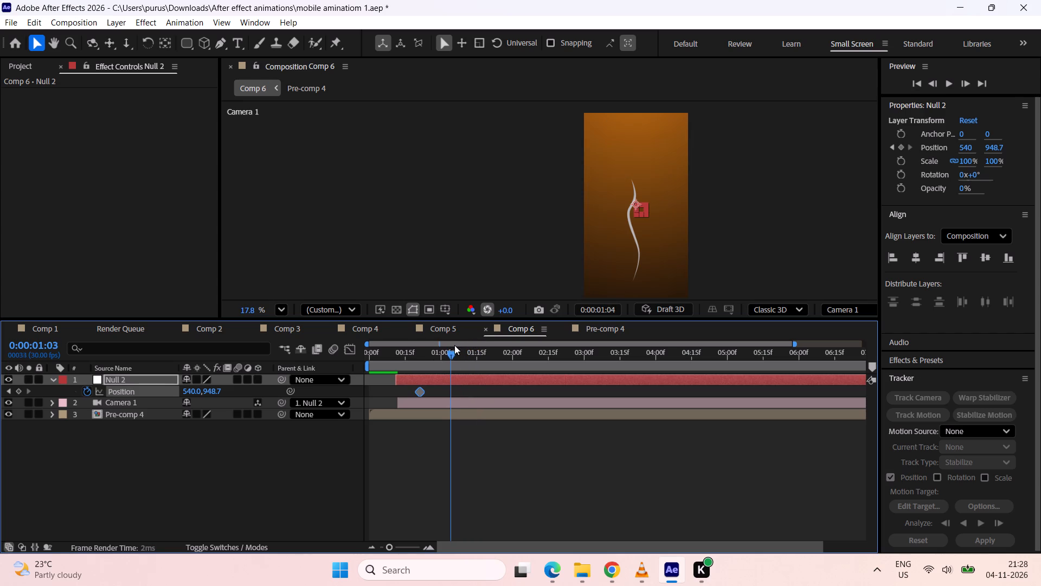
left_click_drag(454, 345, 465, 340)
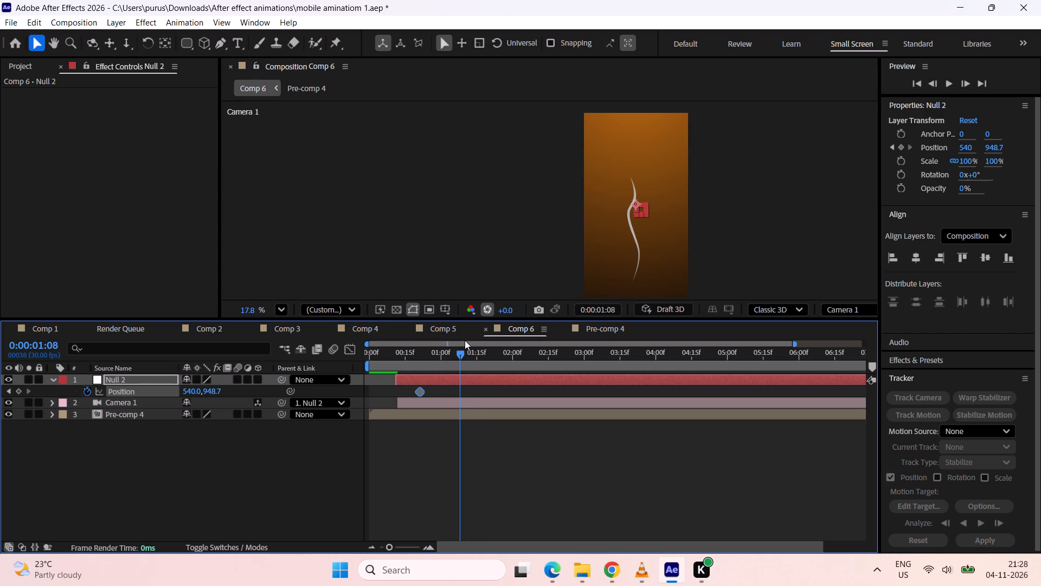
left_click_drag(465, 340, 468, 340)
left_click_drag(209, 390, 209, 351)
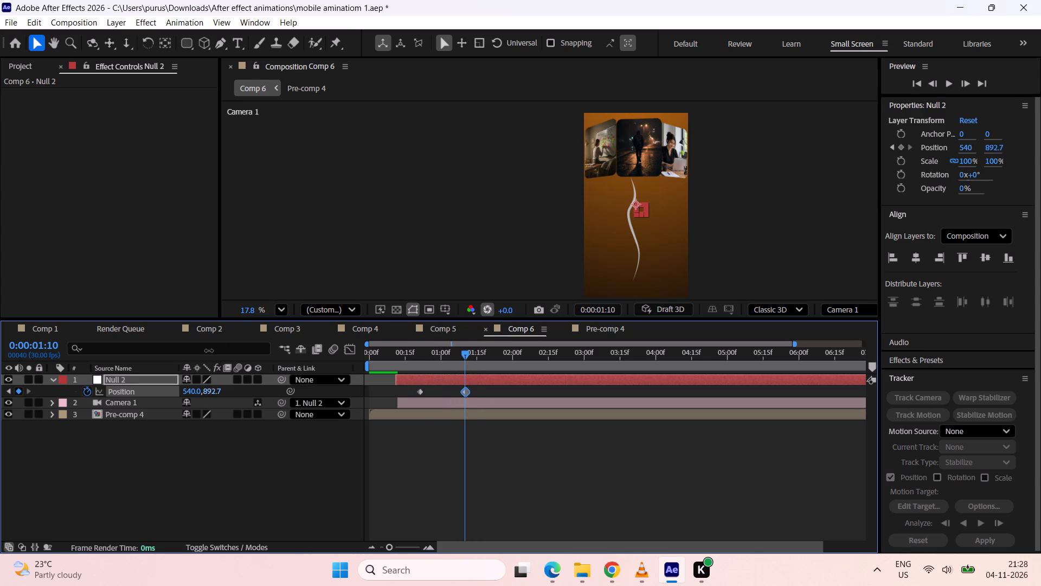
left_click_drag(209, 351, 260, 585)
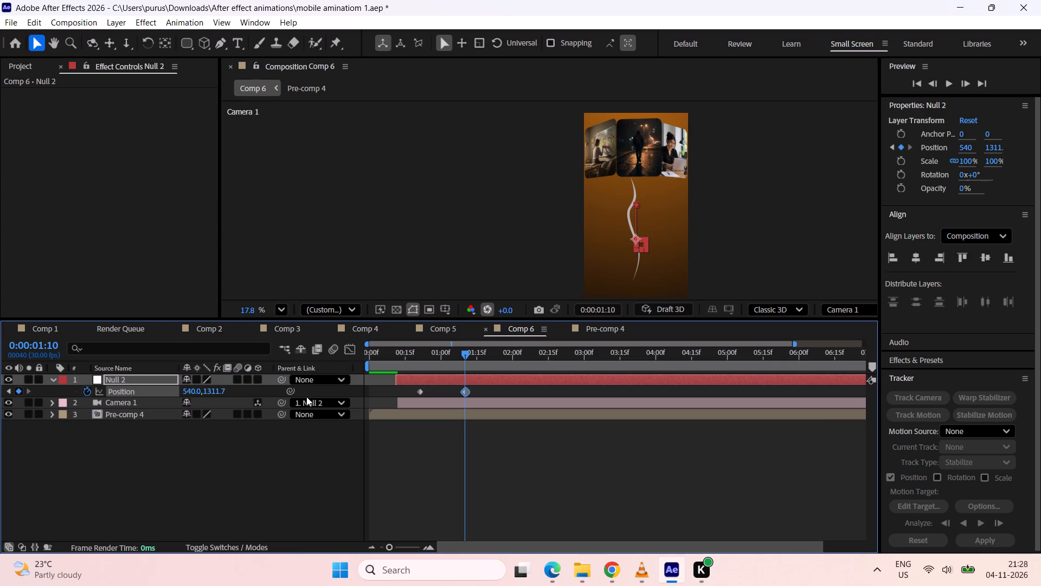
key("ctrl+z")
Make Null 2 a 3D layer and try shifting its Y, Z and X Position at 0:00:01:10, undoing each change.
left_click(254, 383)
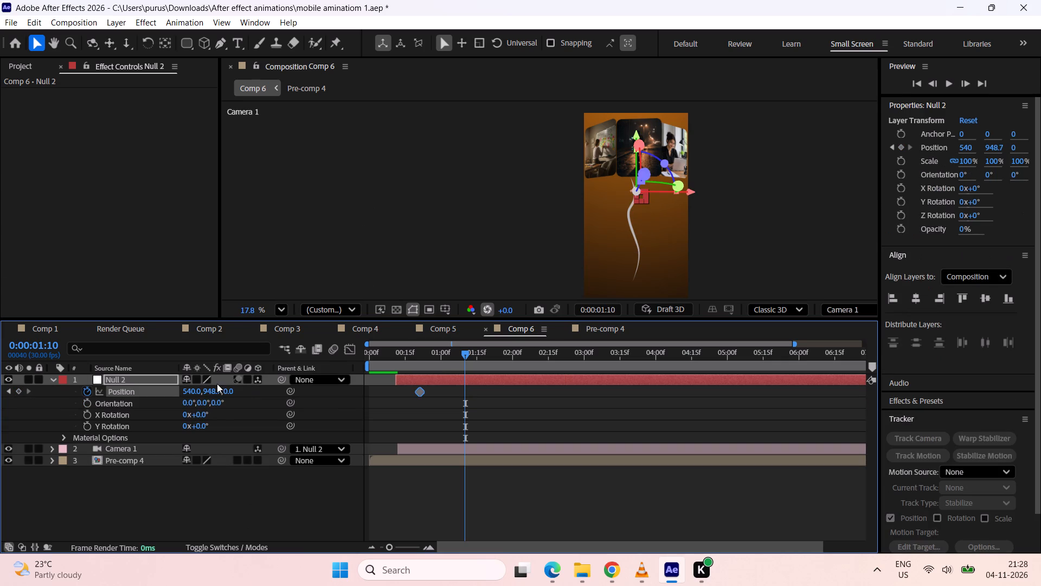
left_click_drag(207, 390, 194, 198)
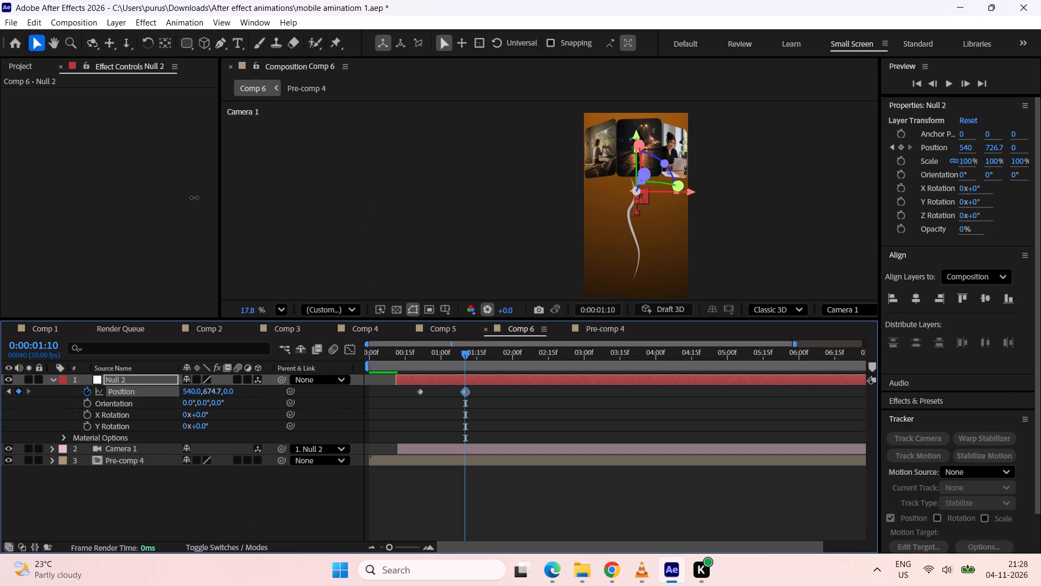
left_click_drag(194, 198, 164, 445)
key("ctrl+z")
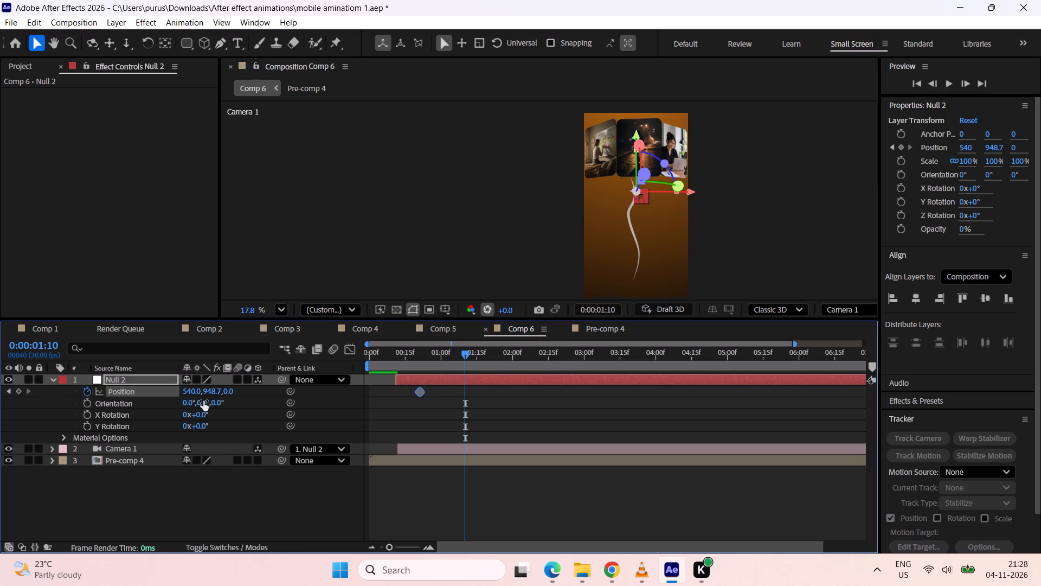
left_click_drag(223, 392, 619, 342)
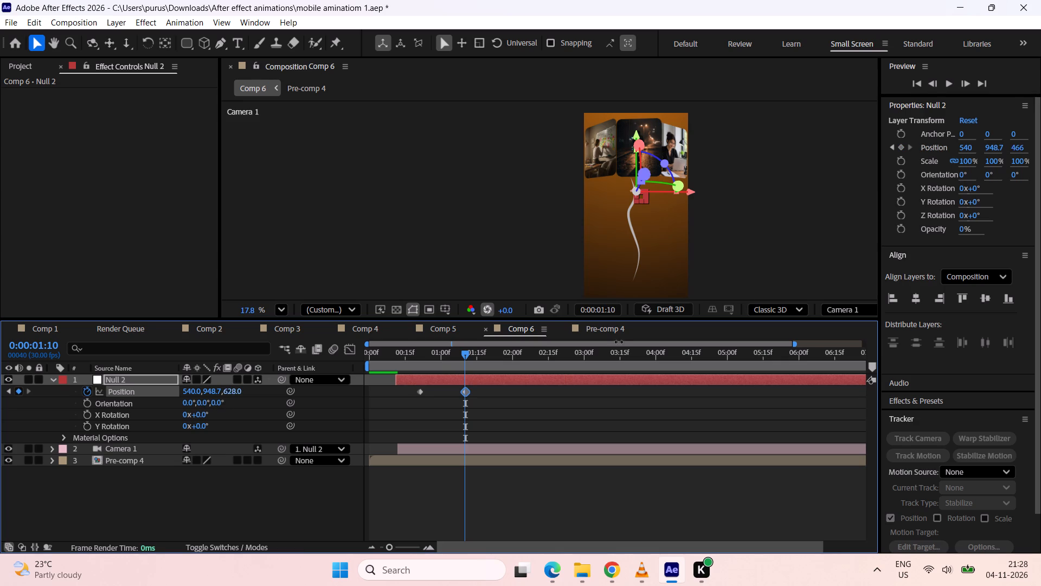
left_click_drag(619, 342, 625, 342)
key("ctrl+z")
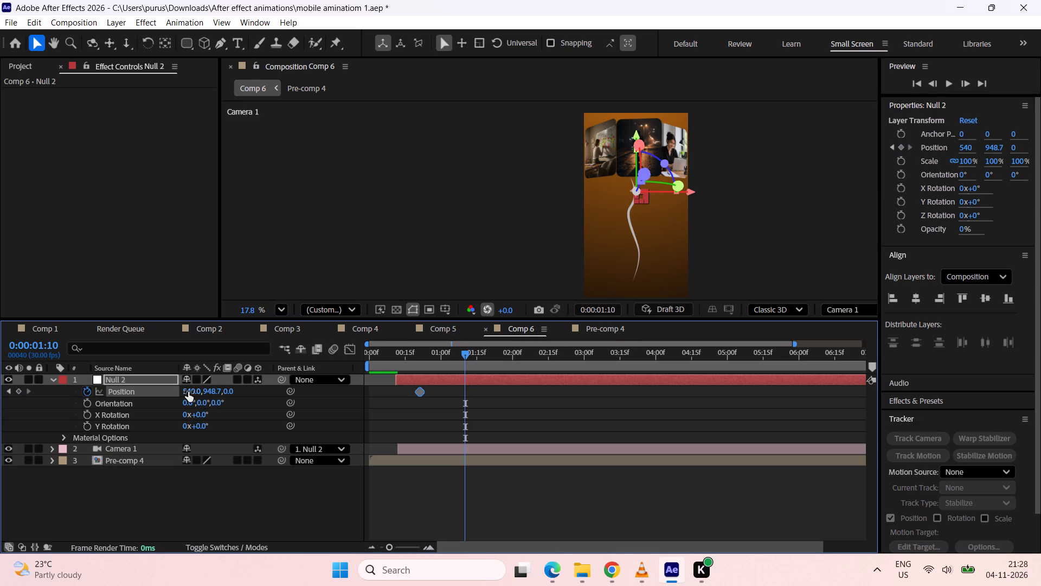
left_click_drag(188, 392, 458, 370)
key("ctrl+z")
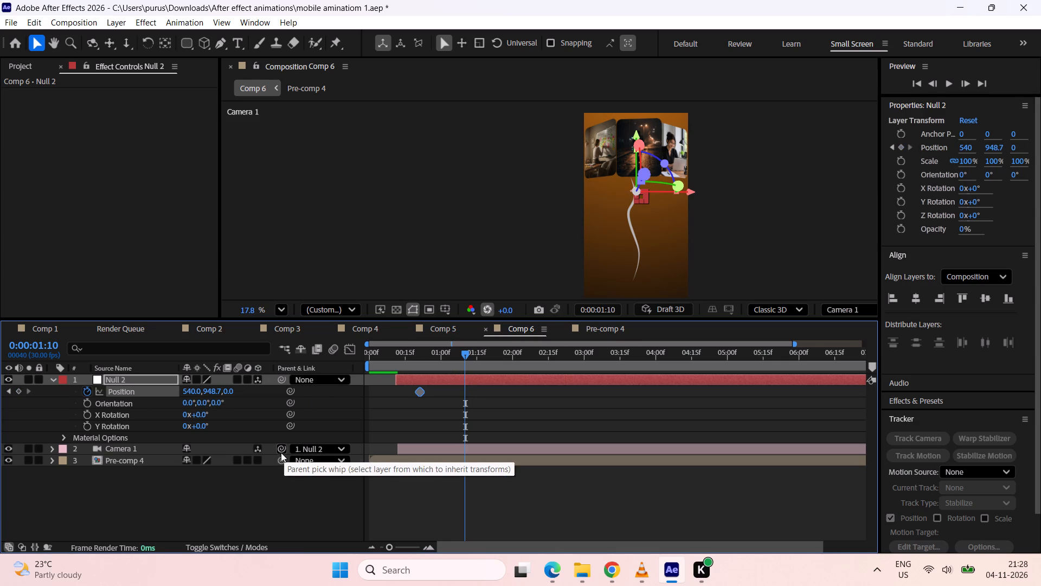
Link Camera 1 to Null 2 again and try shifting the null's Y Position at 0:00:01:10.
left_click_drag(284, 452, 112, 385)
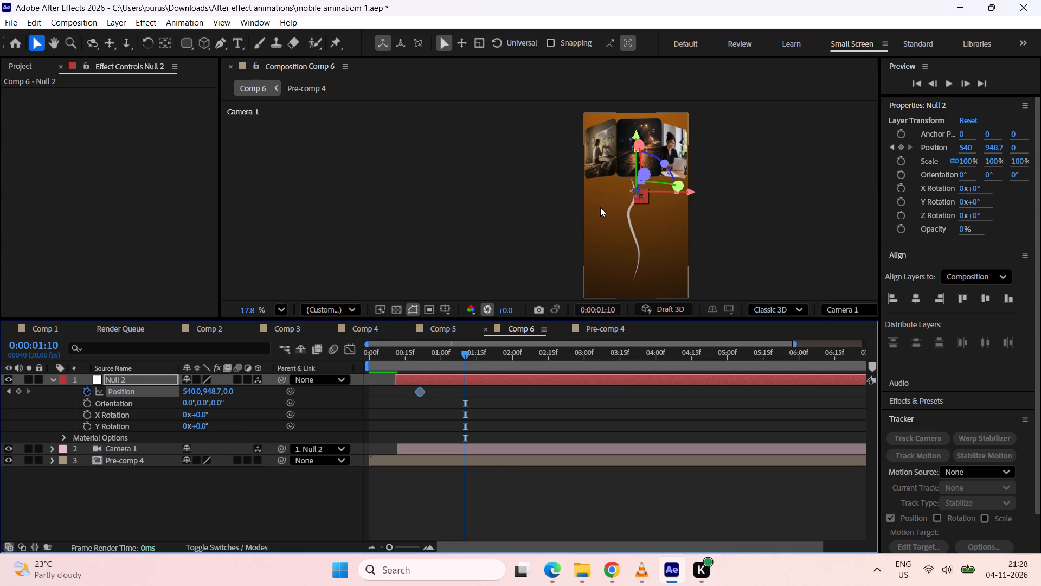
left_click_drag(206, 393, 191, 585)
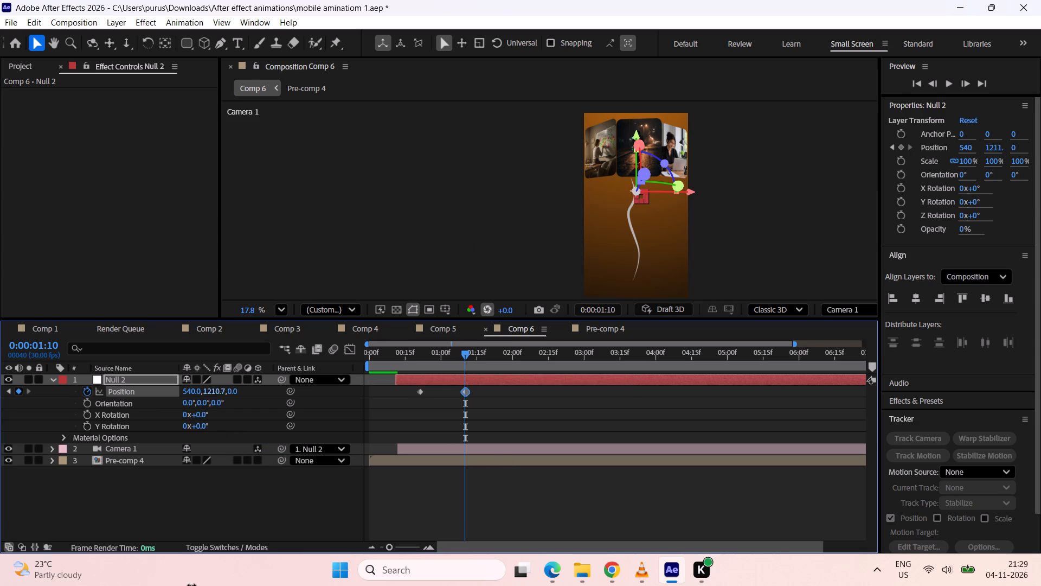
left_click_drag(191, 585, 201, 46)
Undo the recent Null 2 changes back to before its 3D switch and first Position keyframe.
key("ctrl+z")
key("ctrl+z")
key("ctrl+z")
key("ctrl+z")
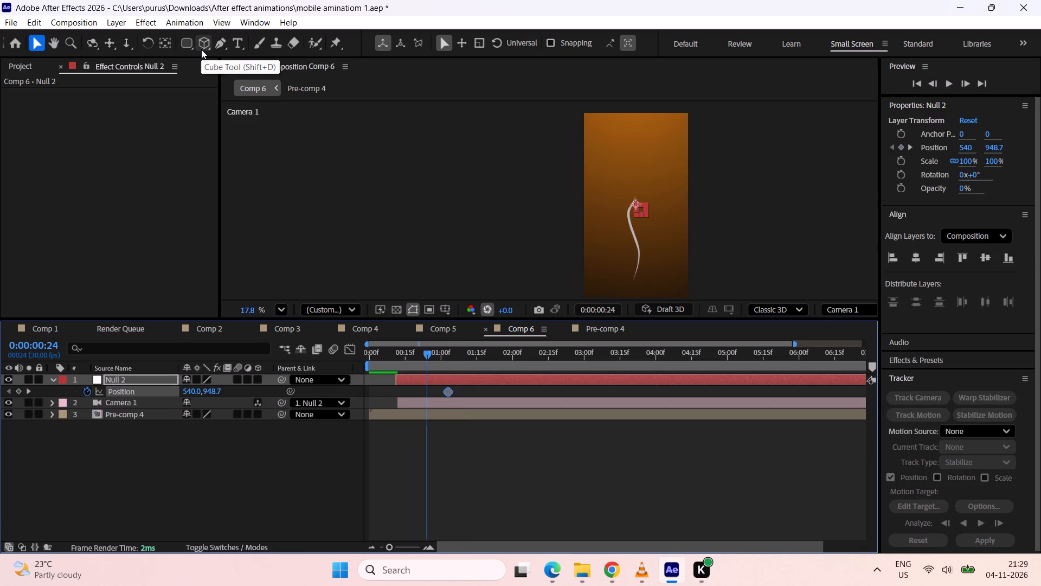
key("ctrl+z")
Delete the Null 2 layer from Comp 6.
left_click(215, 481, "ctrl")
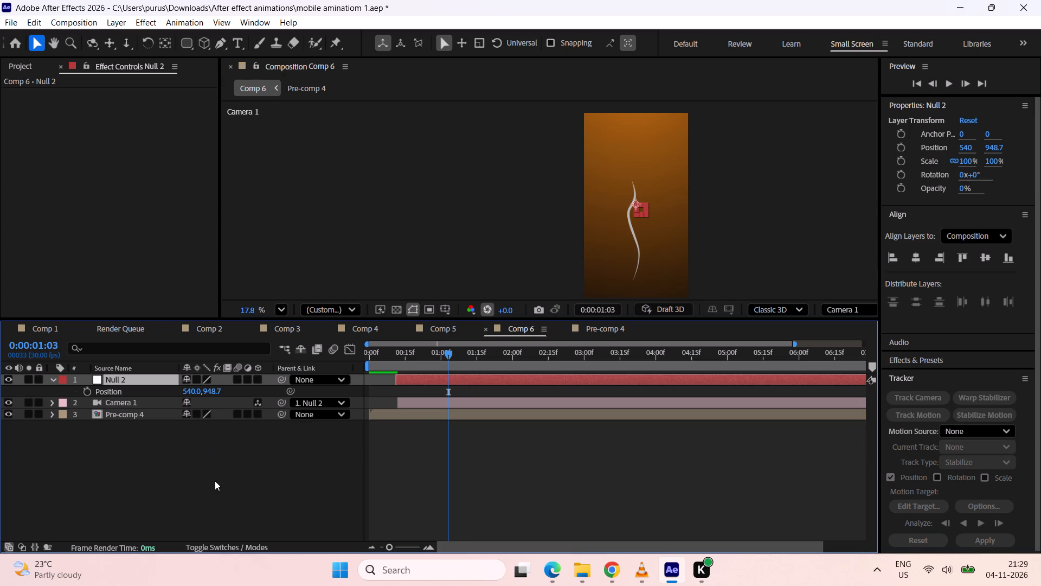
left_click(142, 378)
key("BackSpace")
left_click(145, 426)
Set the current time to 0:00:01:10 and add a new null object to Comp 6.
left_click(128, 383)
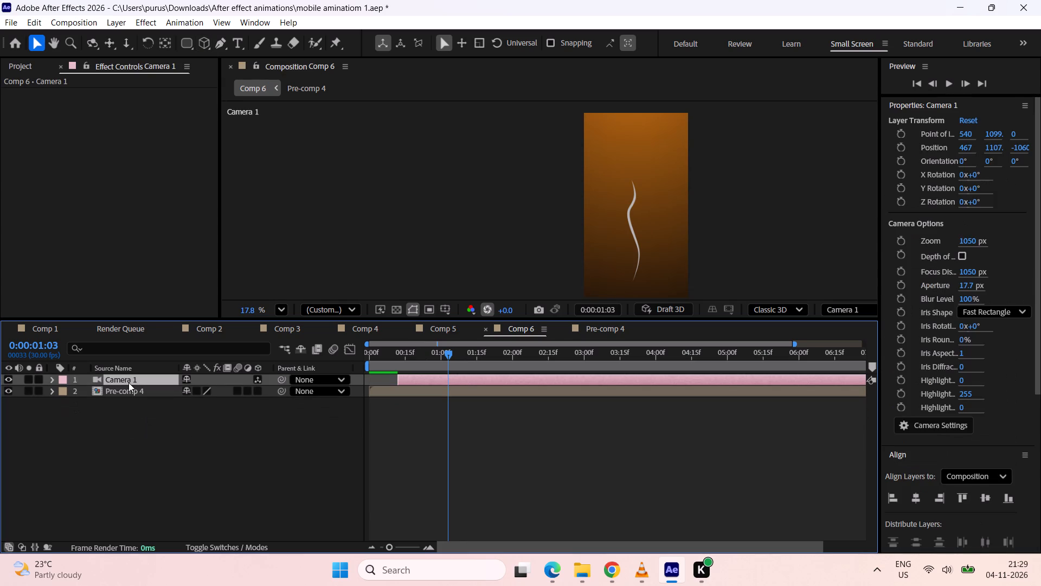
left_click_drag(445, 354, 411, 369)
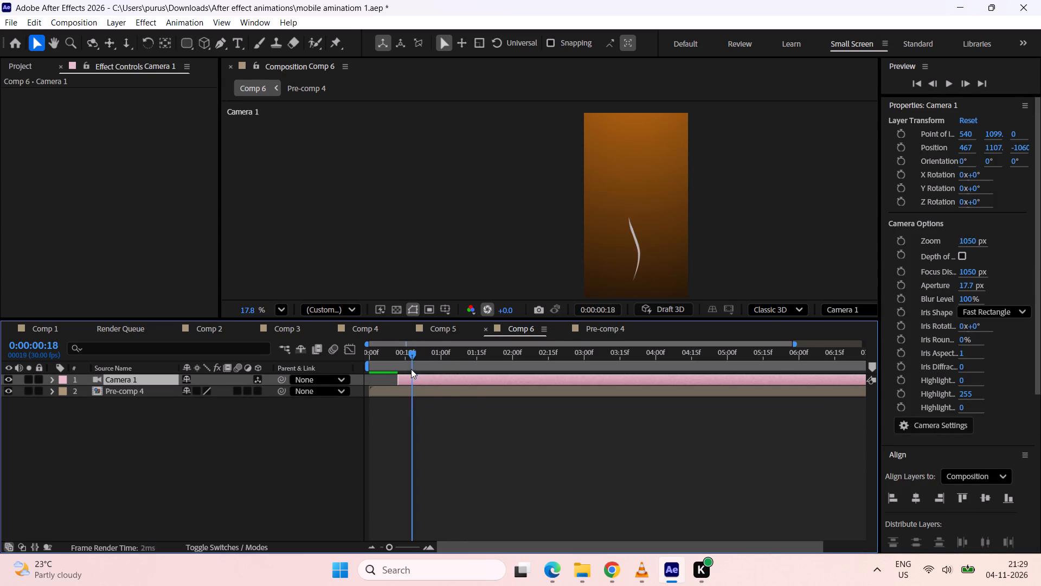
left_click_drag(411, 369, 449, 351)
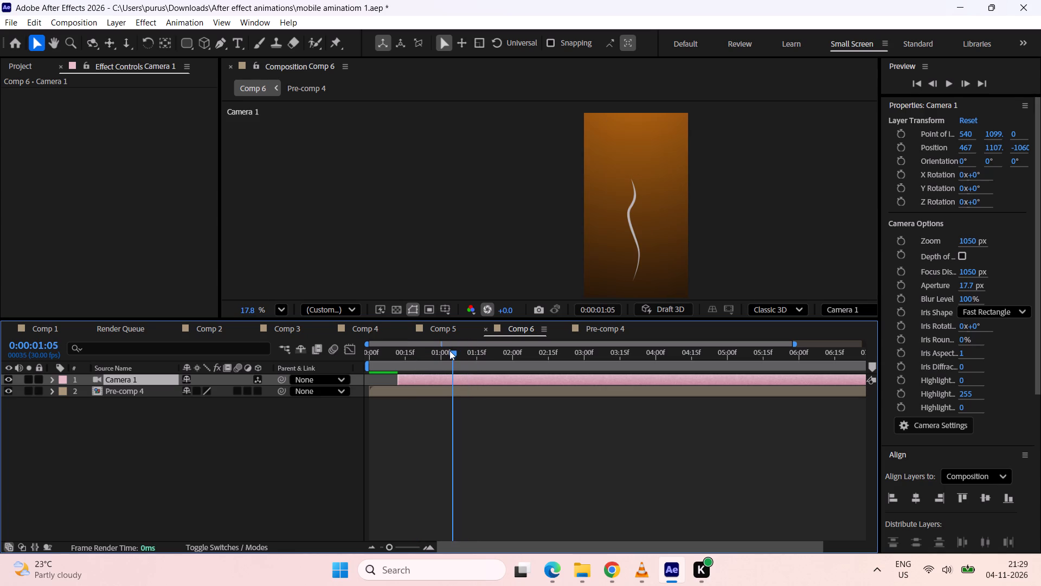
left_click_drag(449, 351, 458, 347)
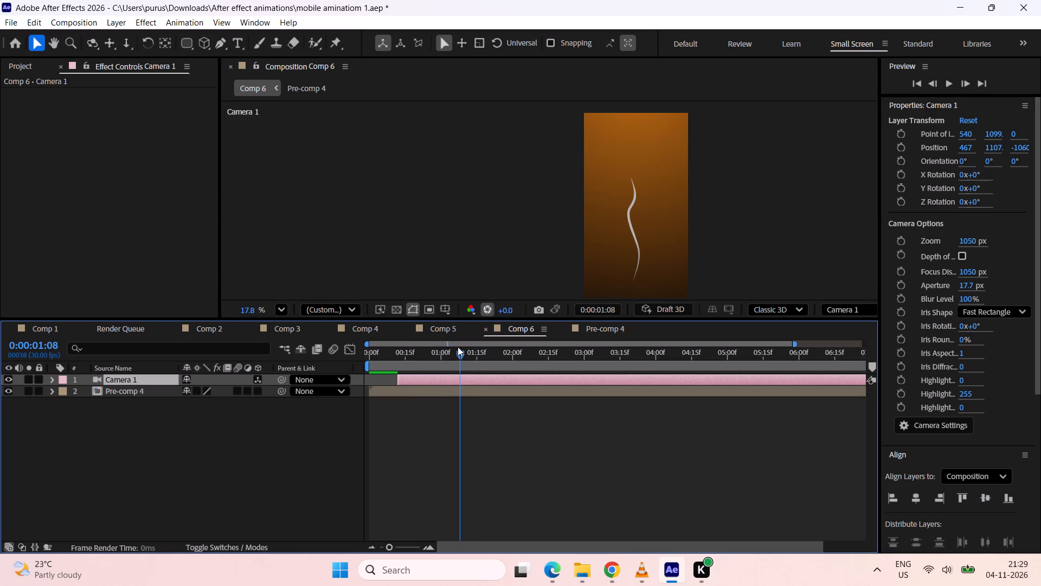
left_click_drag(458, 347, 462, 346)
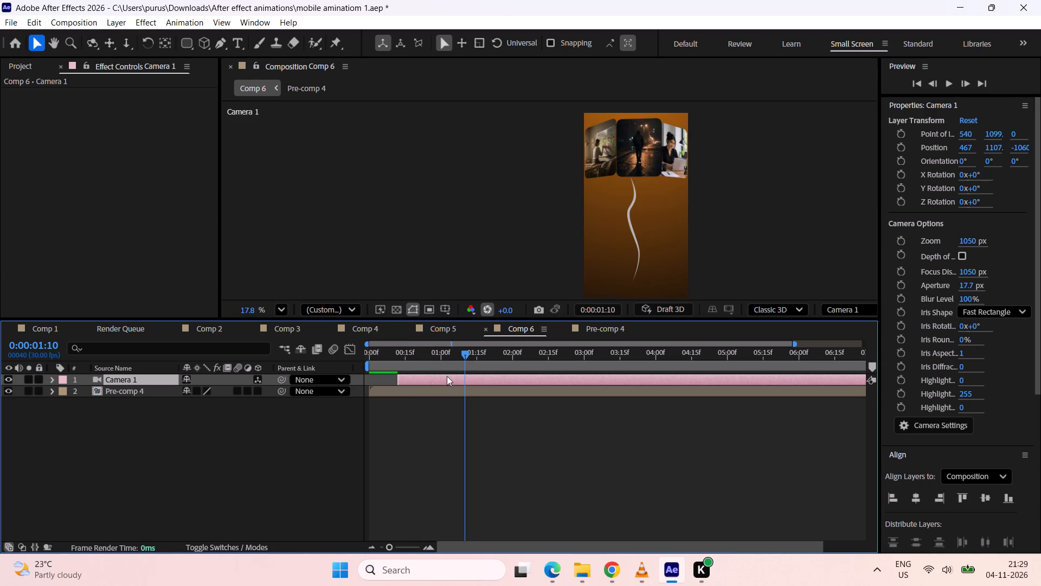
left_click(444, 383)
right_click(186, 439)
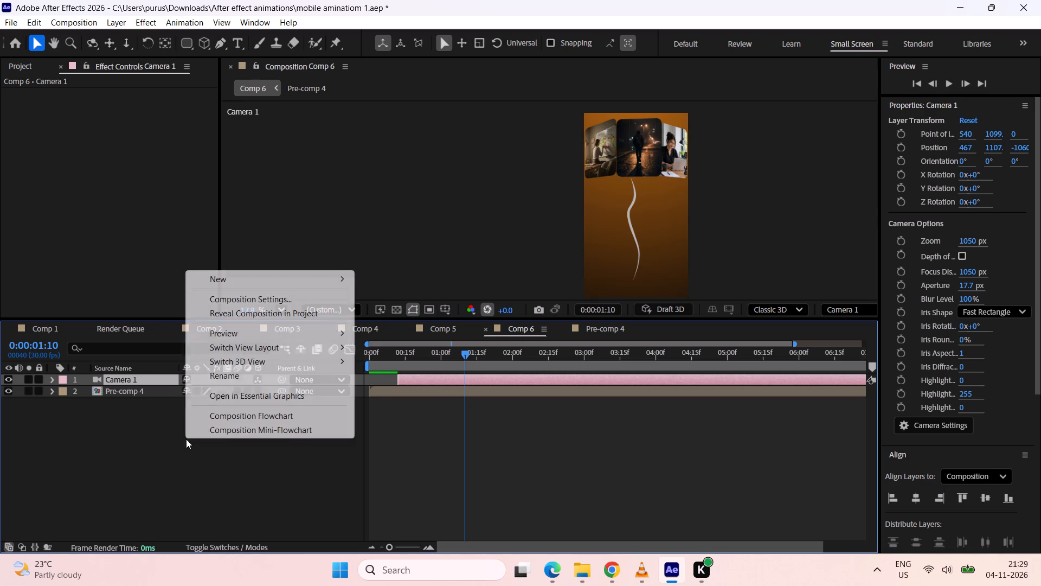
left_click(202, 279)
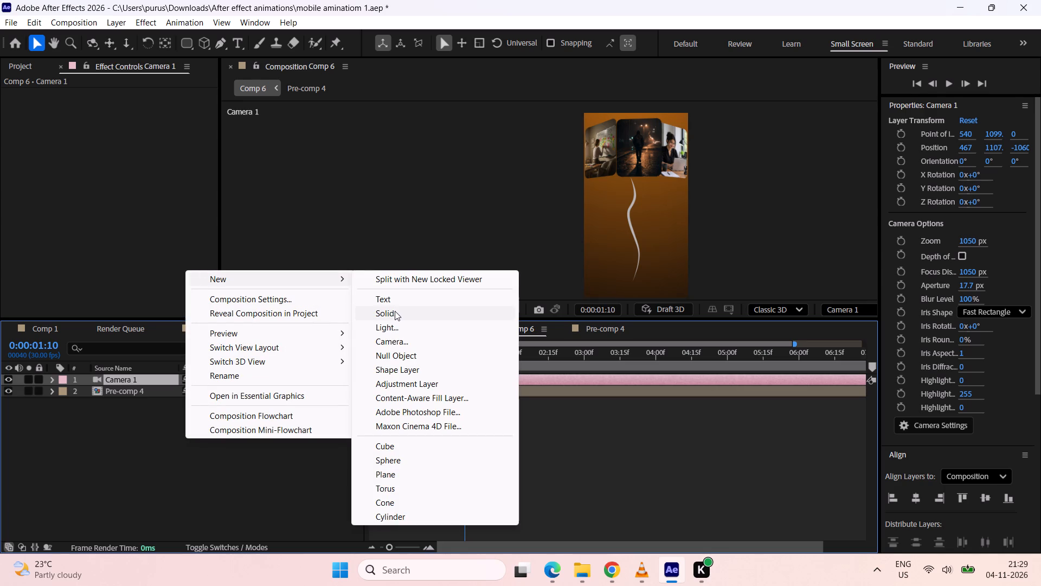
left_click(396, 360)
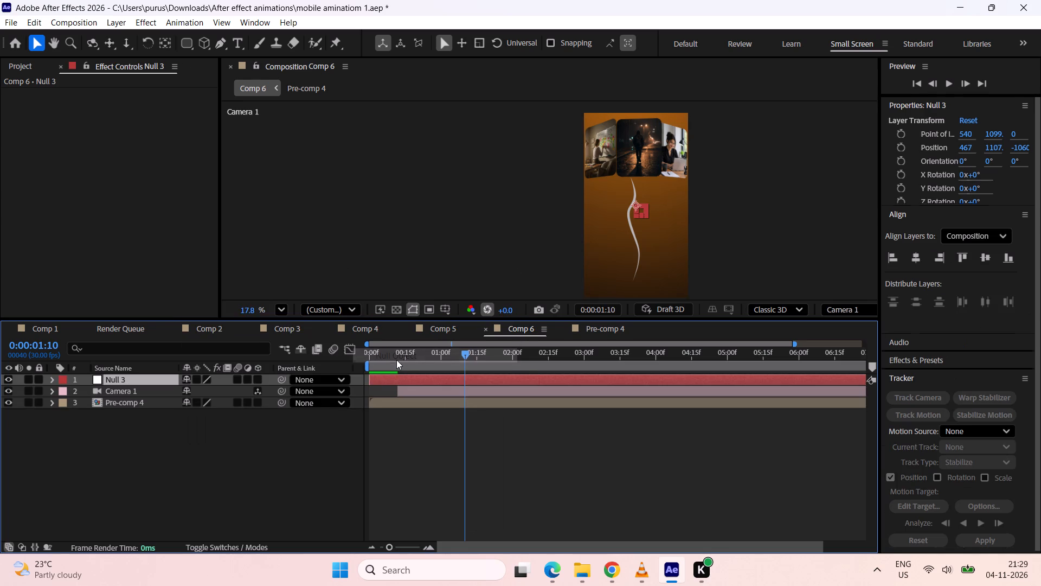
Make the new null a 3D layer and parent Camera 1 to it.
left_click(259, 378)
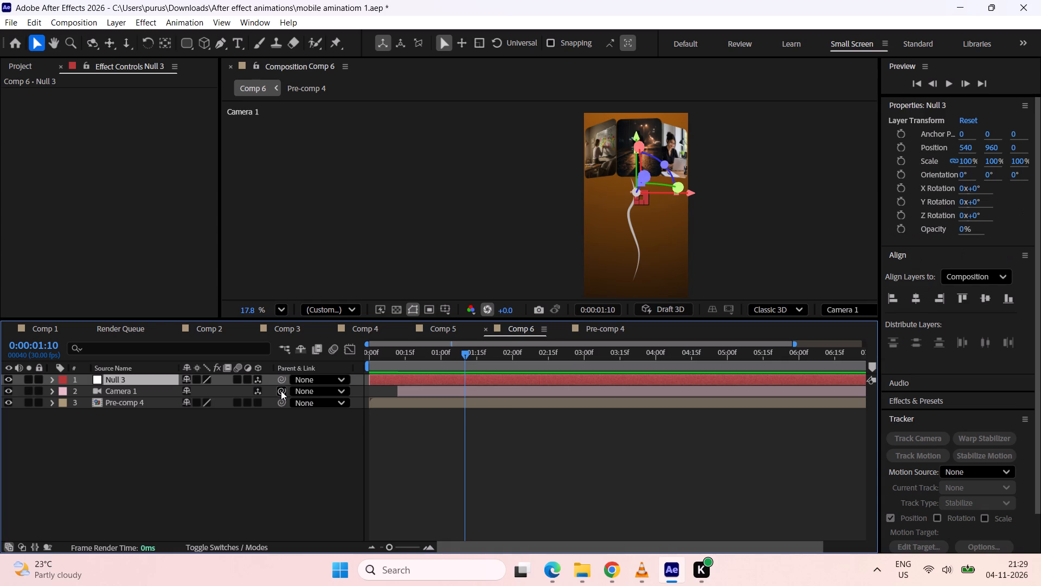
left_click_drag(281, 391, 137, 384)
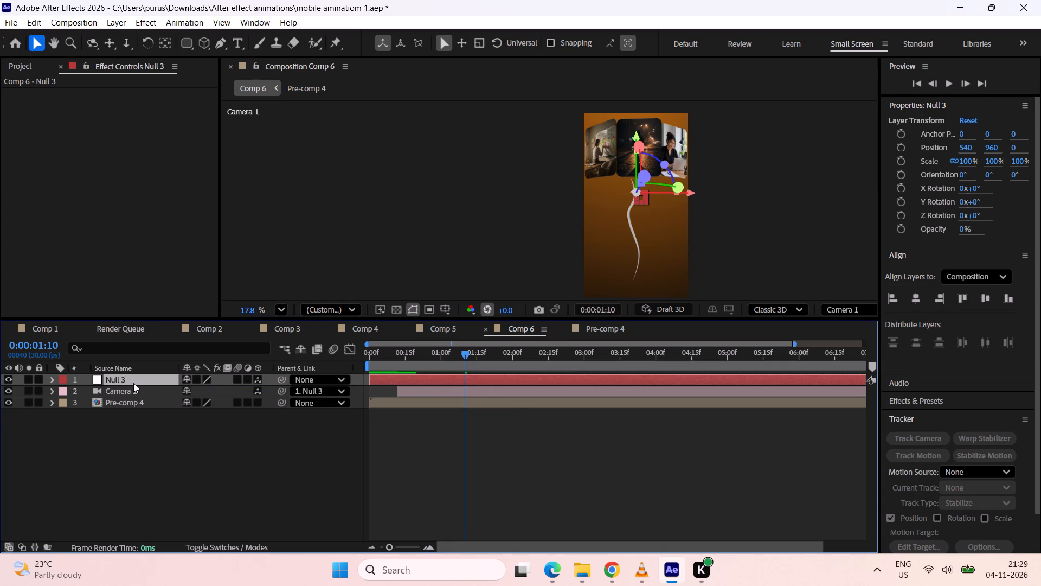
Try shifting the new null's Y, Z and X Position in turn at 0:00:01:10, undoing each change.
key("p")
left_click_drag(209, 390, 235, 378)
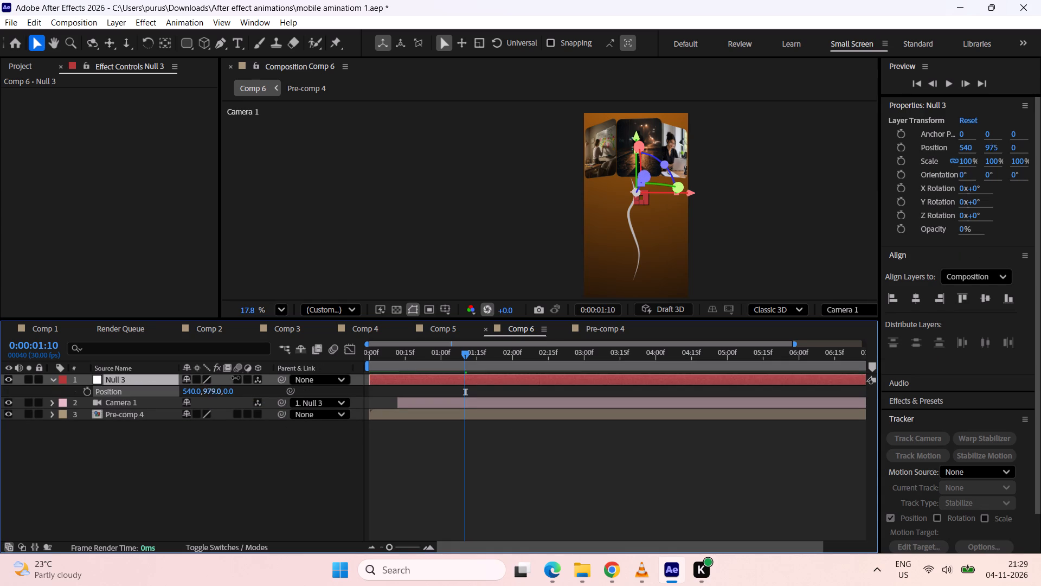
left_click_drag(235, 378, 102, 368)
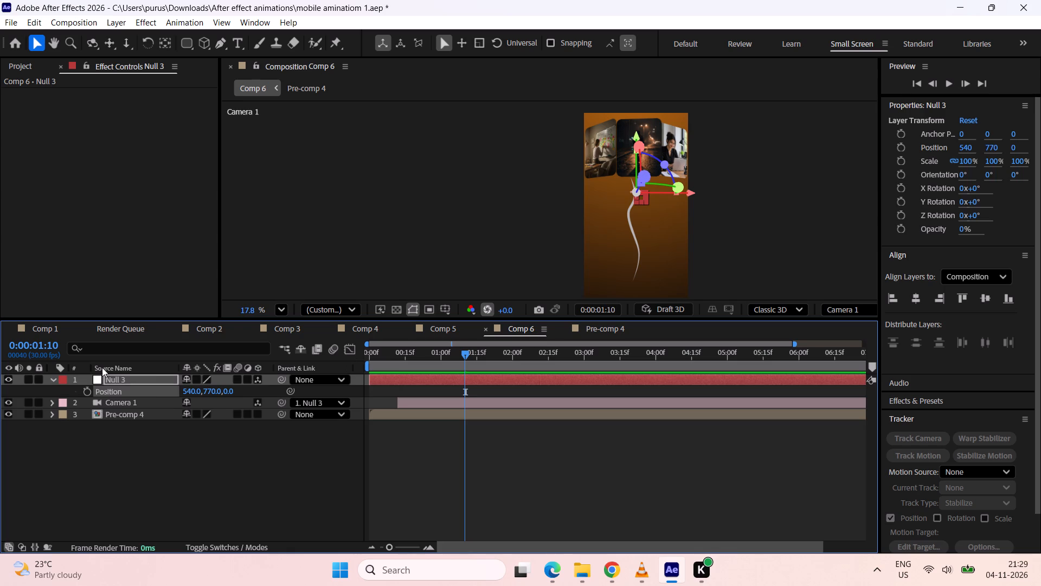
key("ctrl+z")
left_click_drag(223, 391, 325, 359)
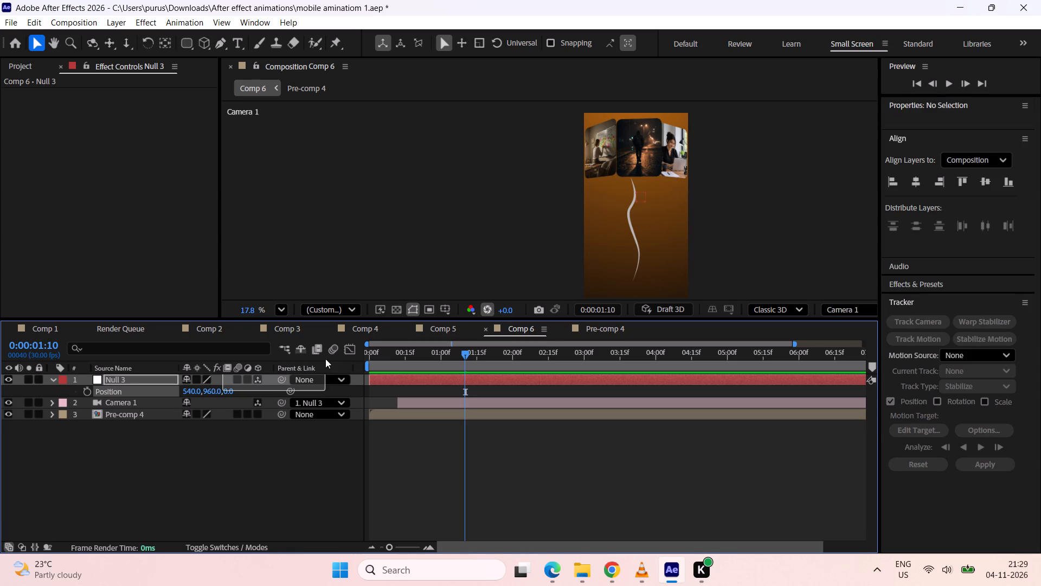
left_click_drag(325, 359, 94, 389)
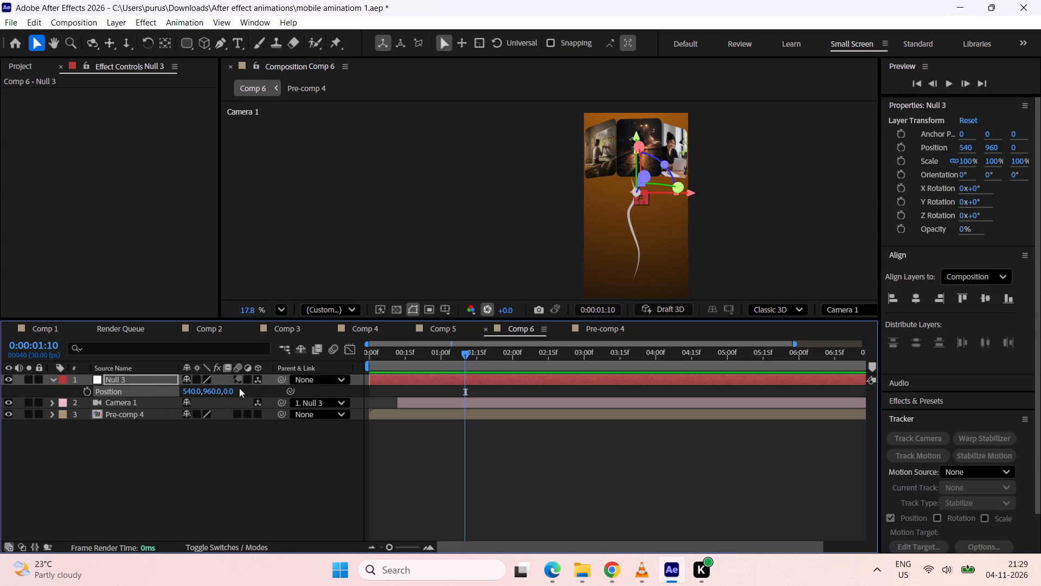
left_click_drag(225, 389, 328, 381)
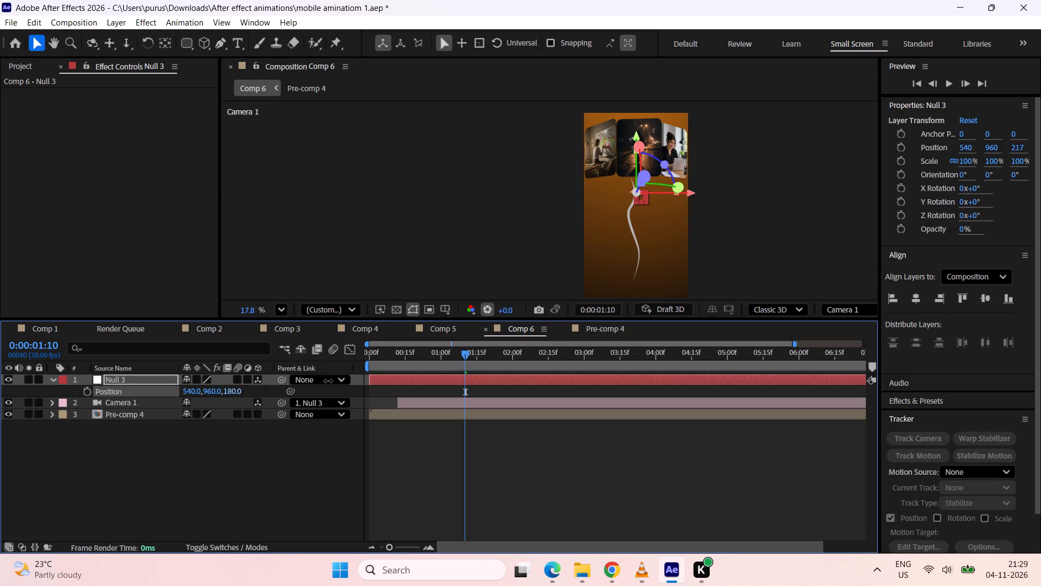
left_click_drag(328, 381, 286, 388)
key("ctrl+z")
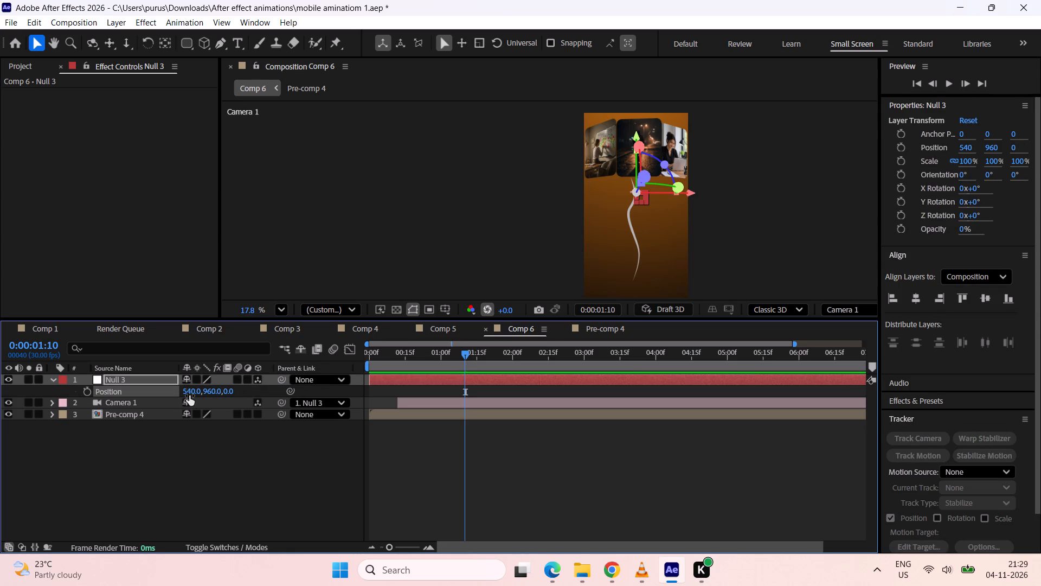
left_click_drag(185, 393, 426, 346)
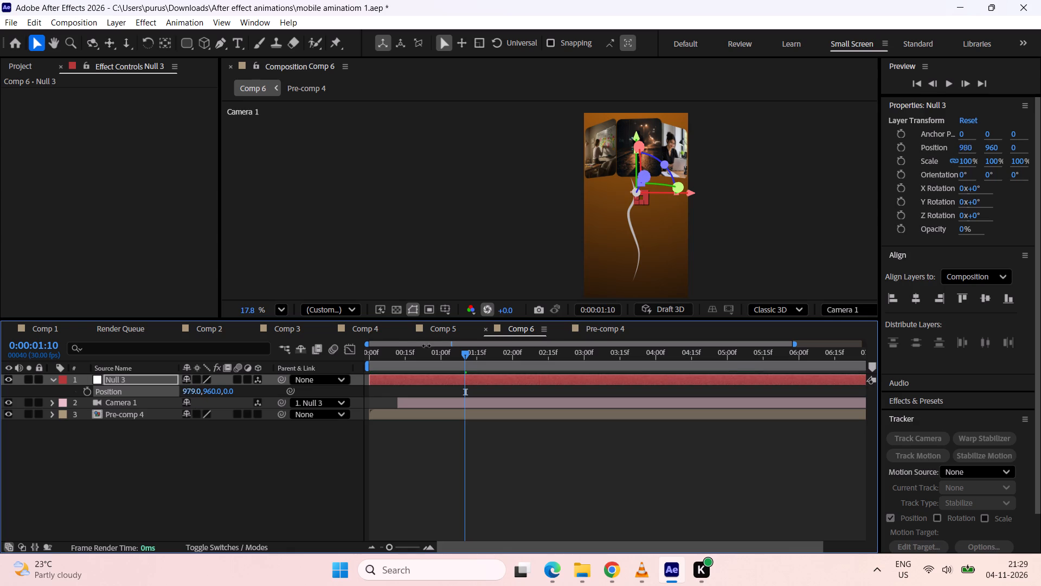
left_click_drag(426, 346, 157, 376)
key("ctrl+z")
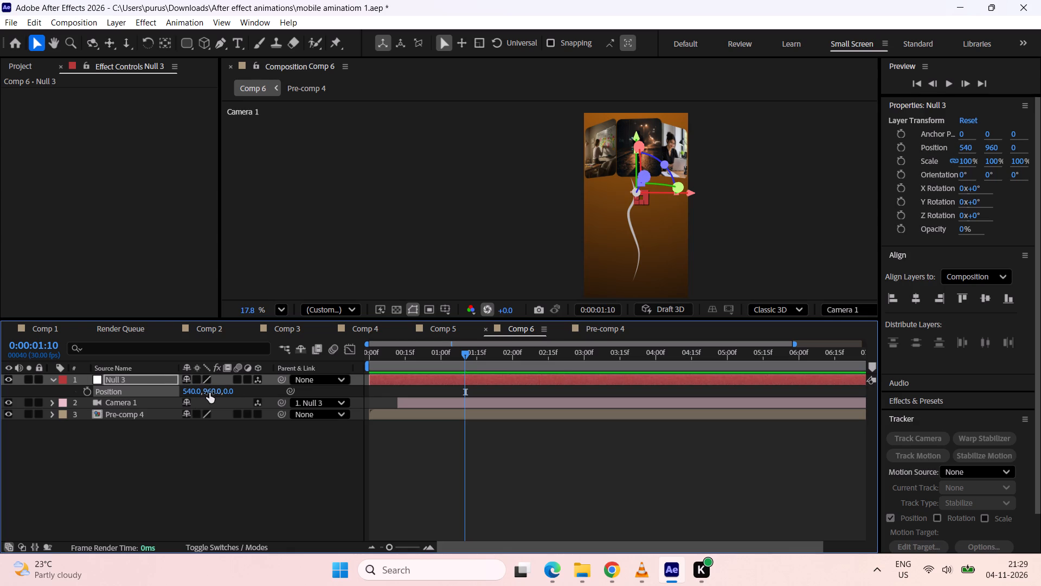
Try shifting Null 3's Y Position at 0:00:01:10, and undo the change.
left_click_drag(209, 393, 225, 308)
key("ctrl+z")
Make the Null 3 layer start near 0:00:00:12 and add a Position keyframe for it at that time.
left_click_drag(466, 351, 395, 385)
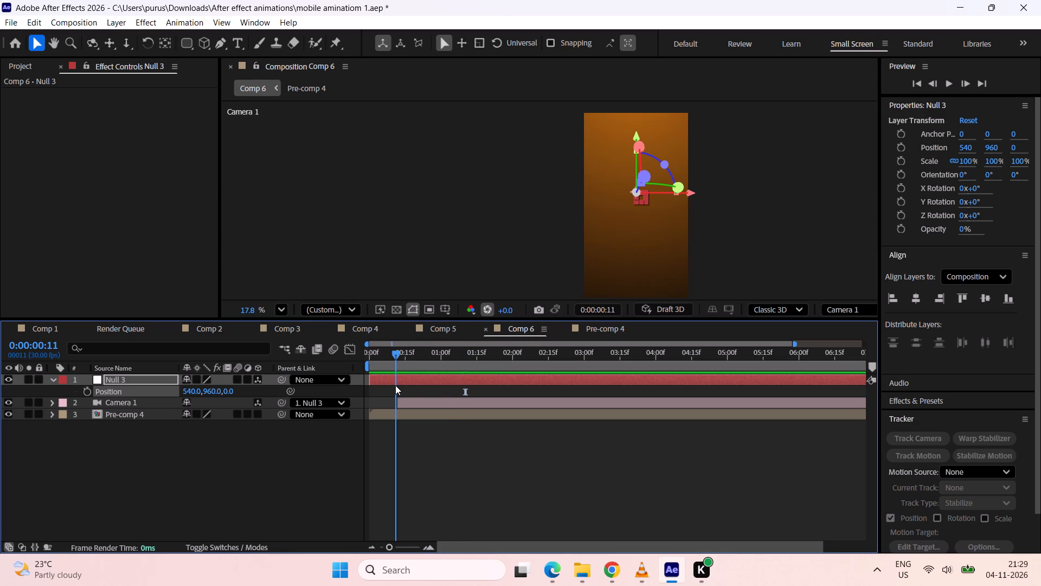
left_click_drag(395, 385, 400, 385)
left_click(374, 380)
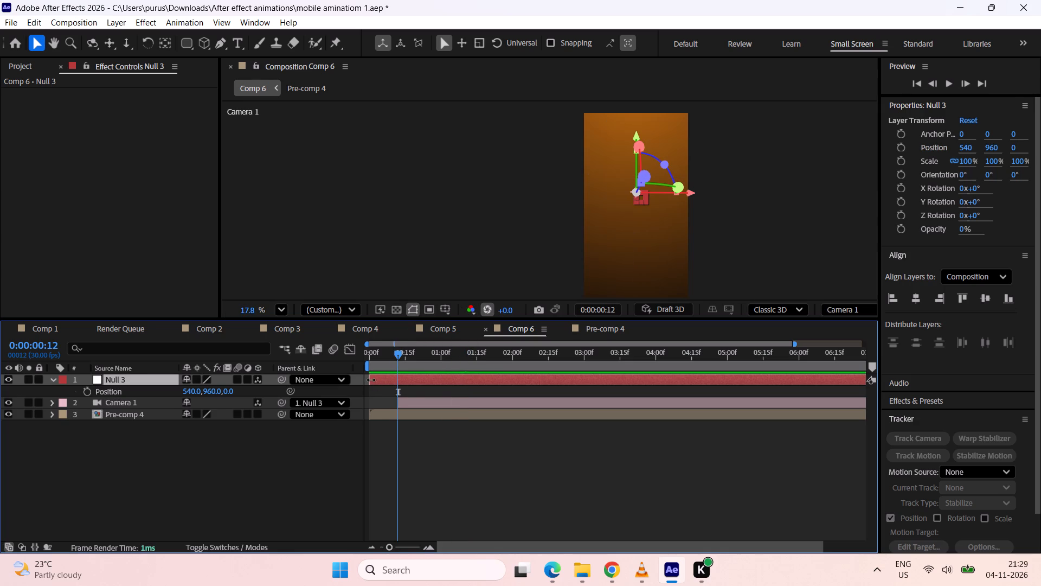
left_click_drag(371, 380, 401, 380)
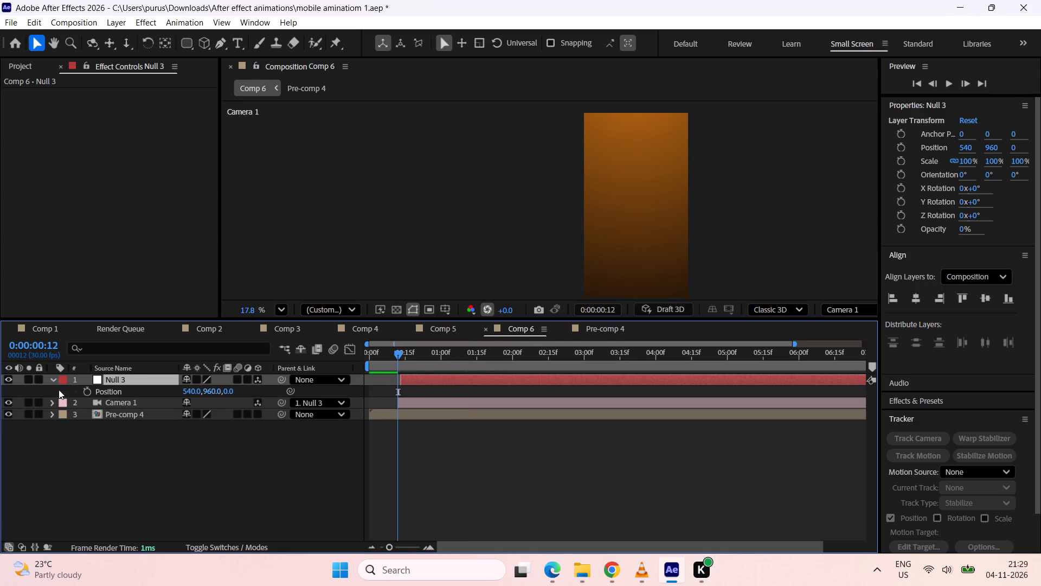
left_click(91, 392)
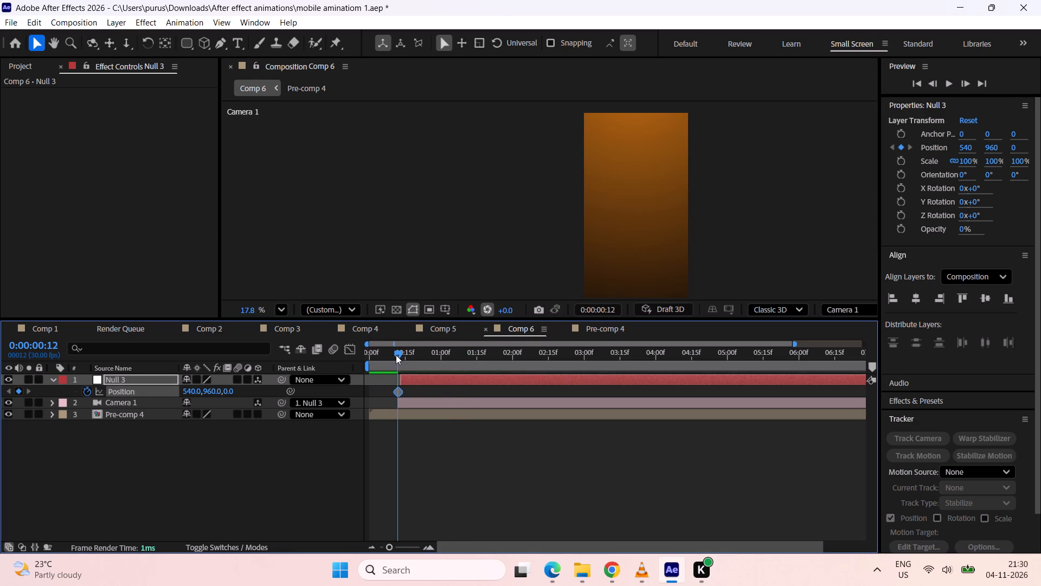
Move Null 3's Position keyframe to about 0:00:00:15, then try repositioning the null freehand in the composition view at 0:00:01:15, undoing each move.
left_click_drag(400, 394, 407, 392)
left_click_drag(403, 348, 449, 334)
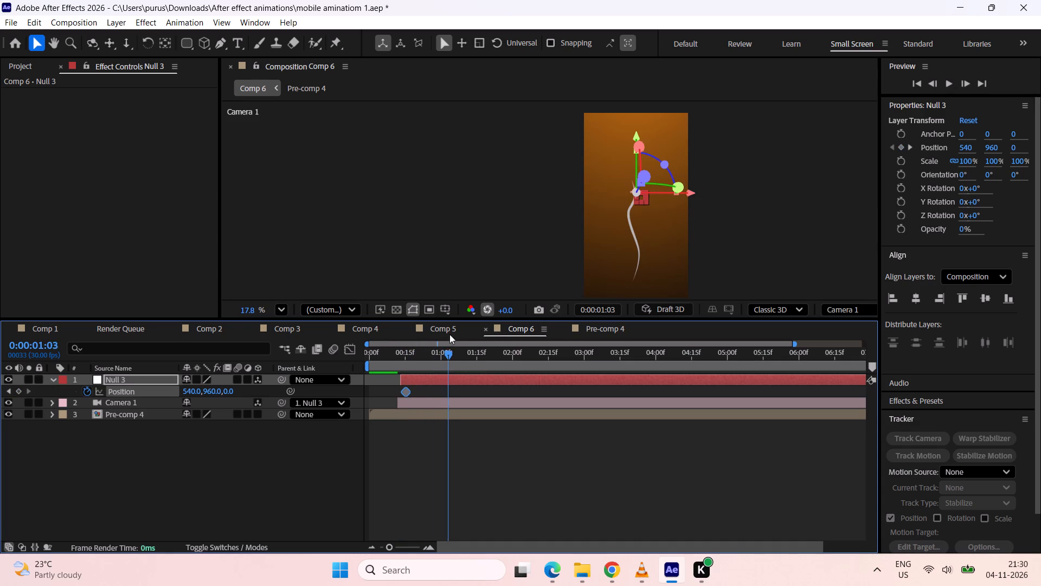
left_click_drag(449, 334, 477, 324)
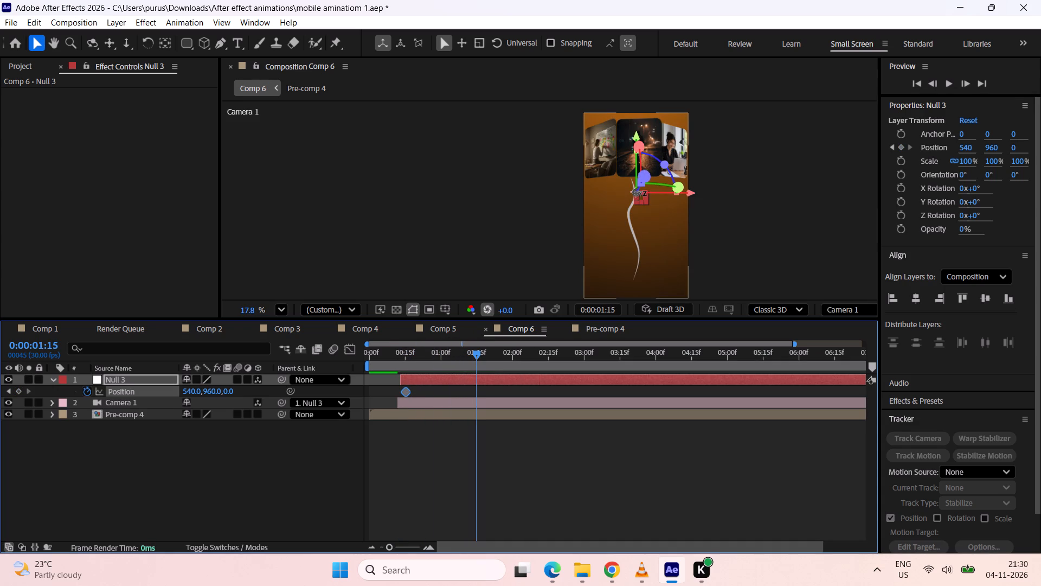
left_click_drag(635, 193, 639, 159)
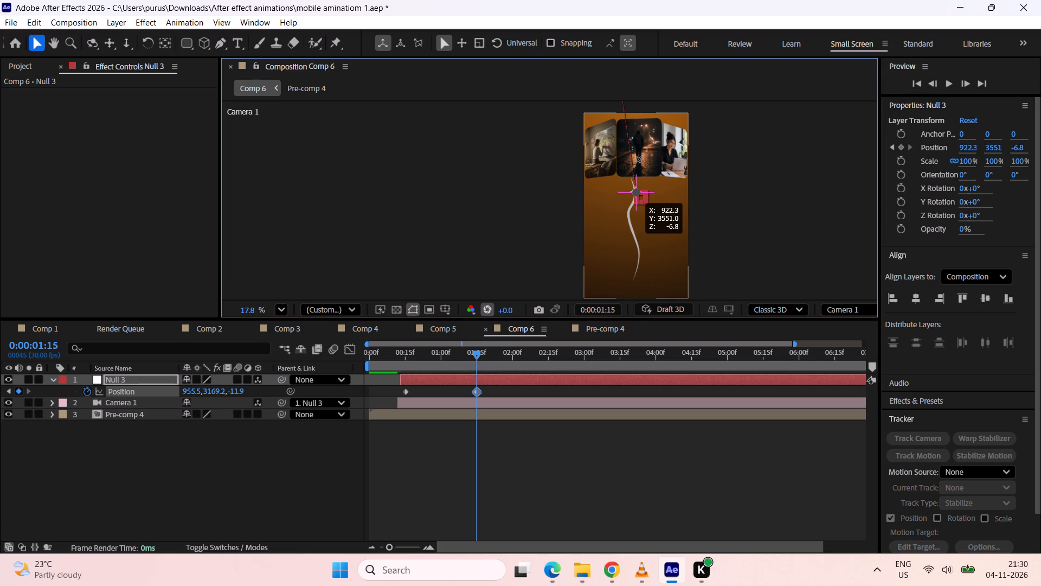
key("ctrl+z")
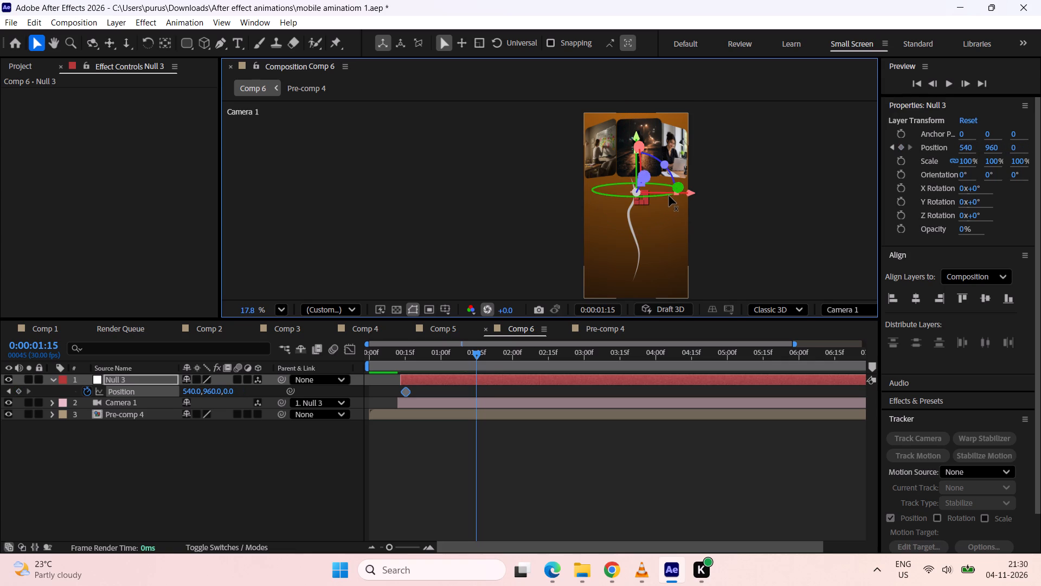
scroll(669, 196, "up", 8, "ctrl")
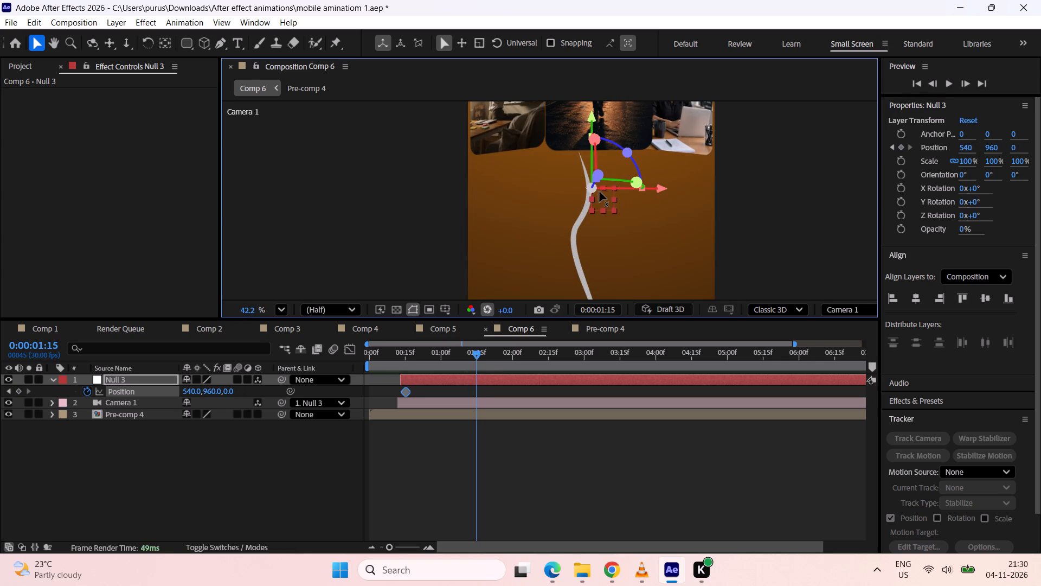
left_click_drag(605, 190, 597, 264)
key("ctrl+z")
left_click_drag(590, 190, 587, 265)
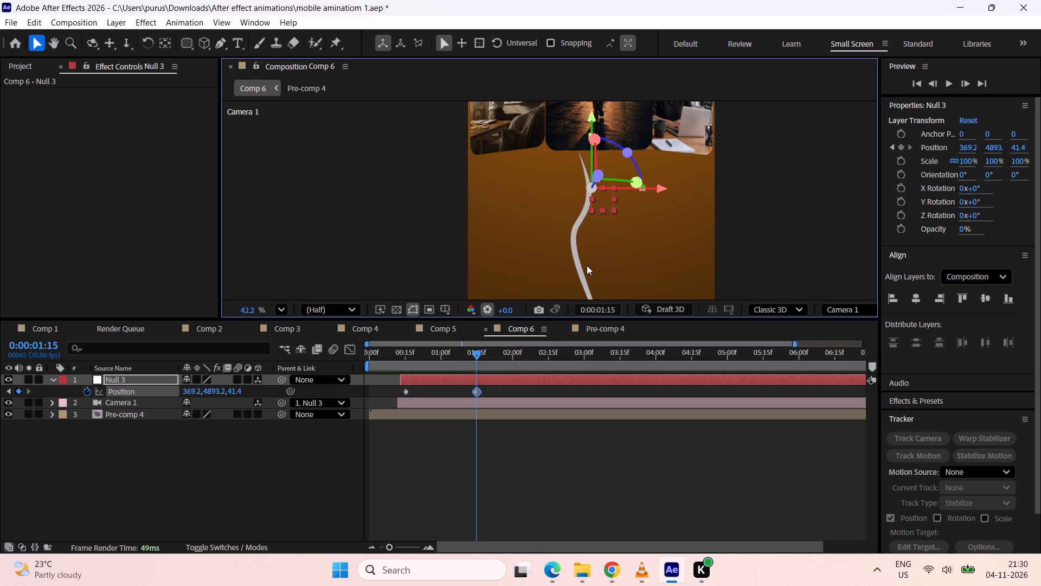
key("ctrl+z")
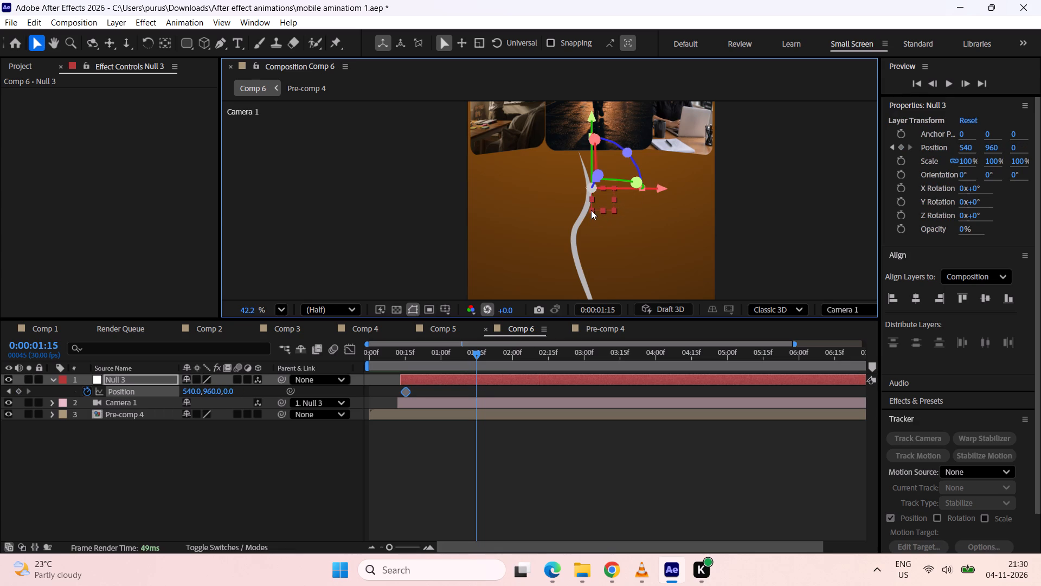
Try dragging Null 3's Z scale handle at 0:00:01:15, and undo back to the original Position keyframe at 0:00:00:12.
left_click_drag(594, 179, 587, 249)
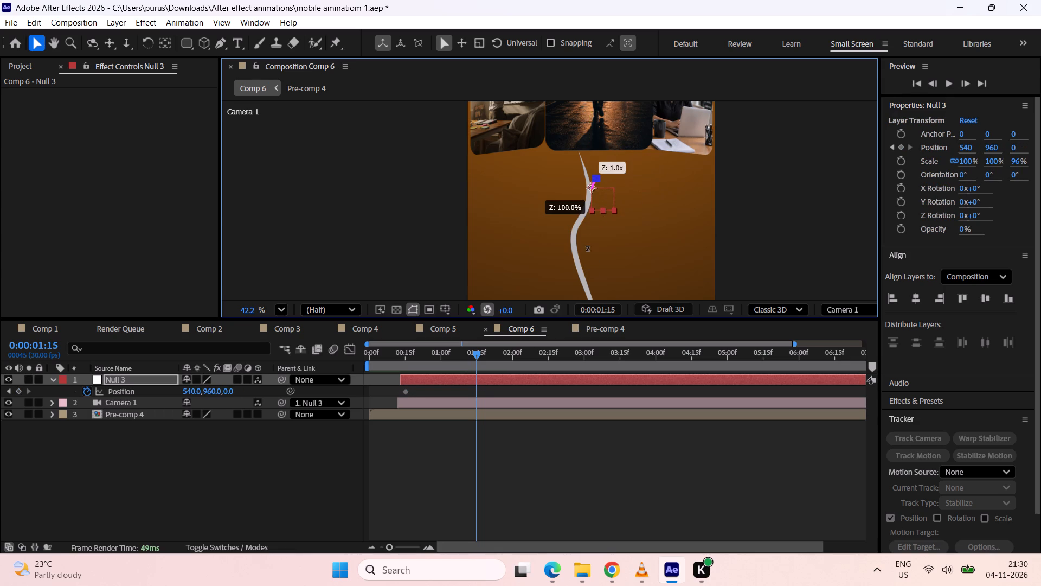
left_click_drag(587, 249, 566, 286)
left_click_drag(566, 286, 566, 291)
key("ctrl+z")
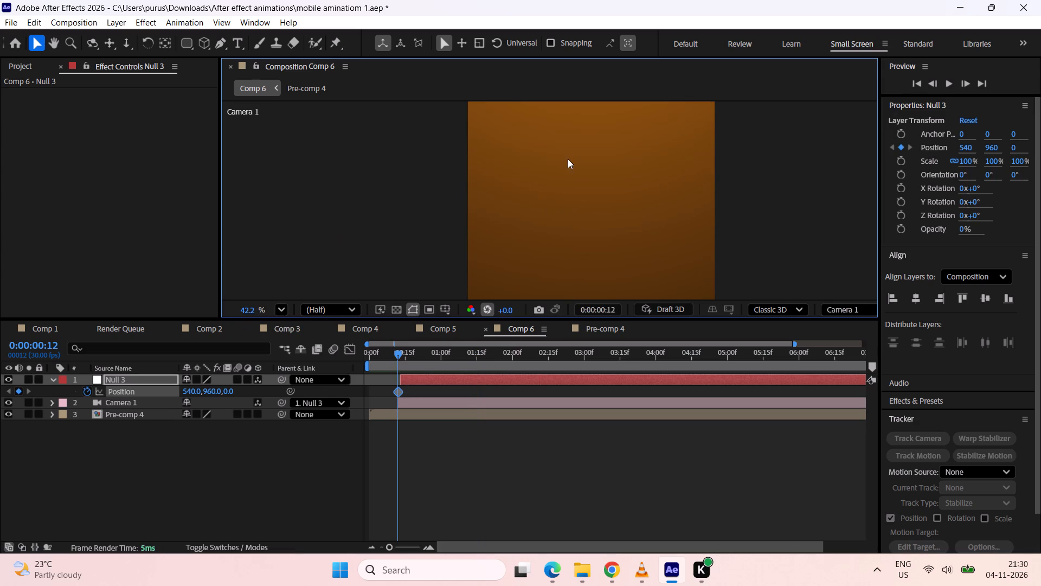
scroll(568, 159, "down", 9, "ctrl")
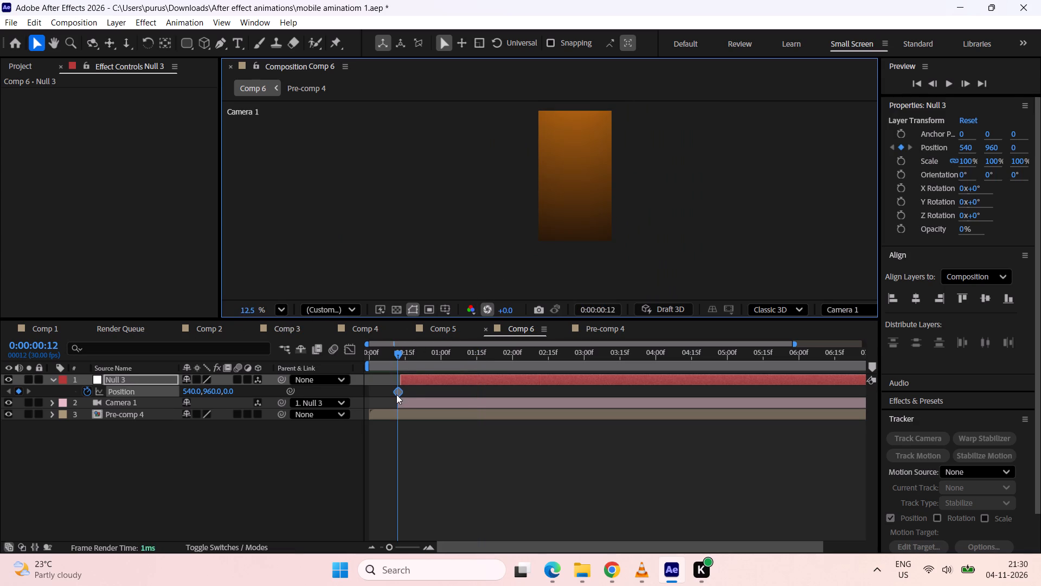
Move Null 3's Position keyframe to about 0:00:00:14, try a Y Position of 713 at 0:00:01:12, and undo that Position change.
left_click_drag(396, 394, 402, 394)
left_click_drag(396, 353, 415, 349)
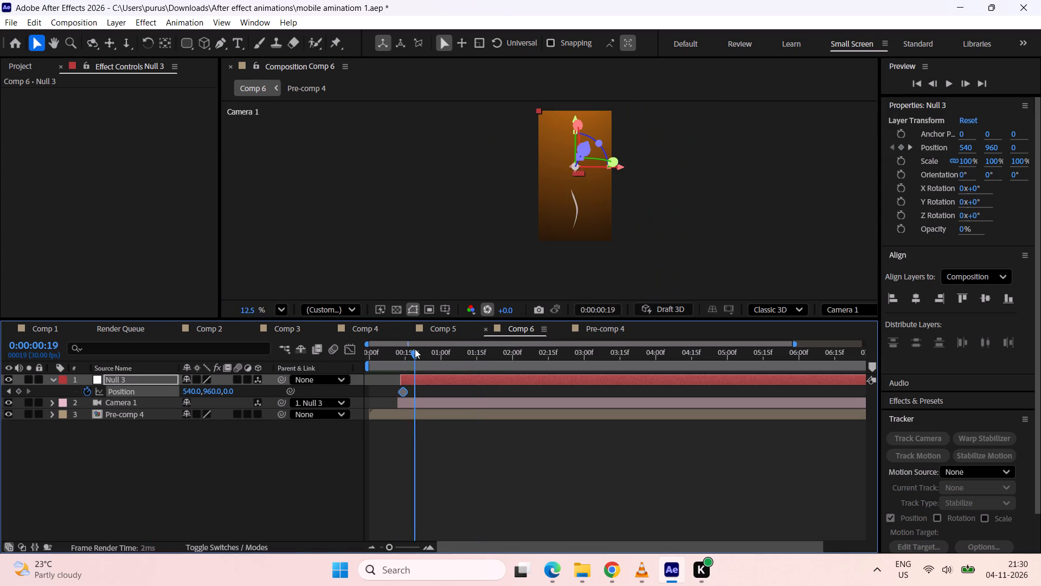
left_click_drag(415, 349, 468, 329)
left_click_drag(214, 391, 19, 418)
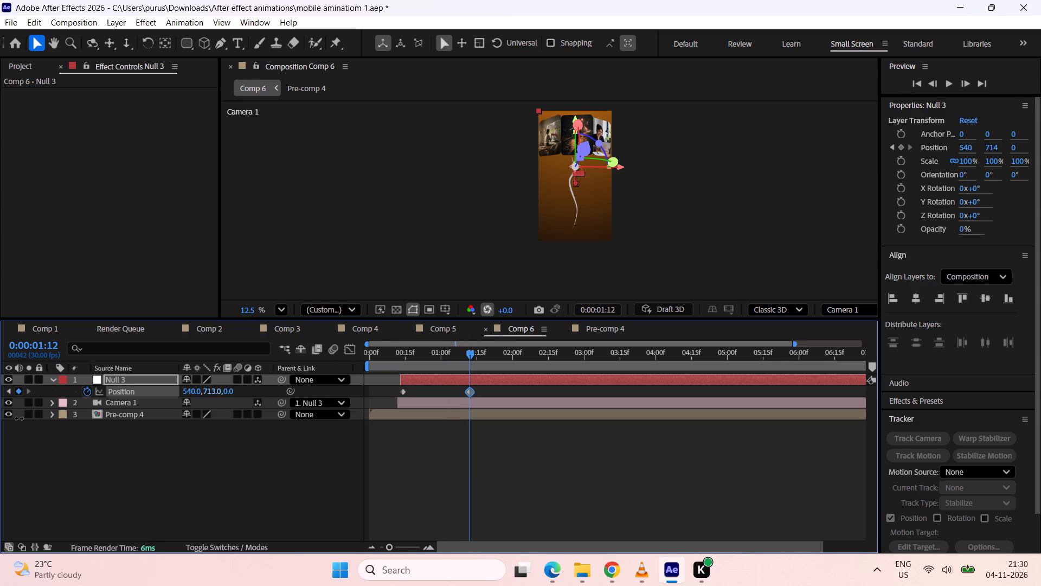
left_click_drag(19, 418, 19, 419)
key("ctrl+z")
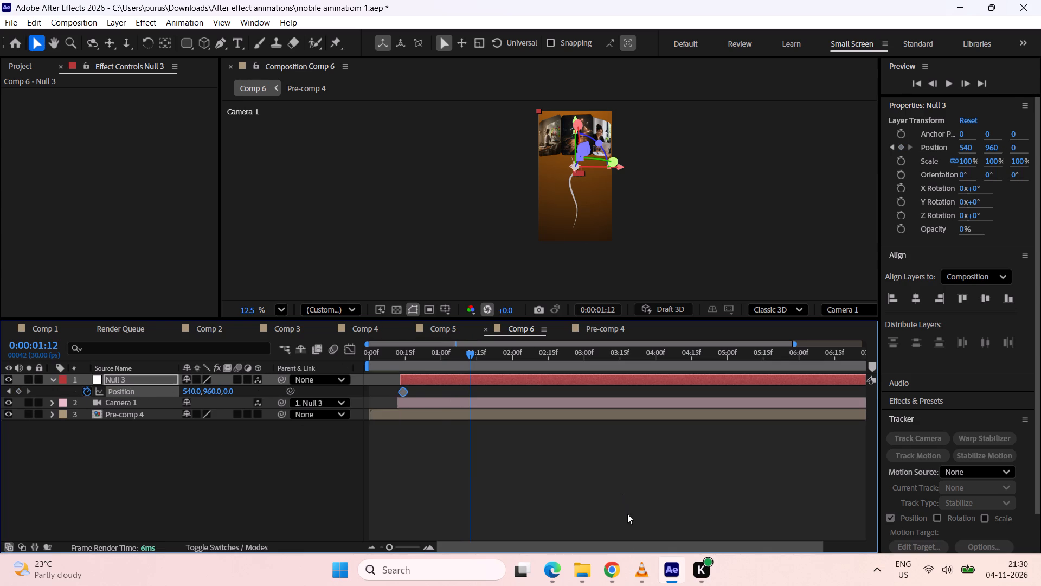
Switch to the 3D camera tutorial in Chrome, replay the part on keyframing the null's Position, and return to After Effects.
left_click(619, 564)
key("space")
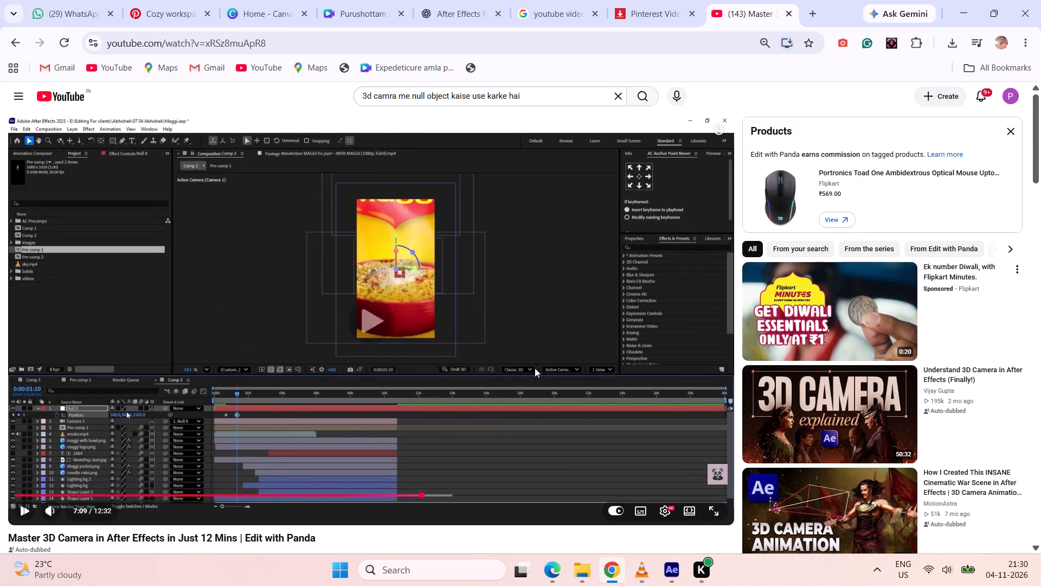
left_click_drag(421, 498, 410, 496)
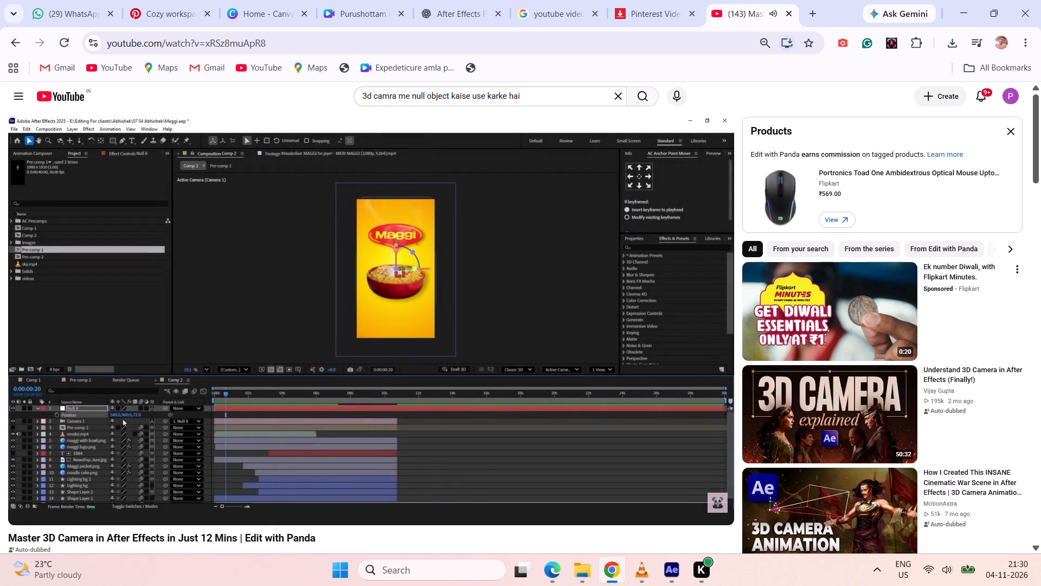
left_click(515, 315)
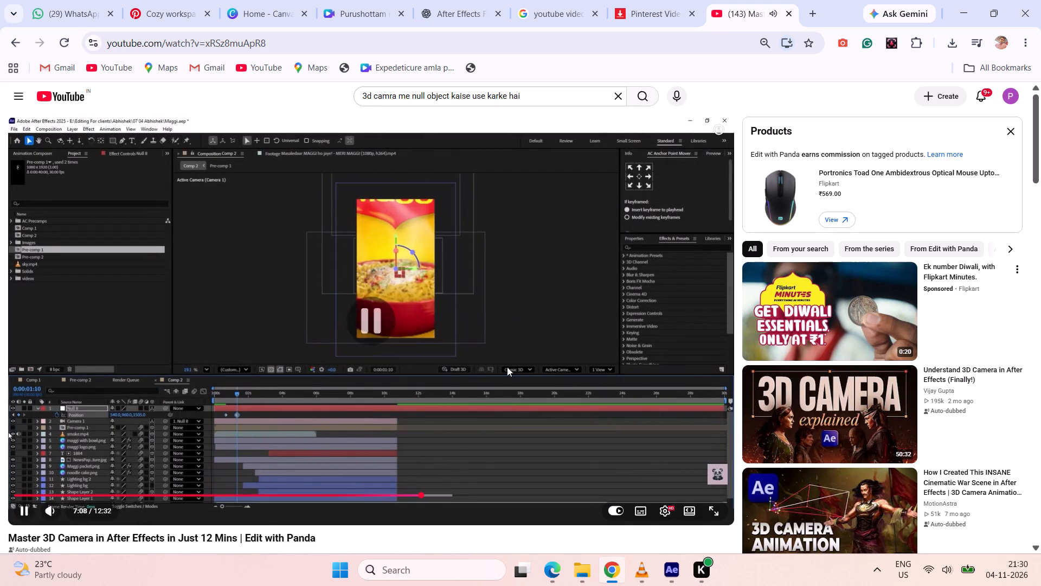
left_click(670, 566)
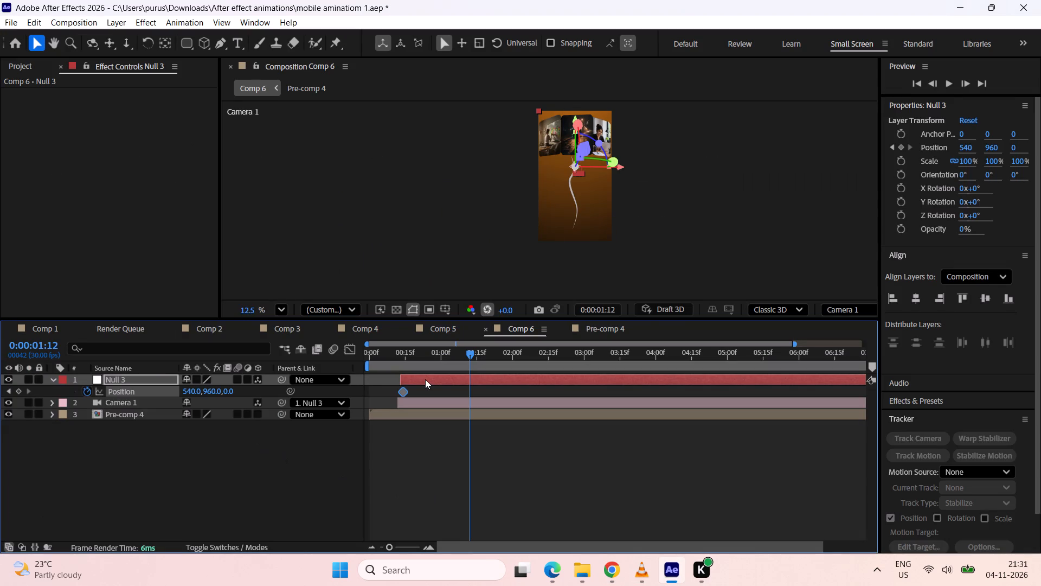
Delete the Null 3 layer from Comp 6.
left_click(425, 379)
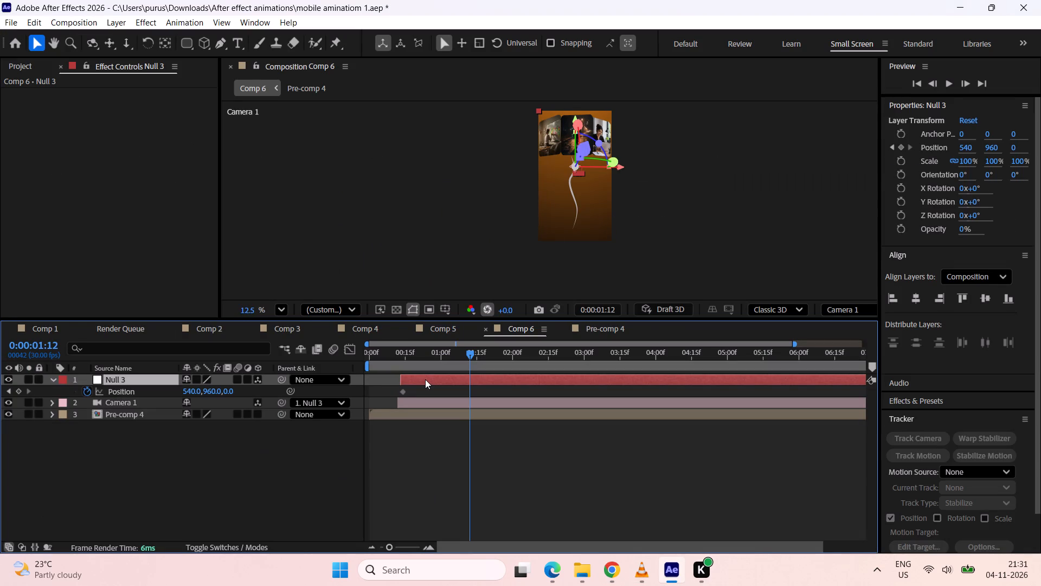
key("BackSpace")
left_click(425, 379)
Add a new null object to Comp 6 and shift its layer to start together with Camera 1.
right_click(210, 460)
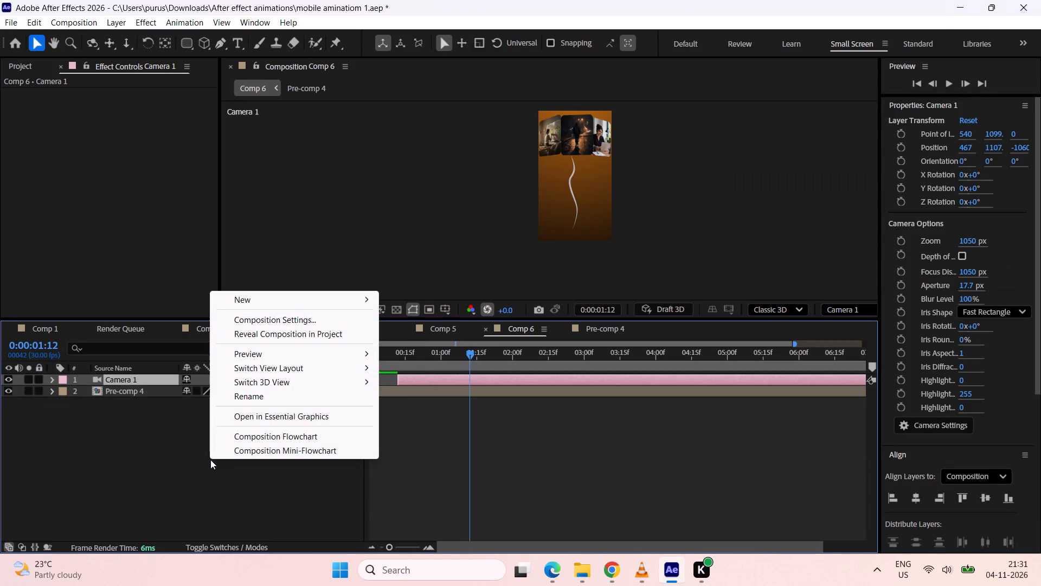
left_click(279, 305)
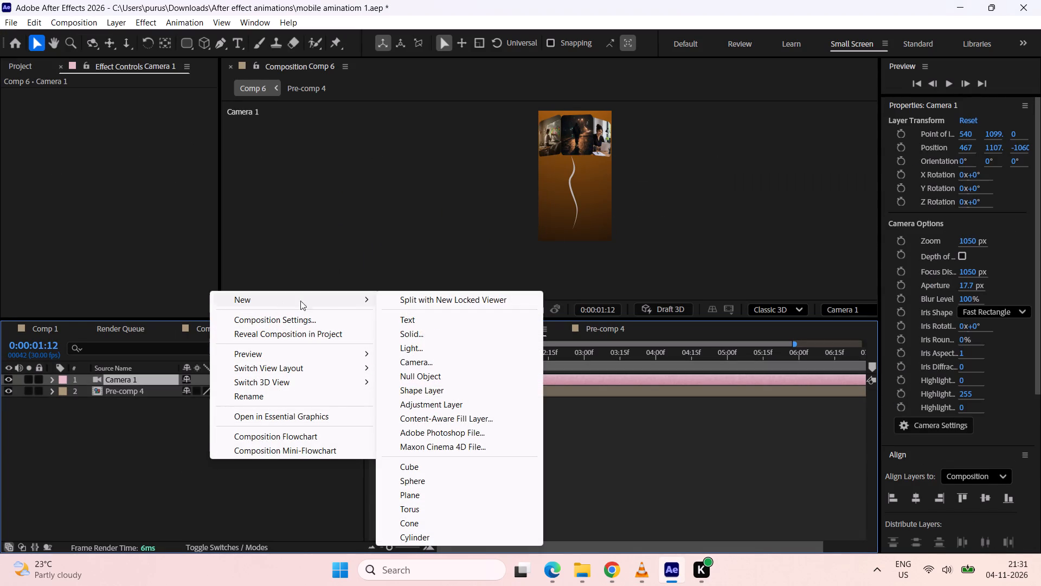
left_click(423, 377)
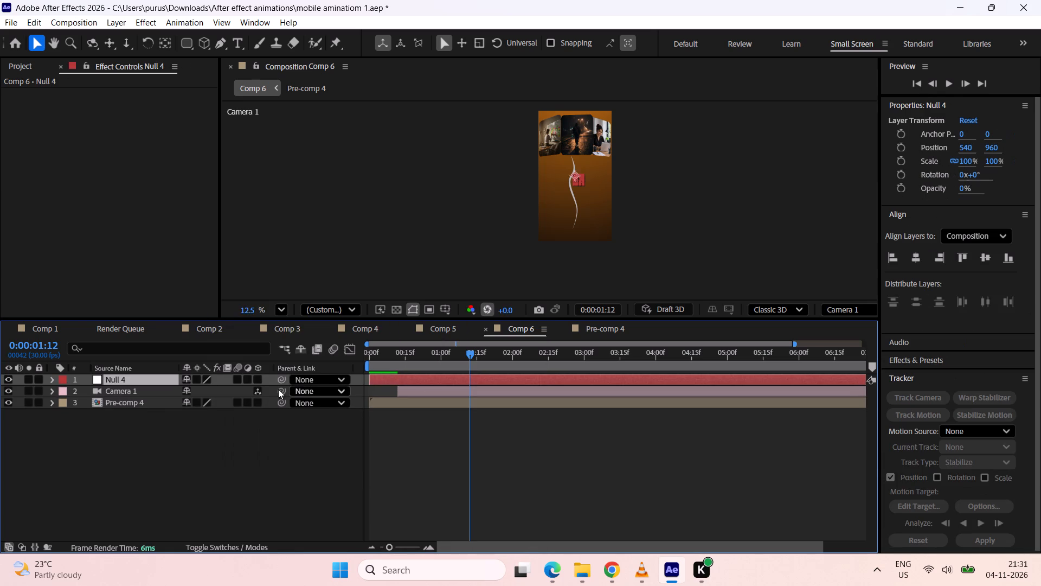
left_click_drag(389, 383, 419, 380)
left_click(419, 380)
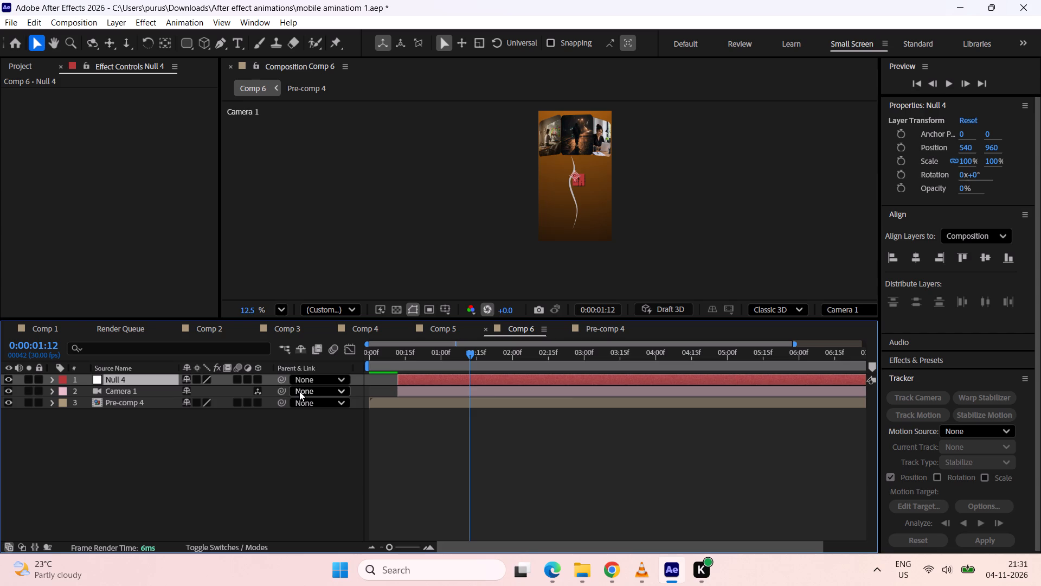
Parent Camera 1 to the new null and make the null a 3D layer.
left_click_drag(298, 391, 112, 370)
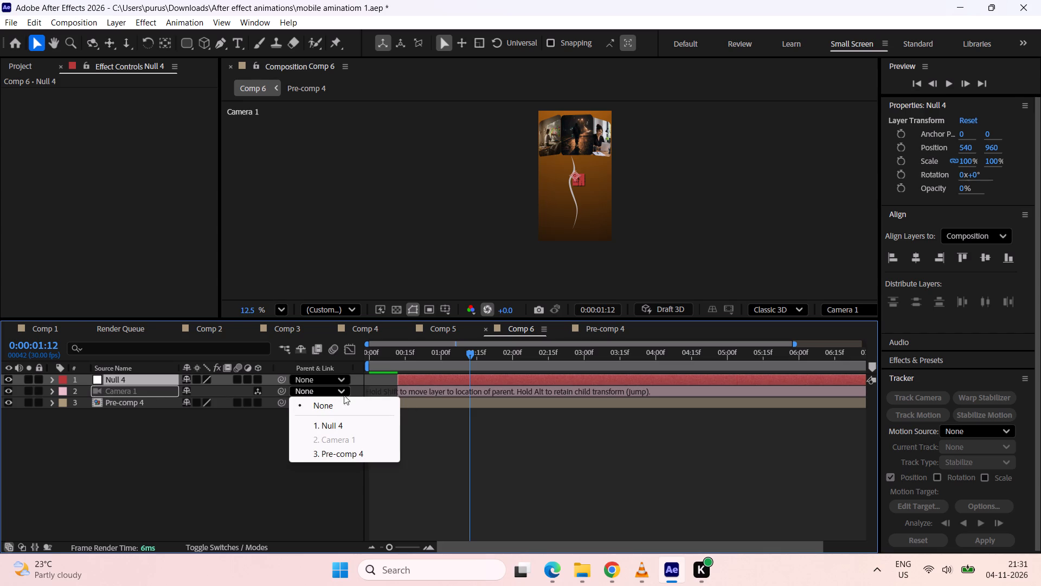
left_click(258, 470)
left_click_drag(278, 393, 100, 386)
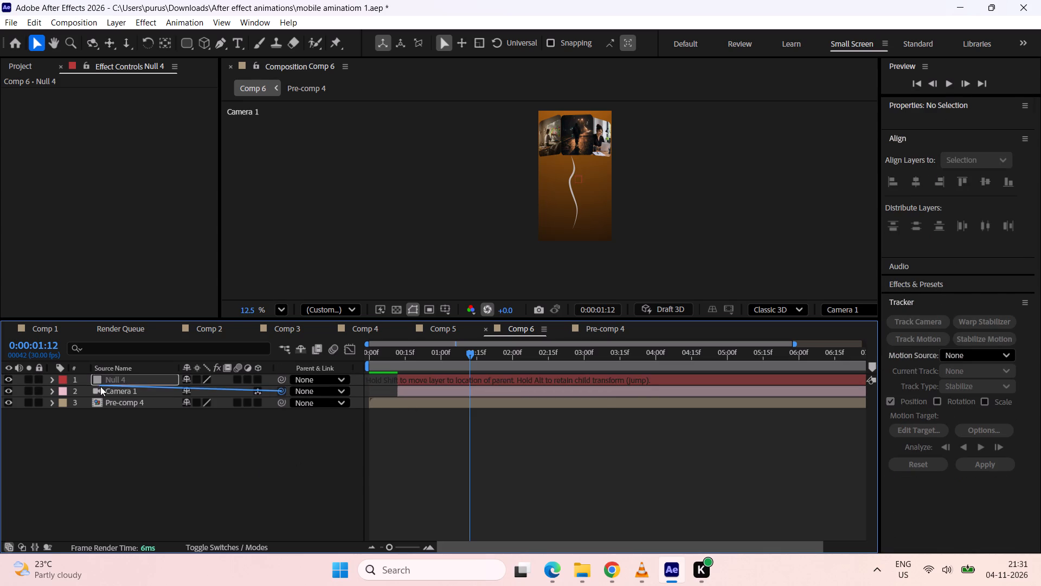
left_click_drag(100, 386, 101, 383)
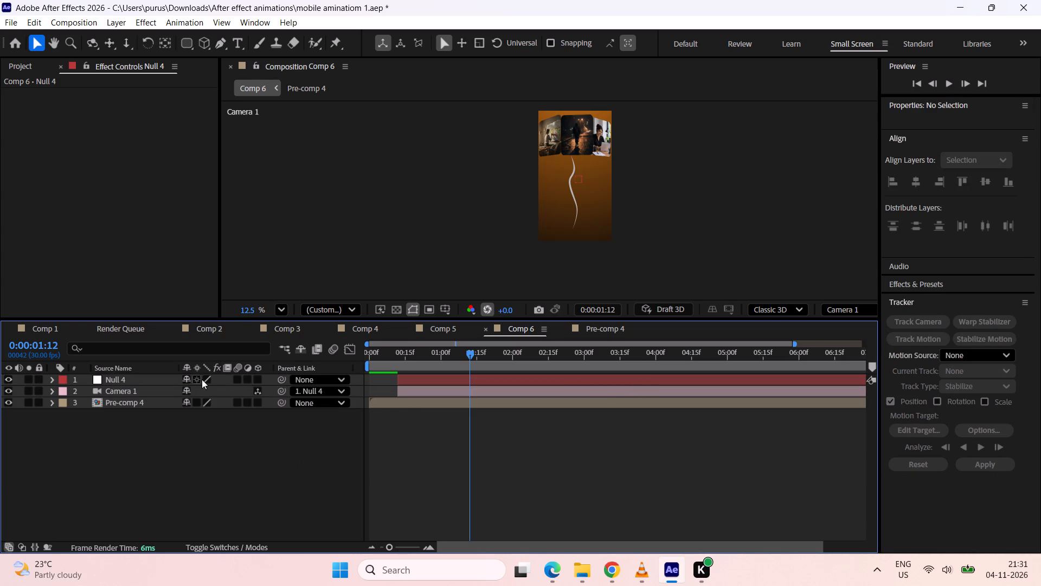
left_click(255, 380)
Show the new null's Position and set its Y value to 820 at 0:00:01:12.
left_click(453, 382)
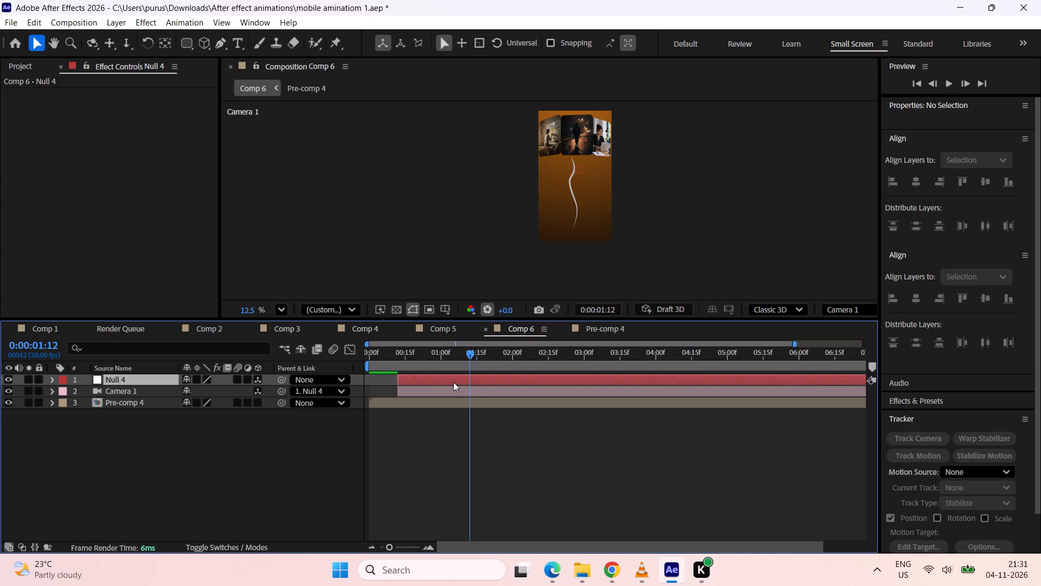
key("p")
left_click_drag(209, 391, 287, 374)
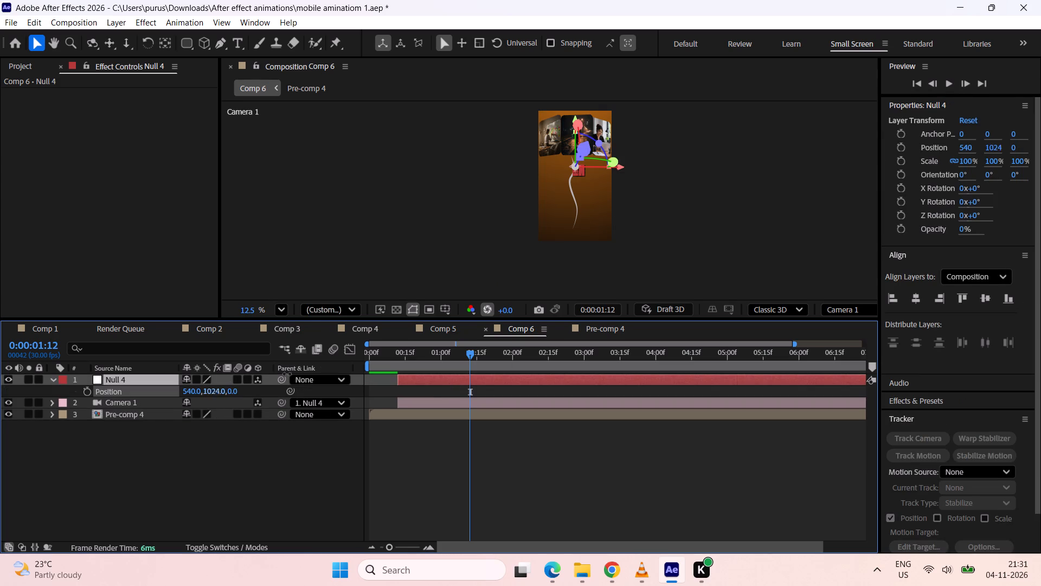
left_click_drag(287, 374, 127, 379)
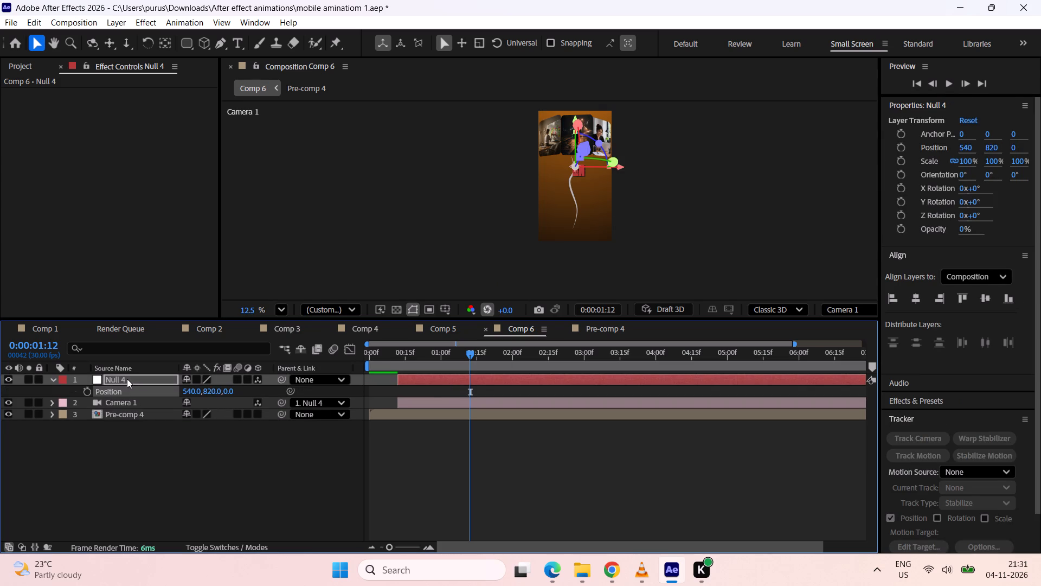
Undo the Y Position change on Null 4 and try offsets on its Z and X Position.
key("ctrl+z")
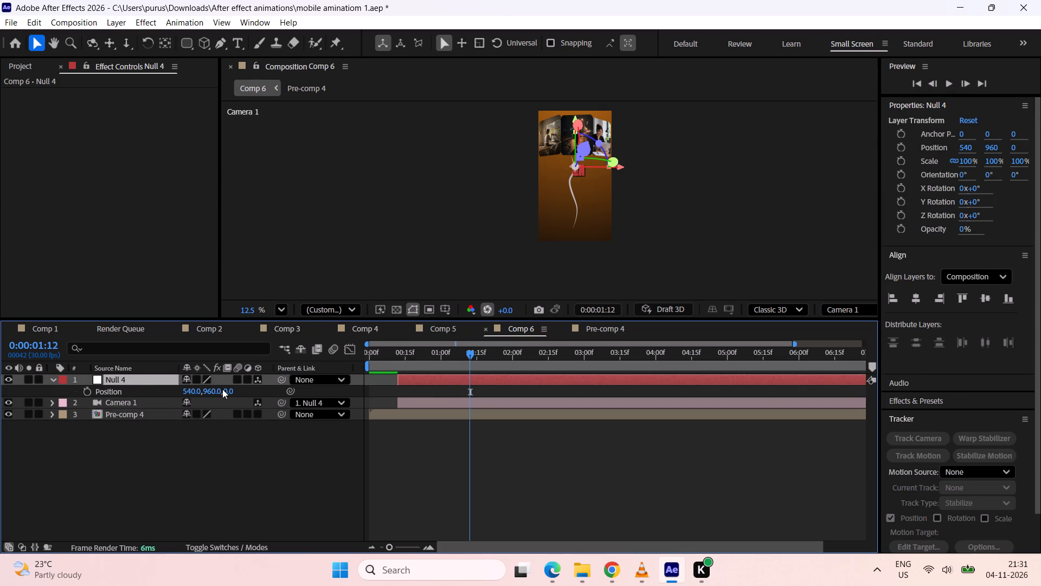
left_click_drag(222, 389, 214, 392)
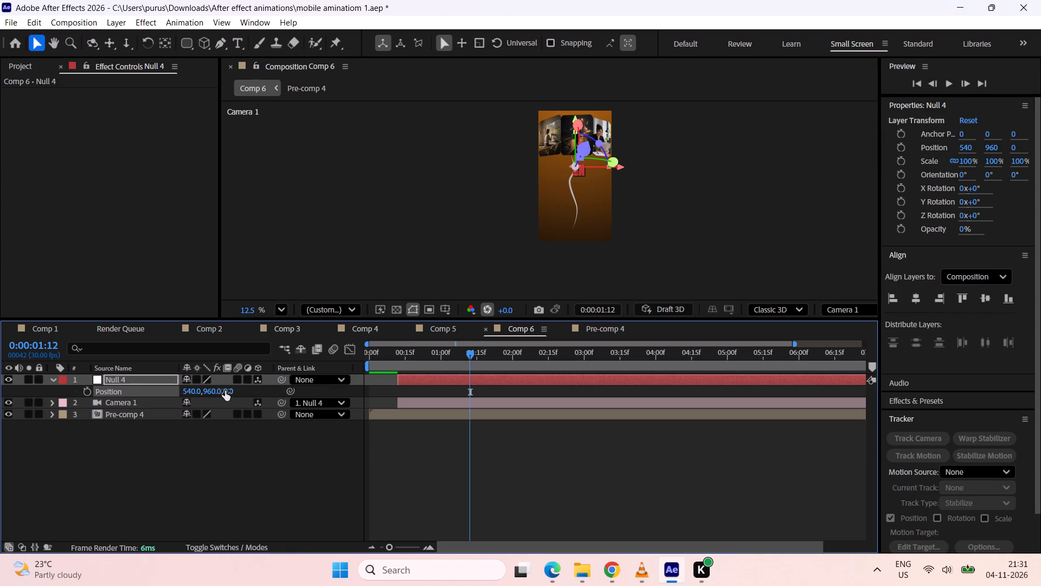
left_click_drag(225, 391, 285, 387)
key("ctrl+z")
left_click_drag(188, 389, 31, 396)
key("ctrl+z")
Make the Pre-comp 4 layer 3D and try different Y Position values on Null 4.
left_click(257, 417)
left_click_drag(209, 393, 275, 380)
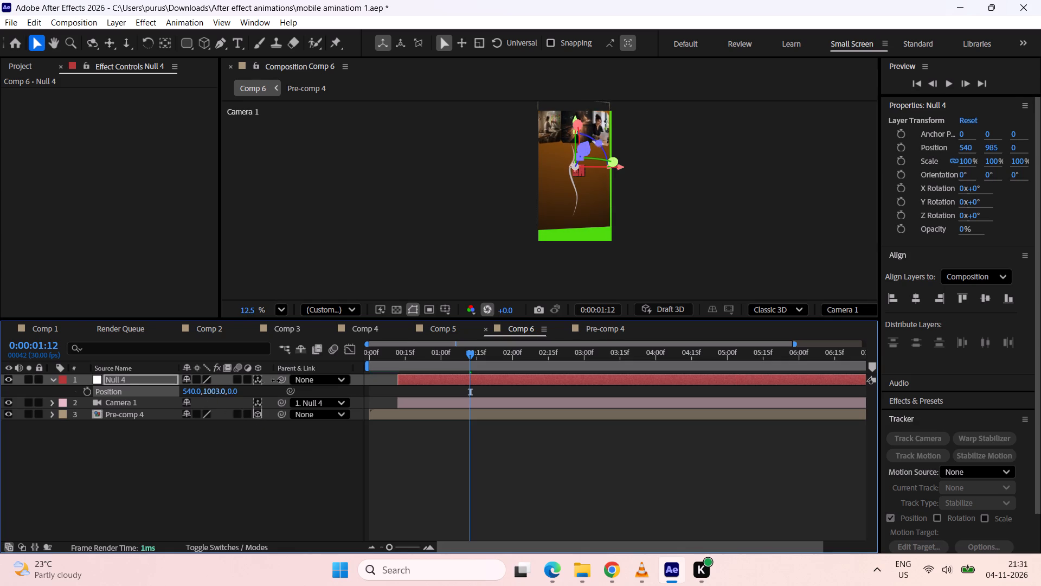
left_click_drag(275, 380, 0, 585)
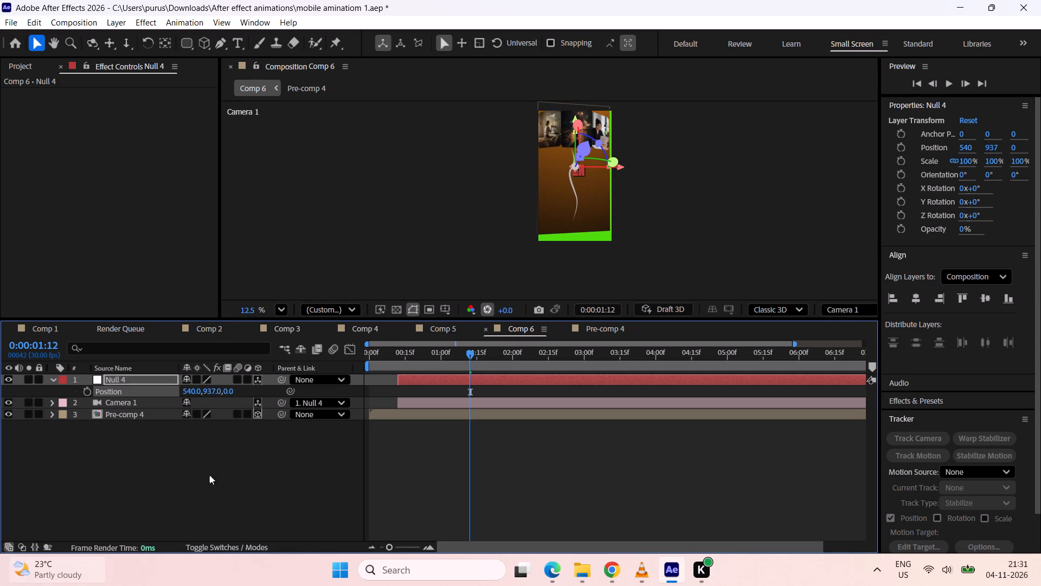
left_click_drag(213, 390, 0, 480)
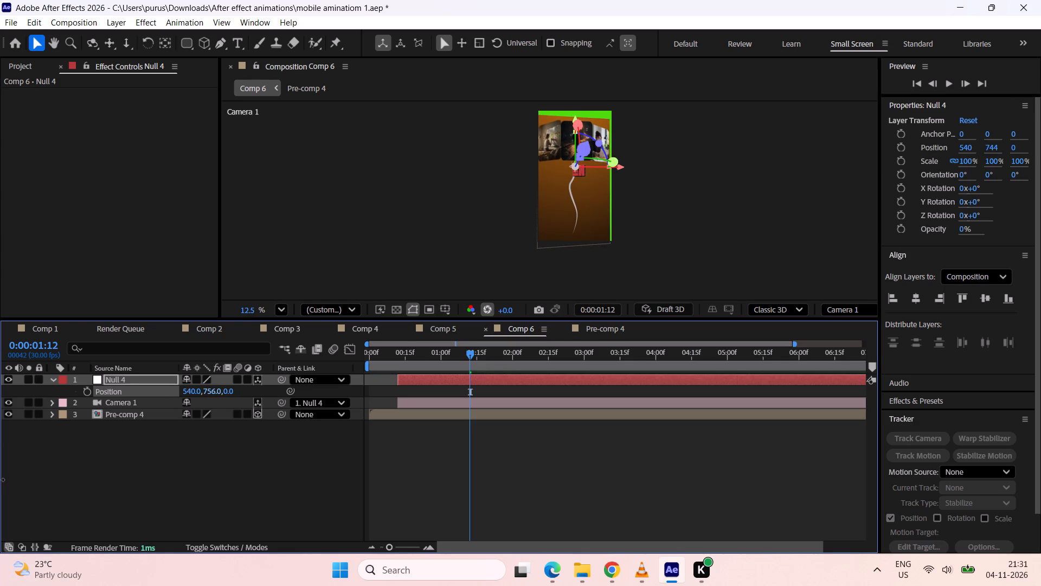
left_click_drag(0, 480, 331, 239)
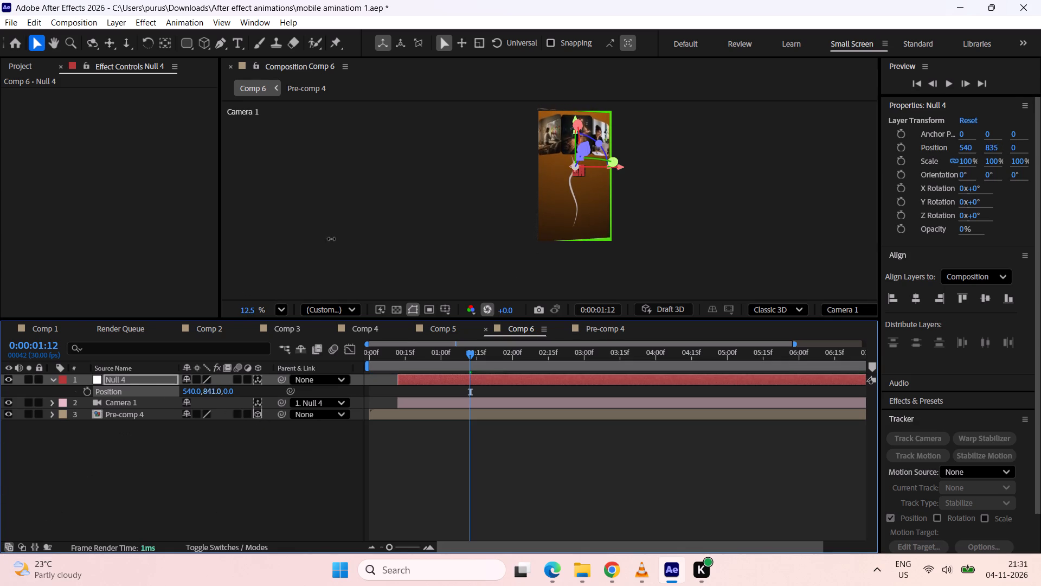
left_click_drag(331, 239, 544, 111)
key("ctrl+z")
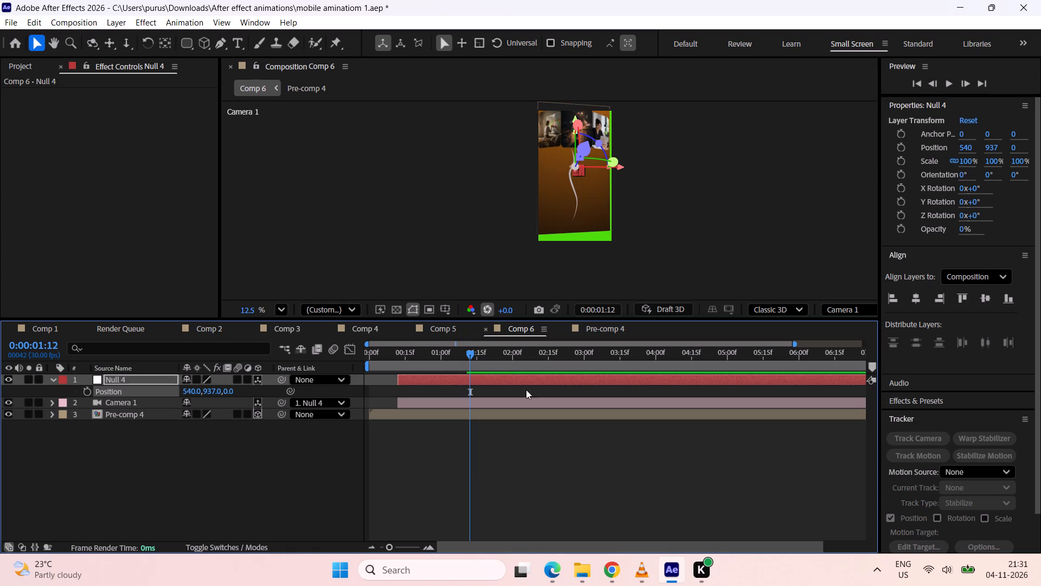
Undo the edits back to before the pre-composition, to the separate portrait, shape, text and background layers with Camera 1 parented to Null 2.
left_click(511, 477)
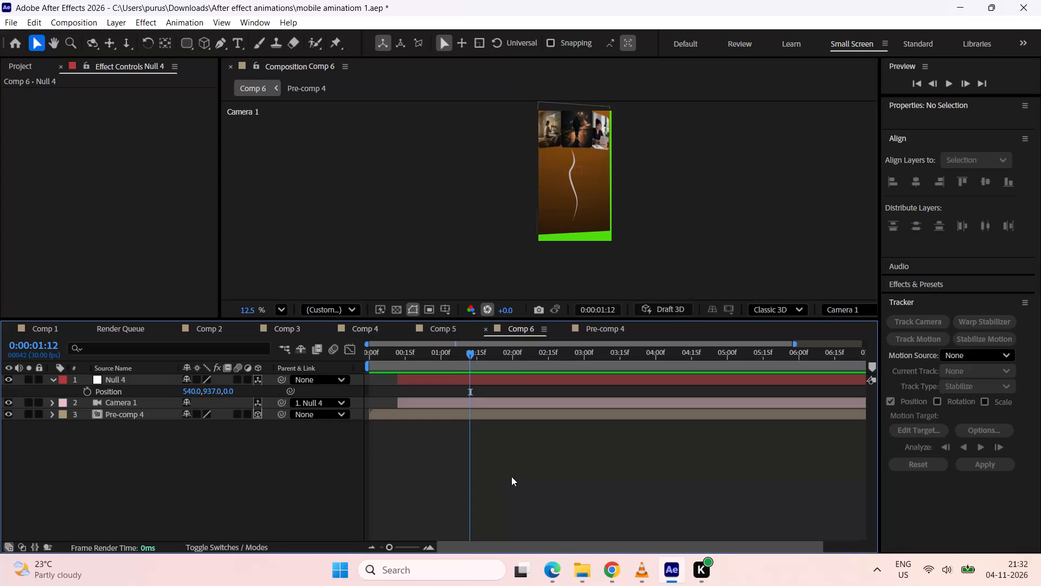
key("ctrl+z")
key("ctrl+z")
key("ctrl+z")
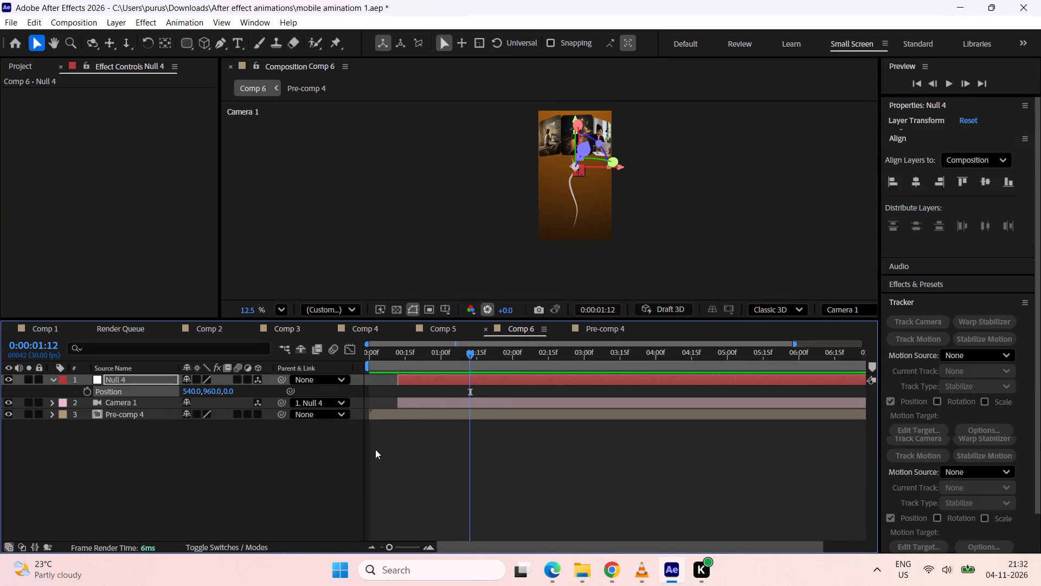
key("ctrl+z")
key("ctrl+z")
key("ctrl+z")
key("ctrl+z")
key("ctrl+z")
key("ctrl+z")
key("ctrl+z")
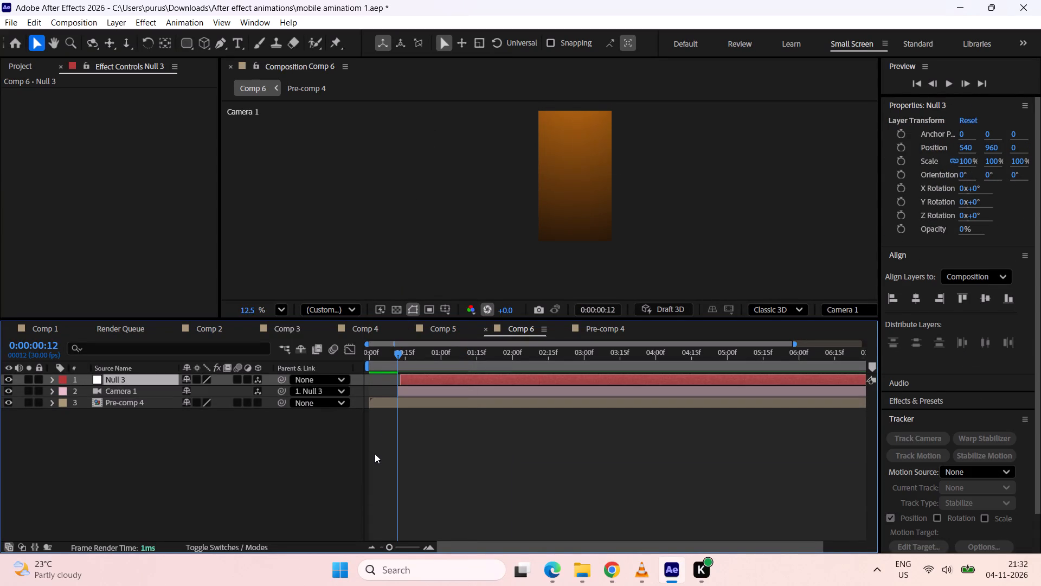
key("ctrl+z")
key("ctrl+z")
key("ctrl+z")
key("ctrl+z")
key("ctrl+z")
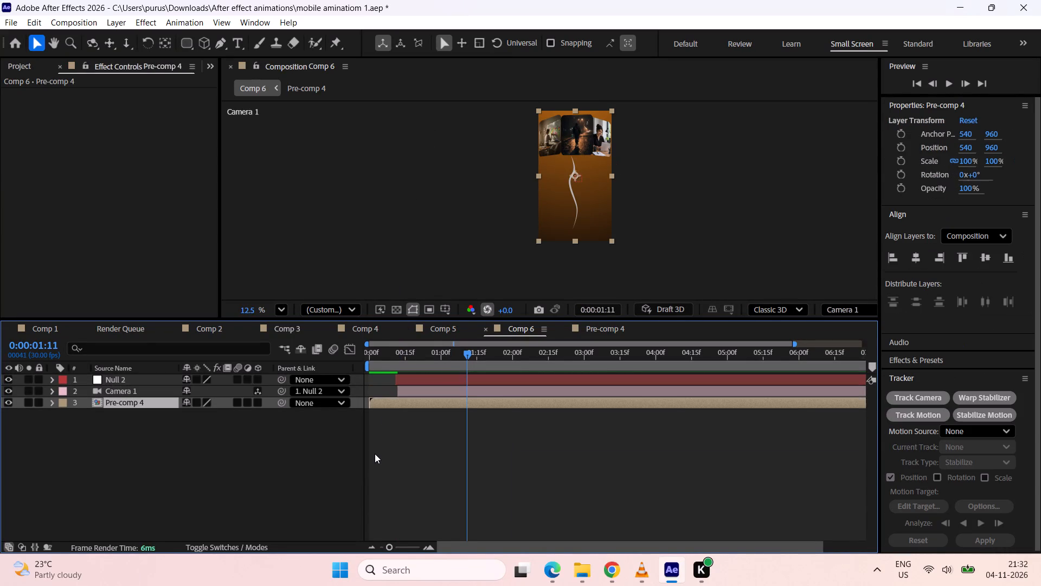
key("ctrl+z")
key("ctrl+z")
key("ctrl+z")
key("ctrl+z")
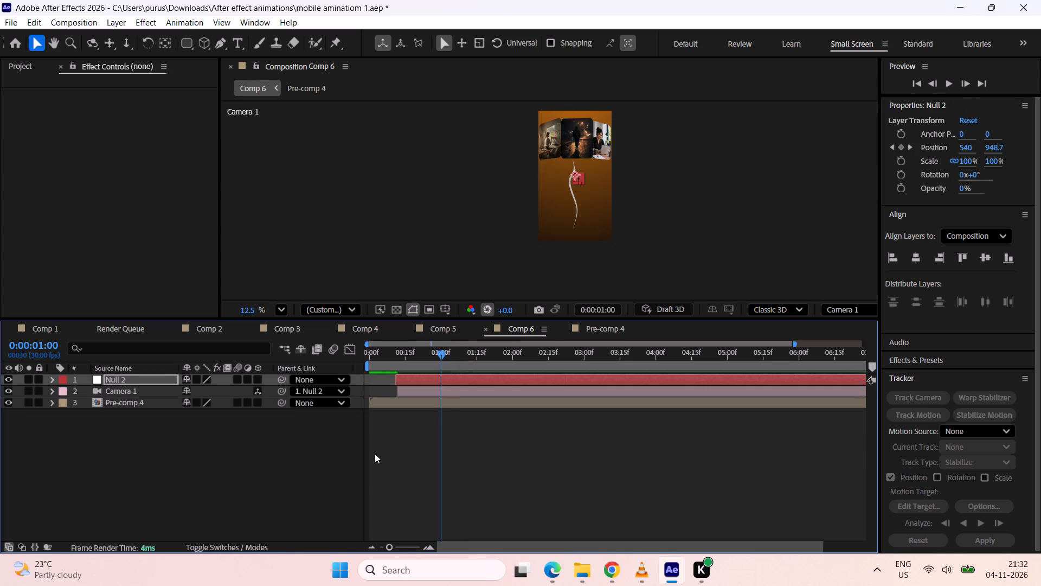
key("ctrl+z")
key("ctrl+z")
key("ctrl+z")
key("ctrl+z")
key("ctrl+z")
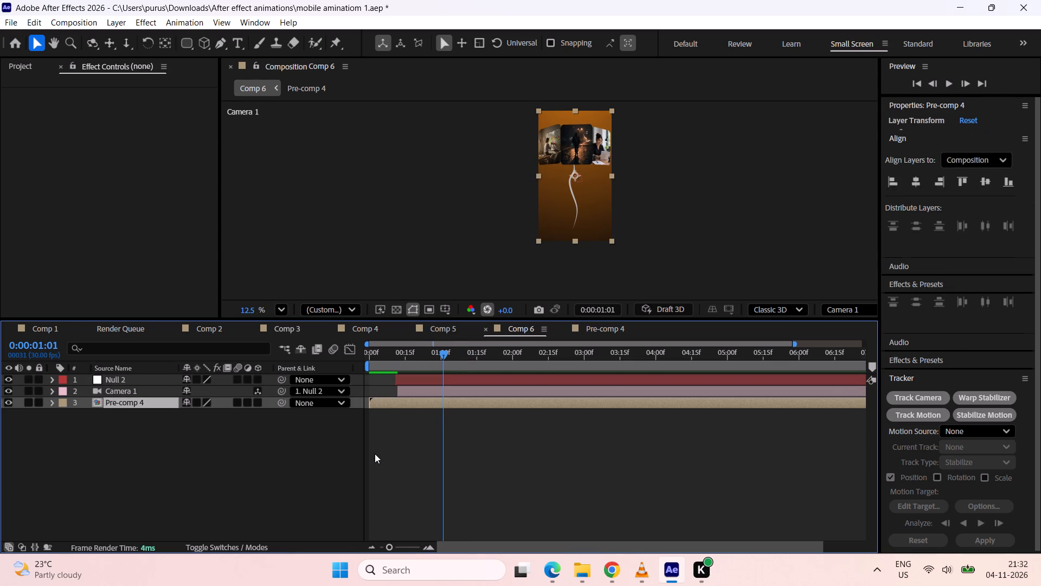
key("ctrl+z")
key("ctrl+z")
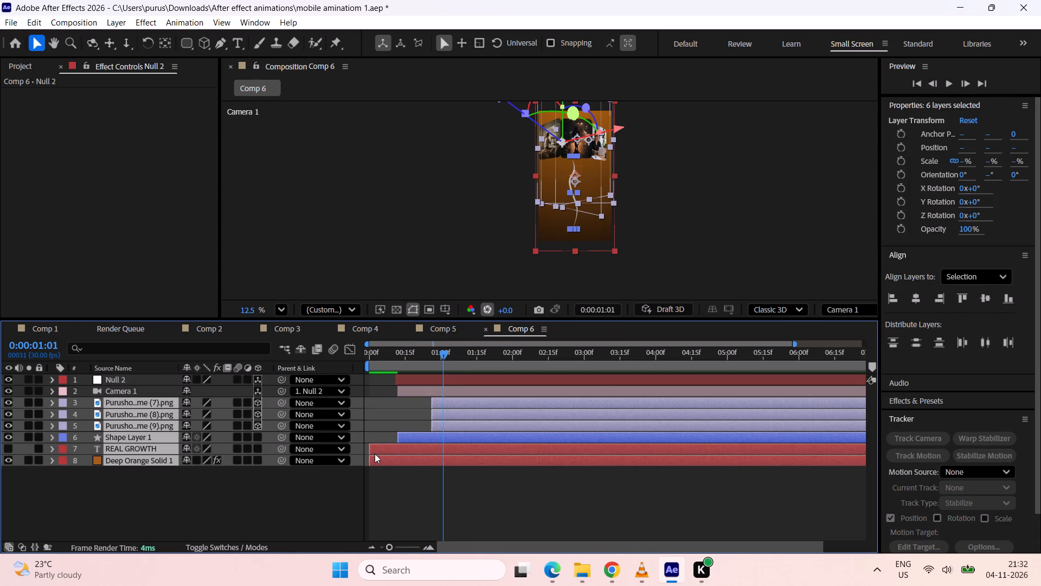
Delete the Null 2 layer from Comp 6.
left_click(579, 470)
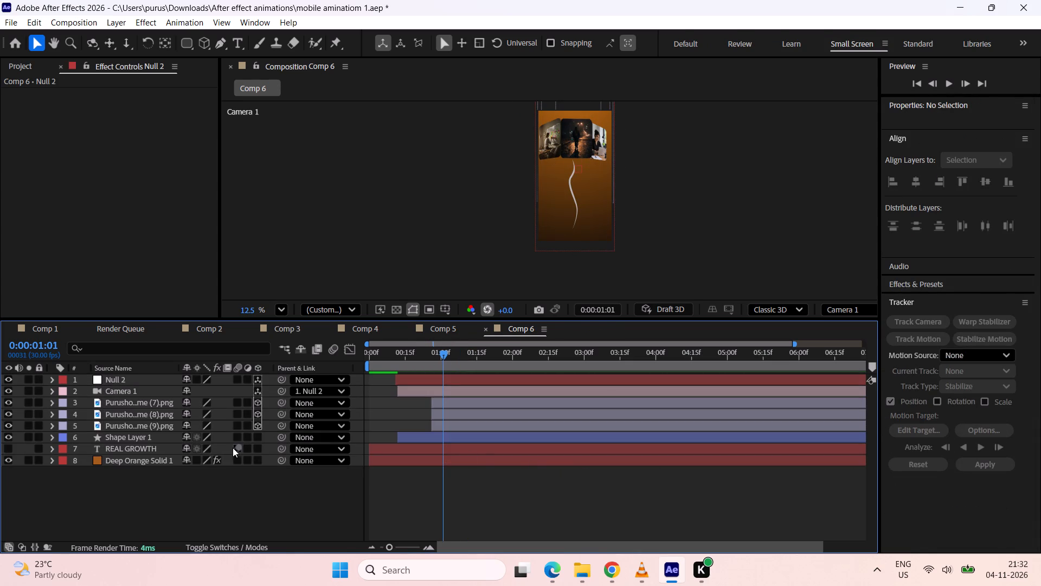
left_click(153, 450)
left_click(147, 464)
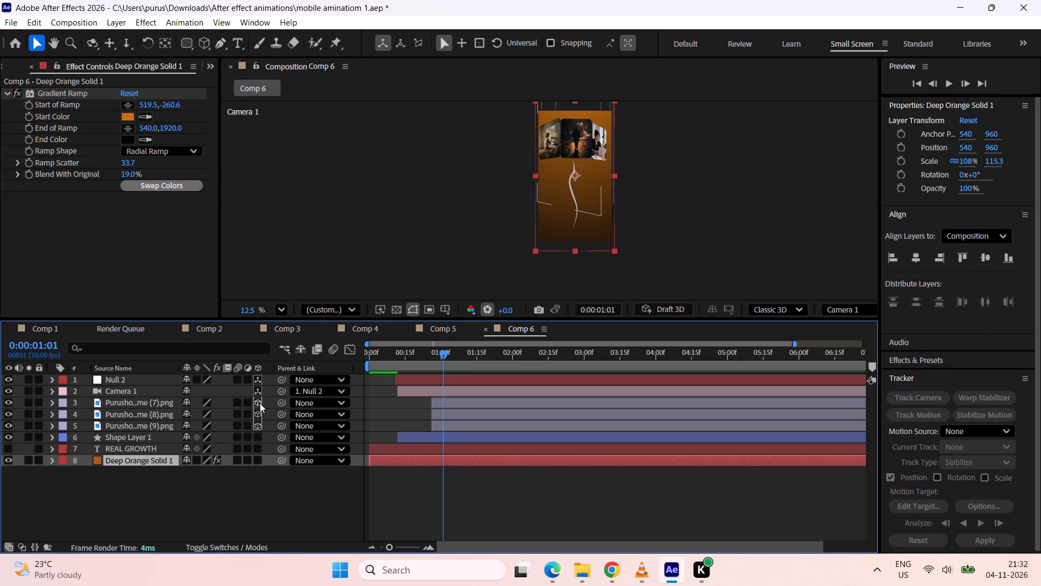
left_click(431, 381)
key("BackSpace")
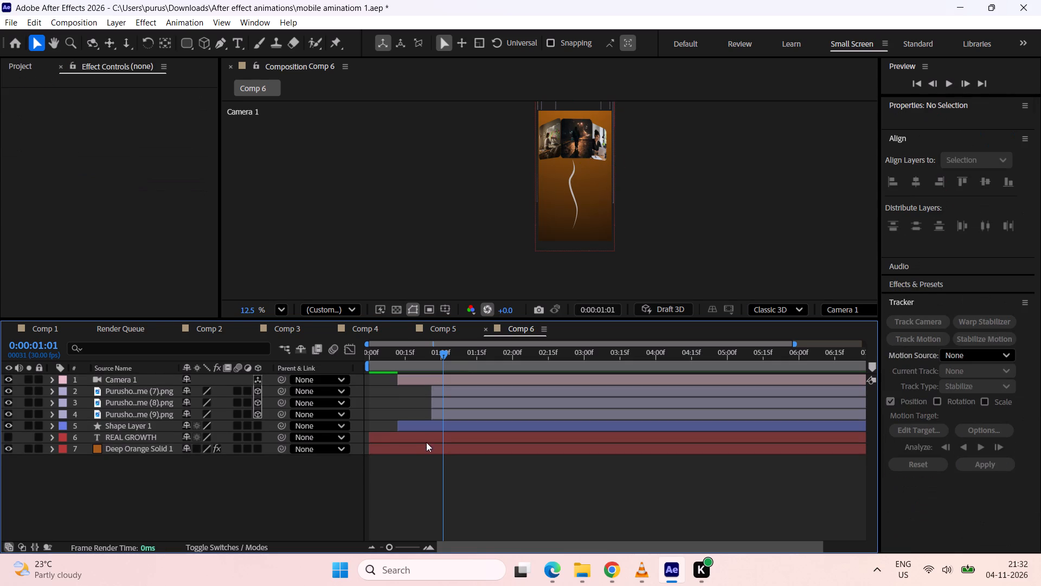
At 0:00:01:09, move the three portrait PNG layers (7), (8) and (9) slightly upward together through their Y Position.
left_click(428, 457)
left_click_drag(444, 353, 407, 370)
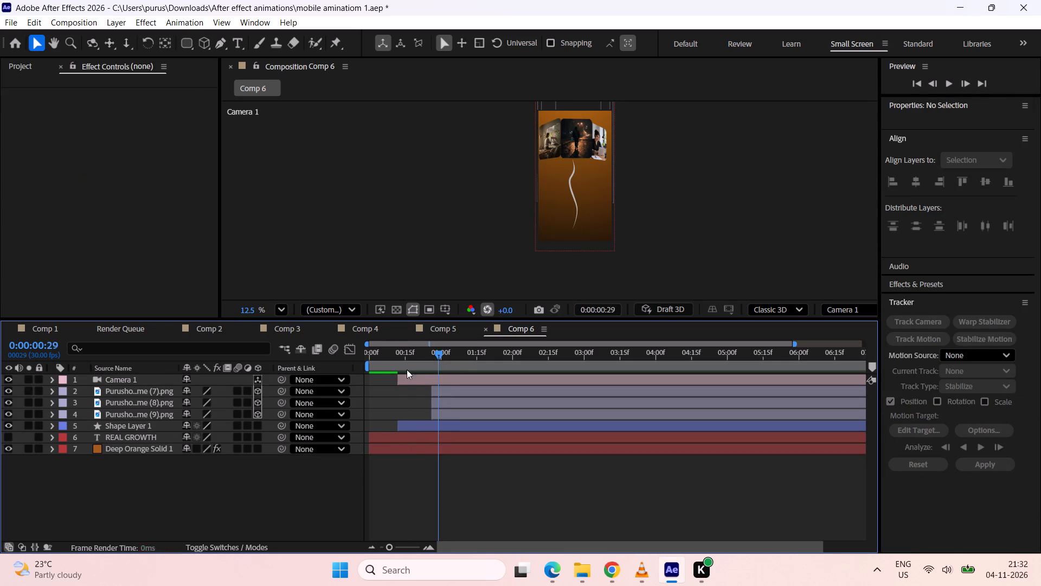
left_click_drag(407, 370, 449, 355)
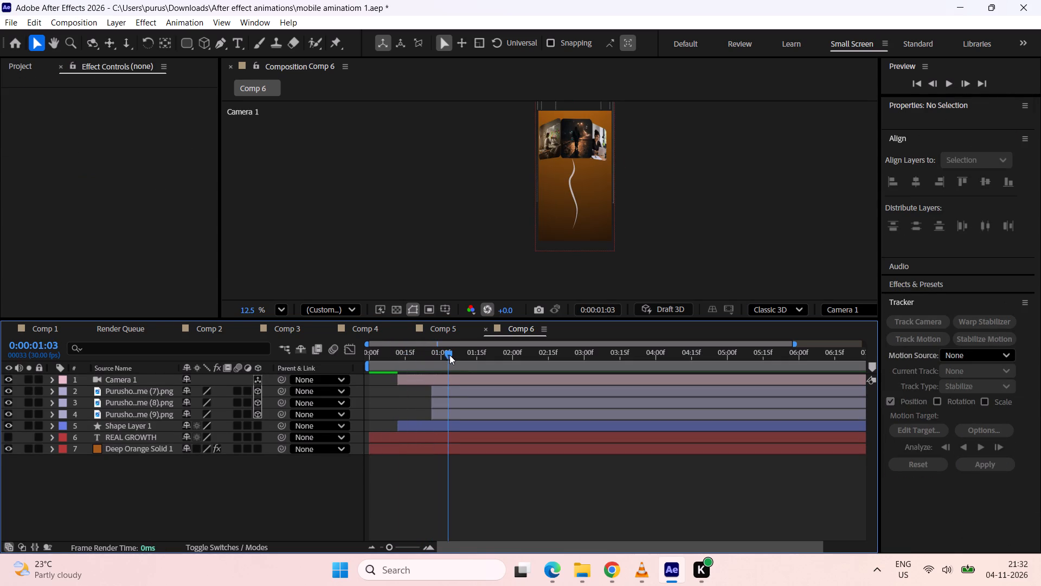
left_click_drag(449, 355, 462, 351)
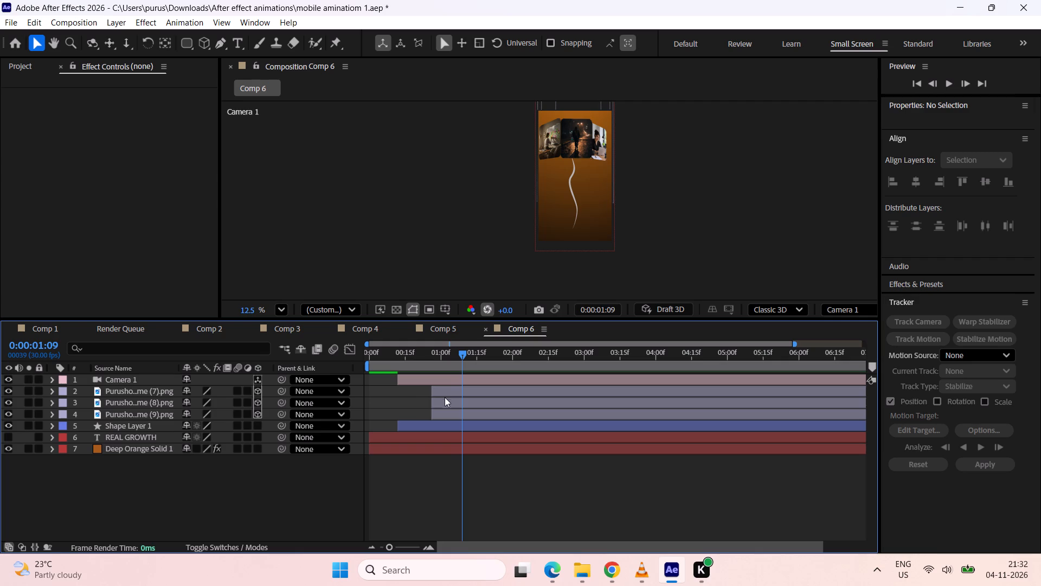
left_click(164, 416)
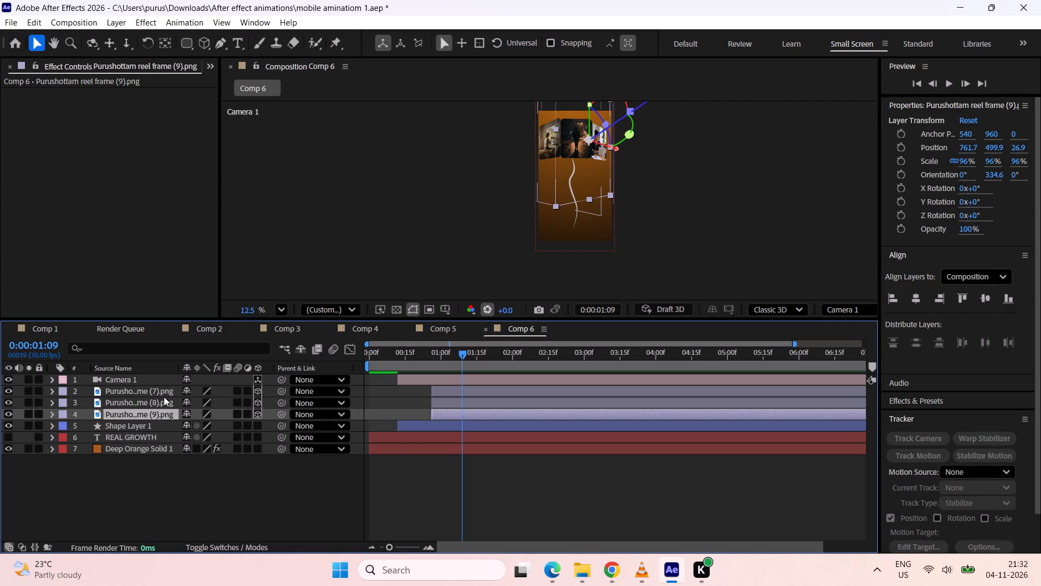
left_click(164, 396, "shift")
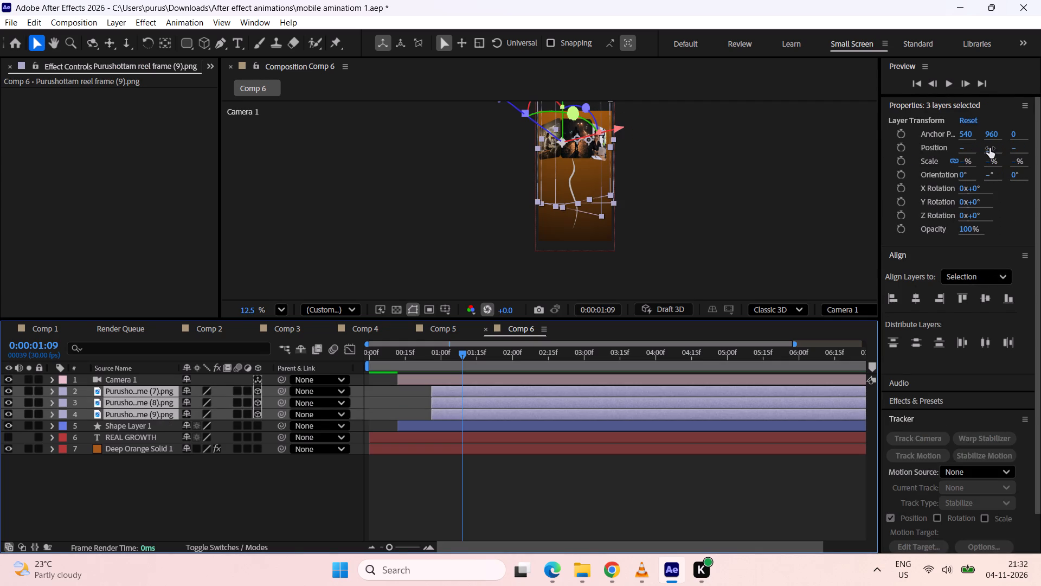
left_click_drag(989, 148, 995, 107)
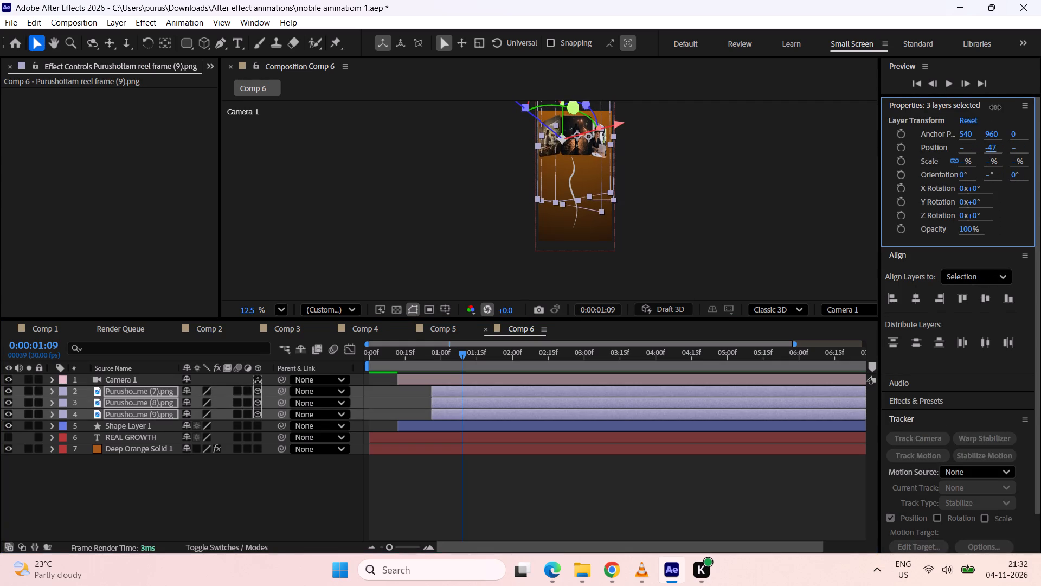
left_click_drag(995, 107, 995, 112)
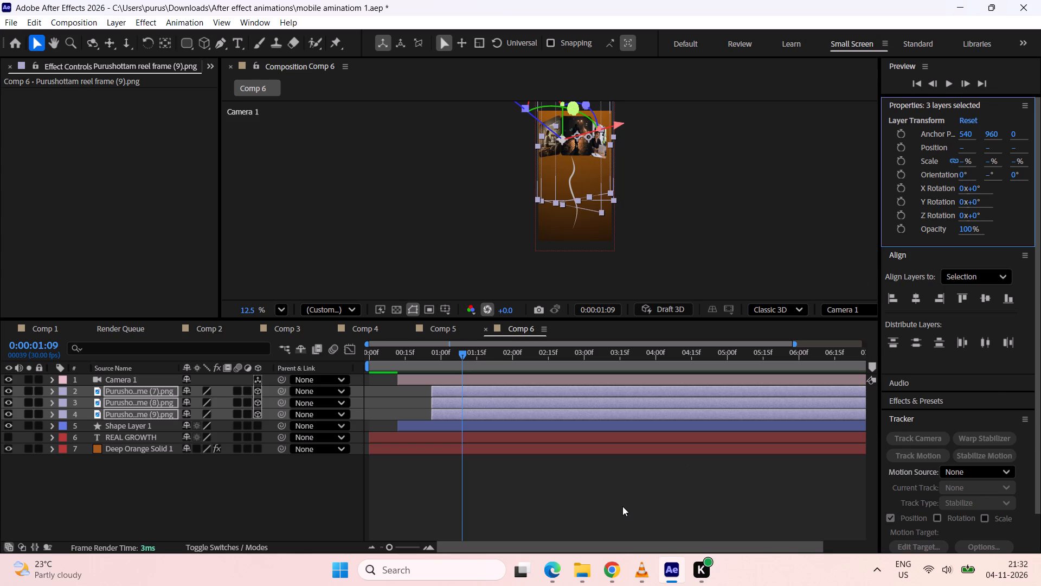
left_click(622, 505)
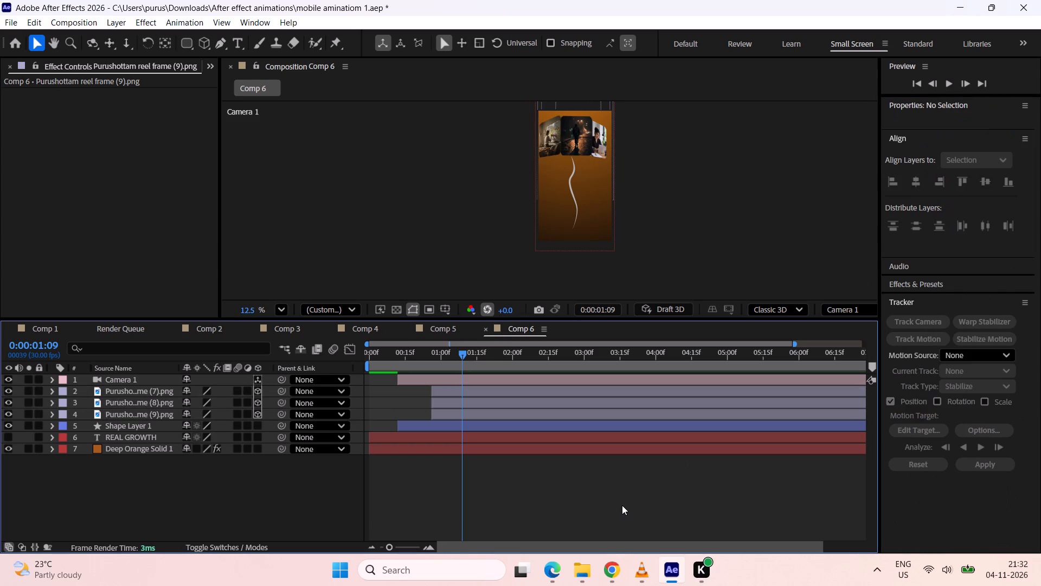
Shift the portrait PNG layers (7), (8) and (9) together in time so they start at 0:00:01:07.
left_click_drag(465, 354, 450, 361)
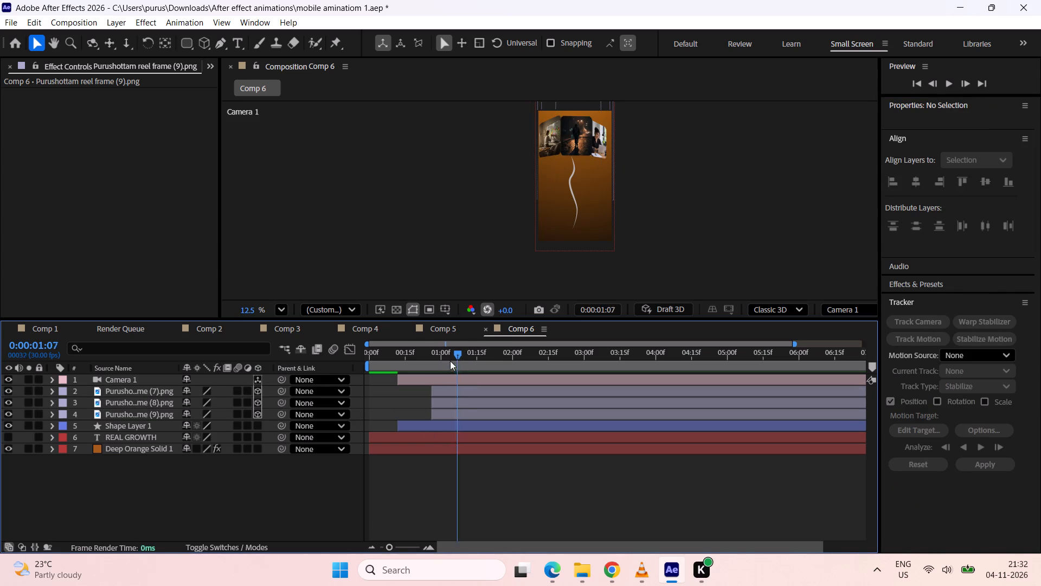
left_click_drag(450, 361, 441, 370)
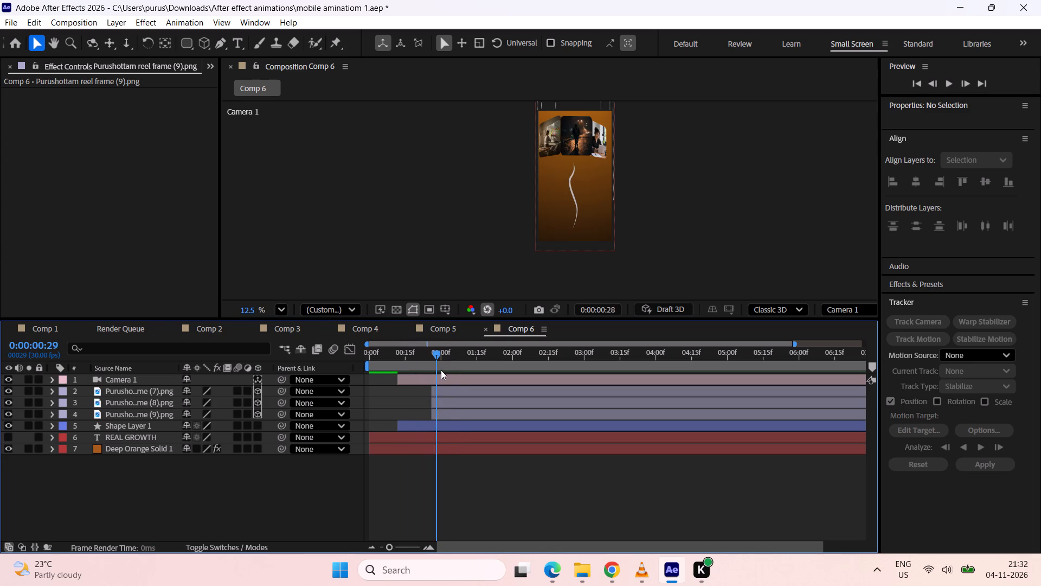
left_click_drag(441, 370, 465, 358)
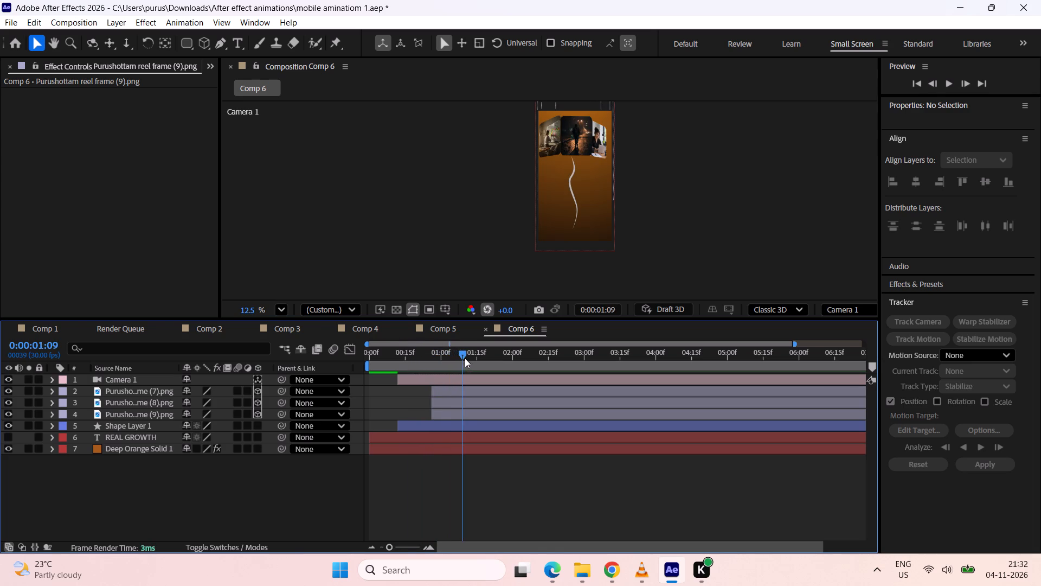
left_click_drag(465, 358, 438, 364)
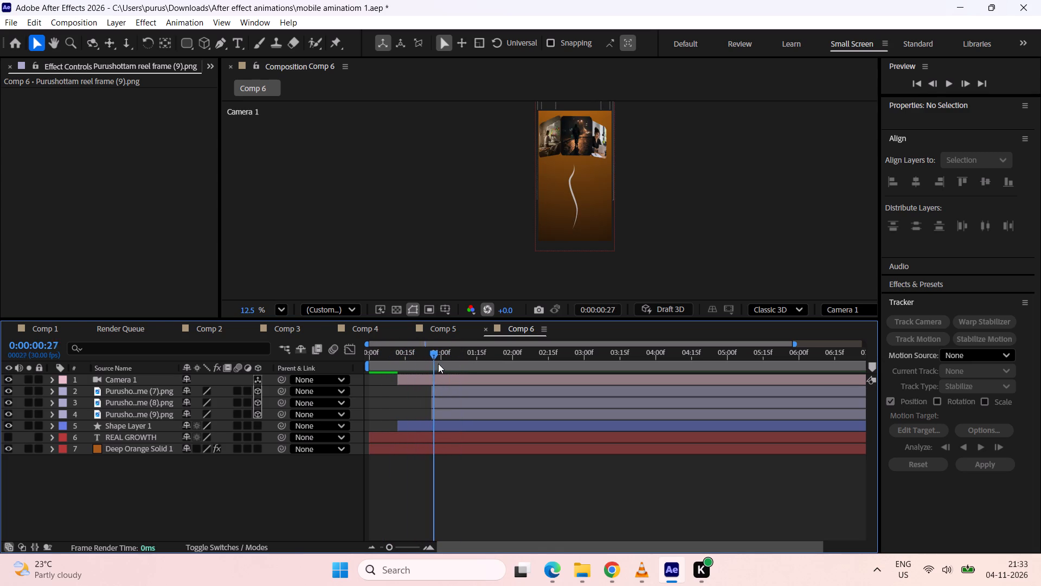
left_click_drag(438, 364, 453, 363)
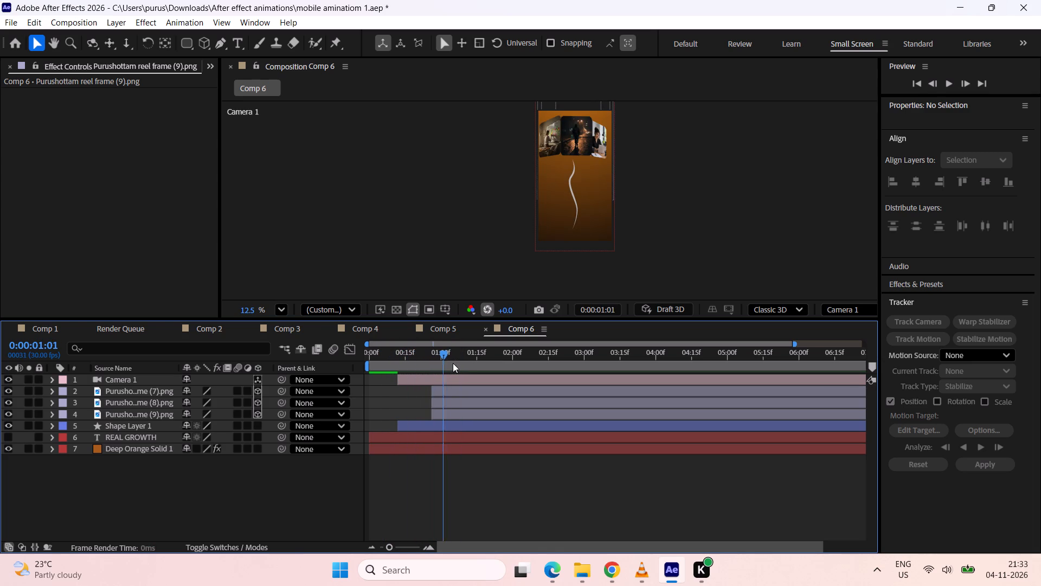
left_click_drag(453, 363, 460, 362)
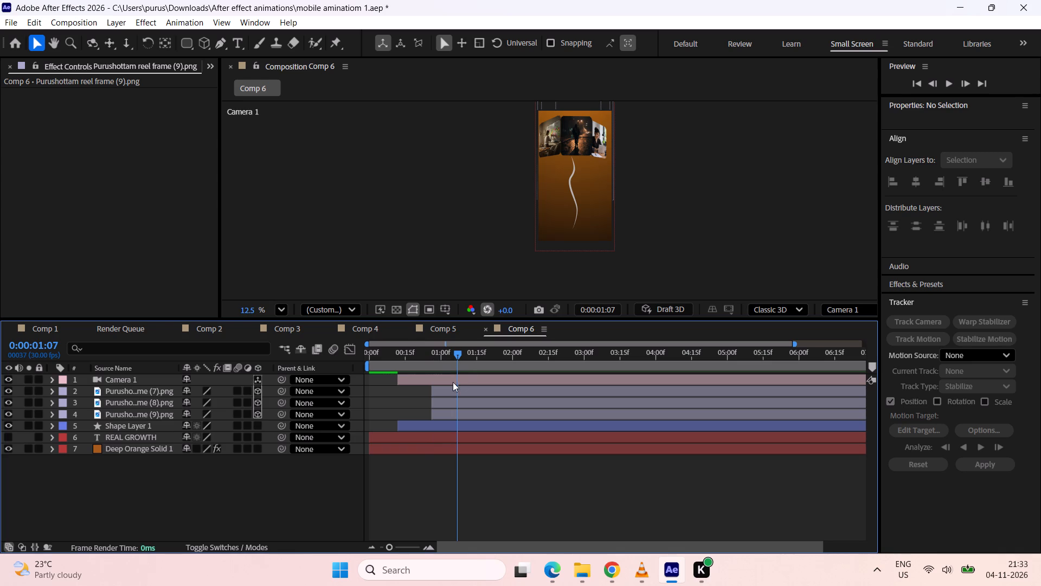
left_click(168, 417)
left_click(163, 390, "shift")
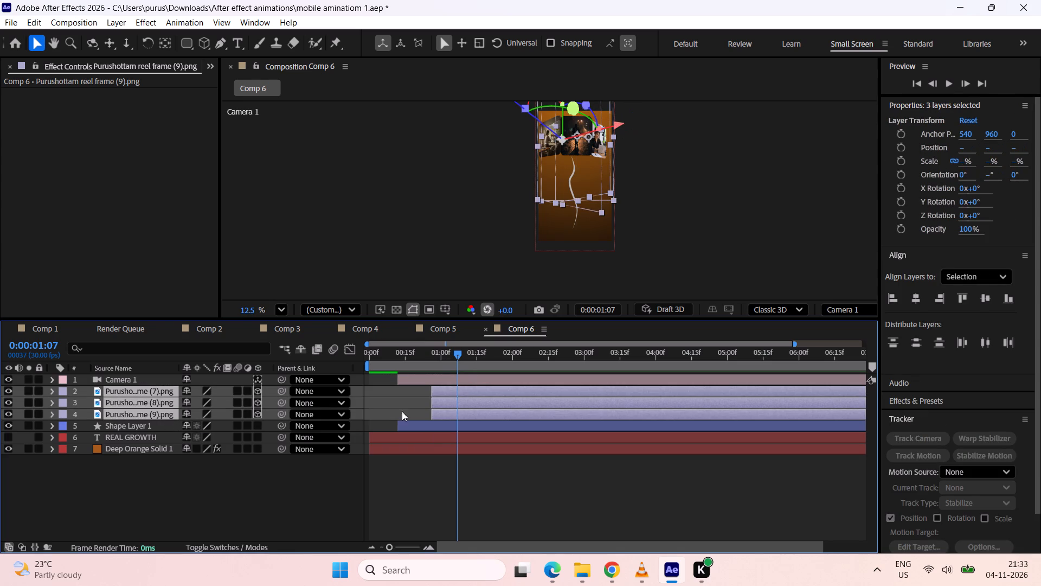
left_click_drag(465, 392, 487, 387)
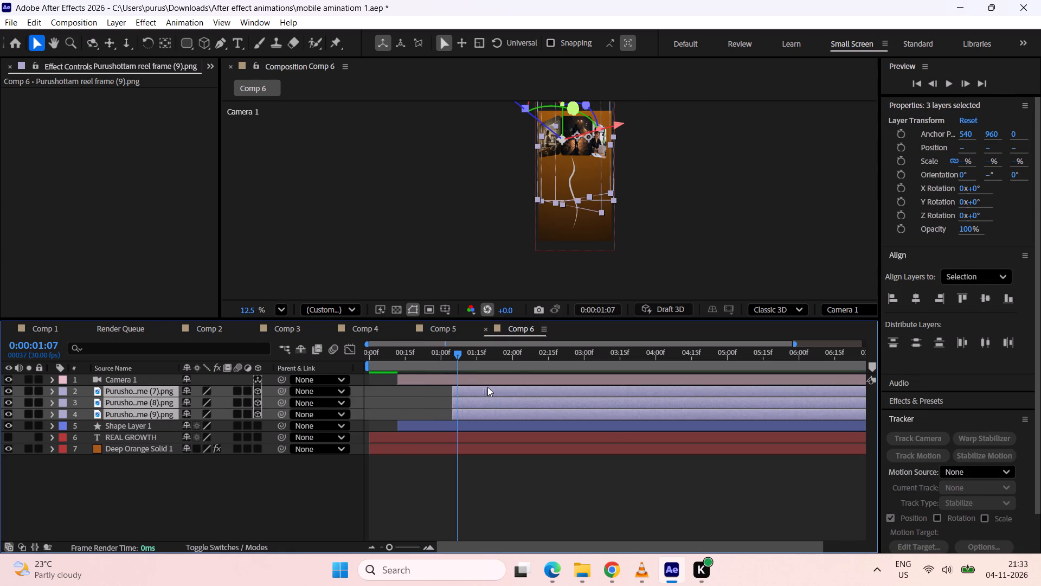
left_click_drag(487, 387, 490, 387)
left_click(486, 462)
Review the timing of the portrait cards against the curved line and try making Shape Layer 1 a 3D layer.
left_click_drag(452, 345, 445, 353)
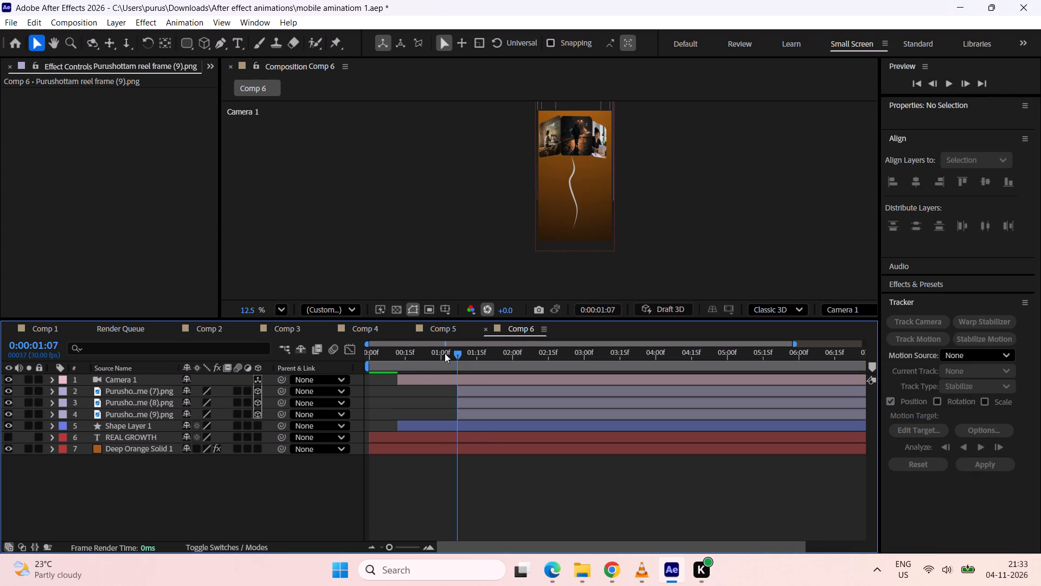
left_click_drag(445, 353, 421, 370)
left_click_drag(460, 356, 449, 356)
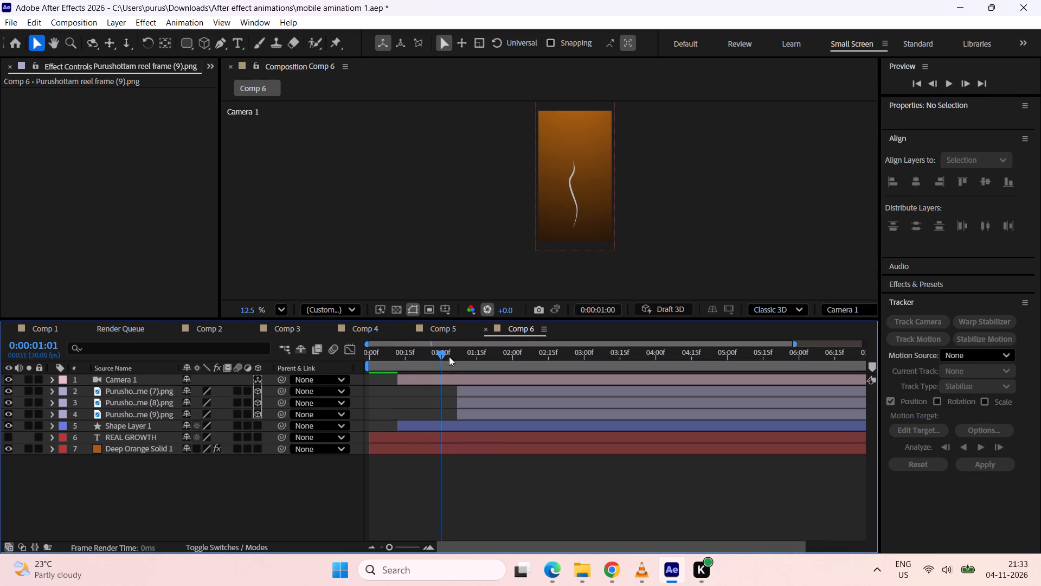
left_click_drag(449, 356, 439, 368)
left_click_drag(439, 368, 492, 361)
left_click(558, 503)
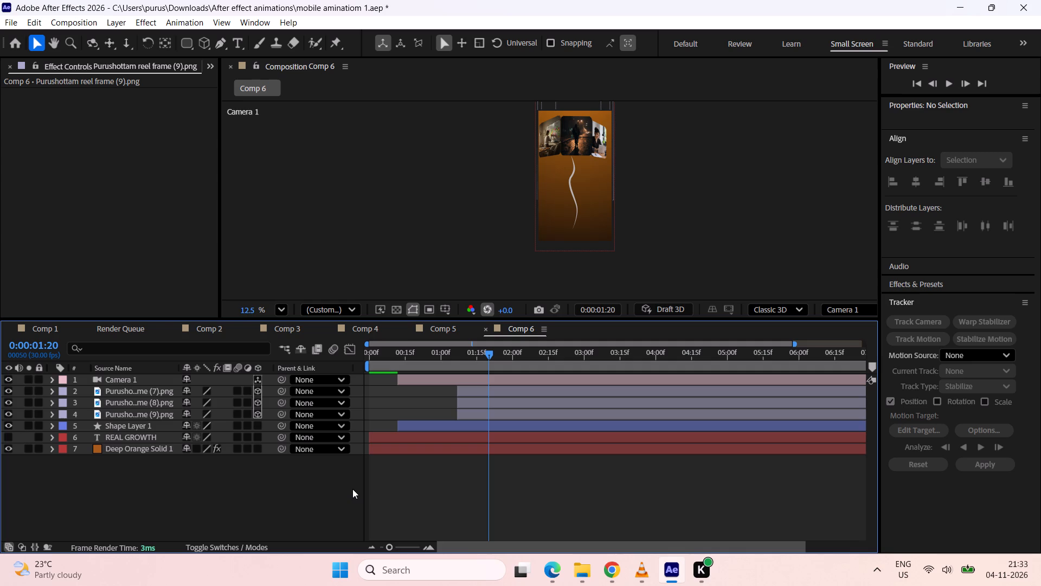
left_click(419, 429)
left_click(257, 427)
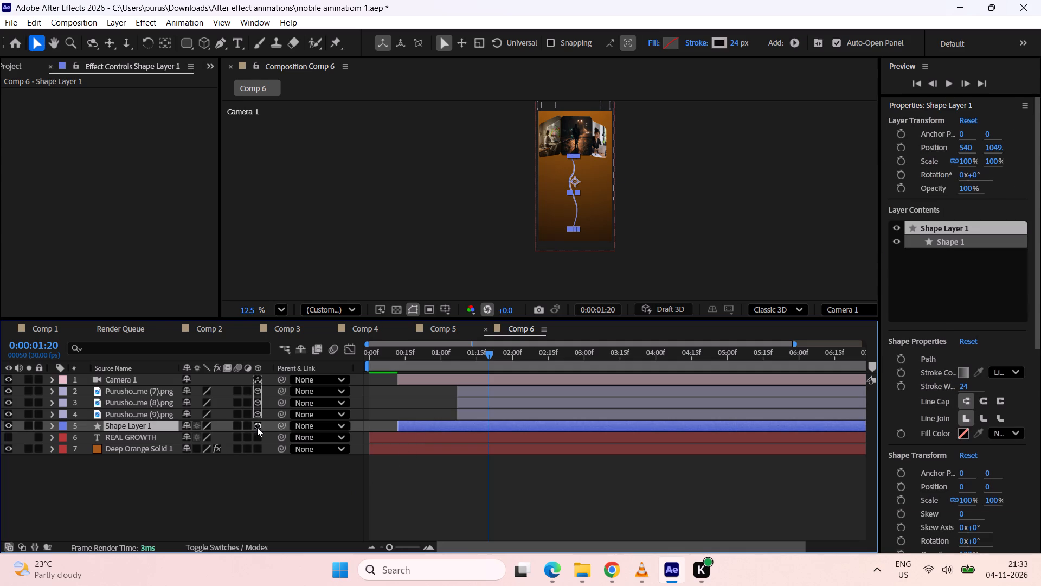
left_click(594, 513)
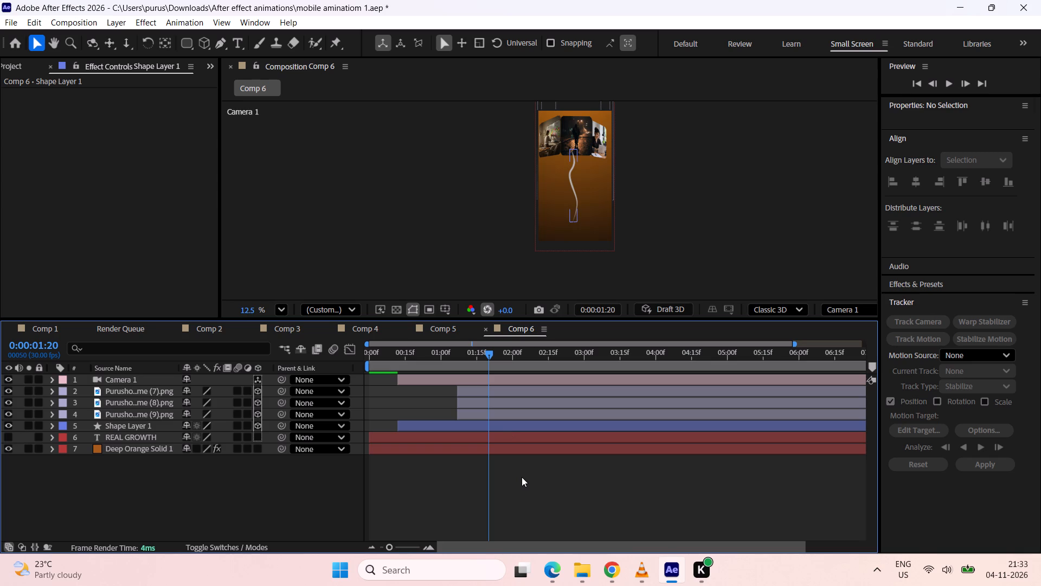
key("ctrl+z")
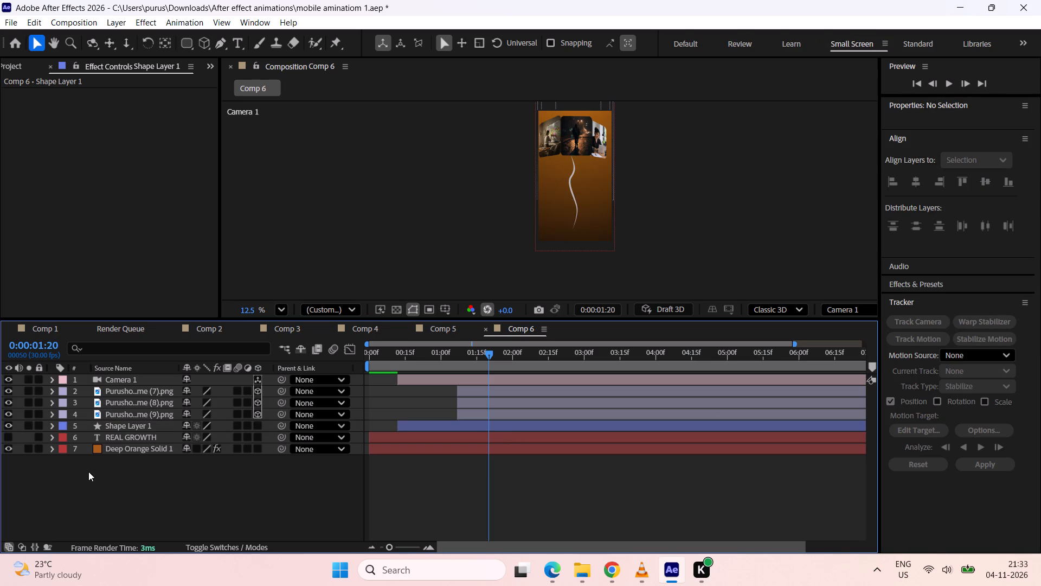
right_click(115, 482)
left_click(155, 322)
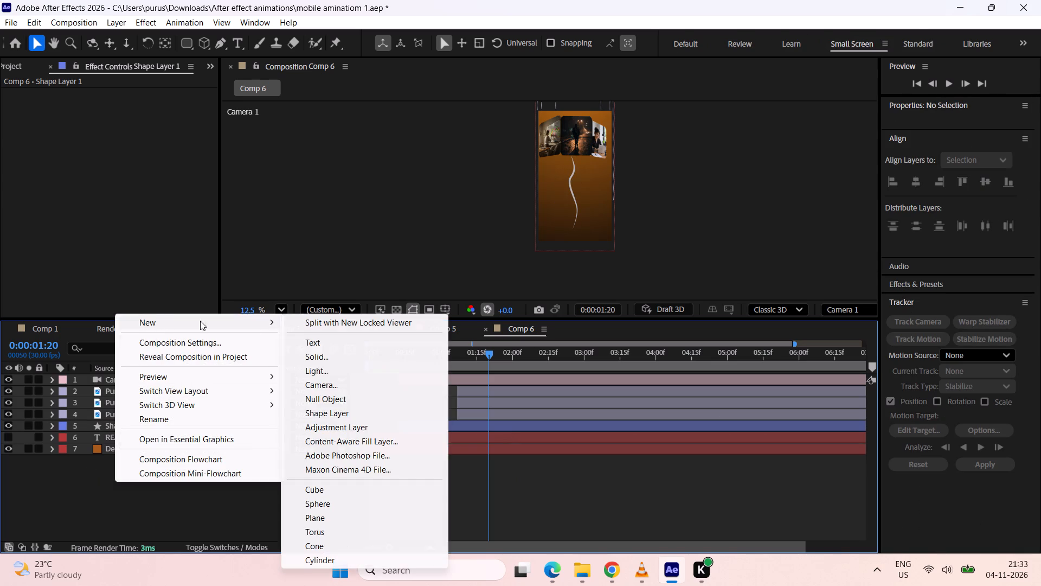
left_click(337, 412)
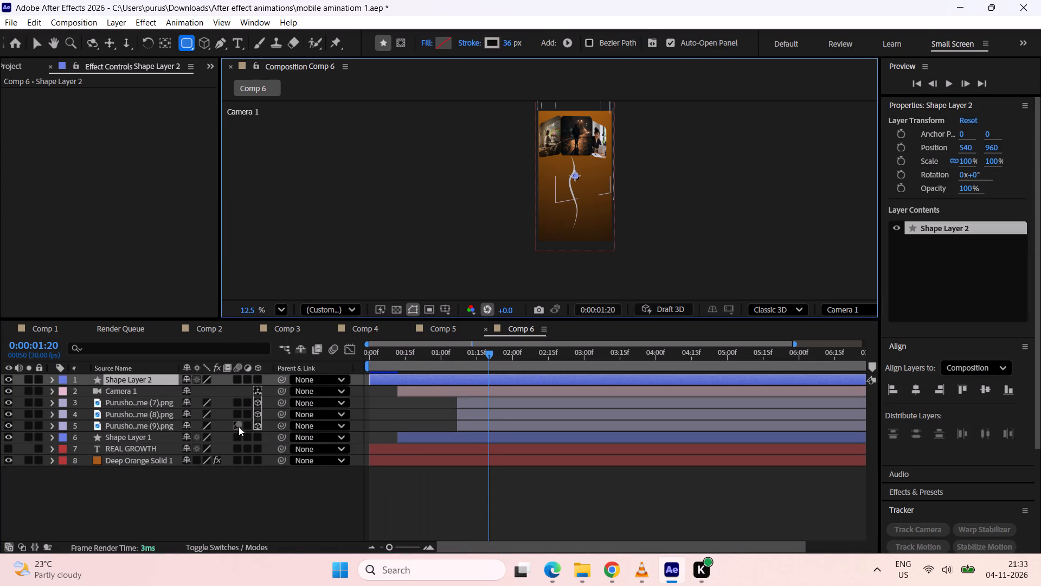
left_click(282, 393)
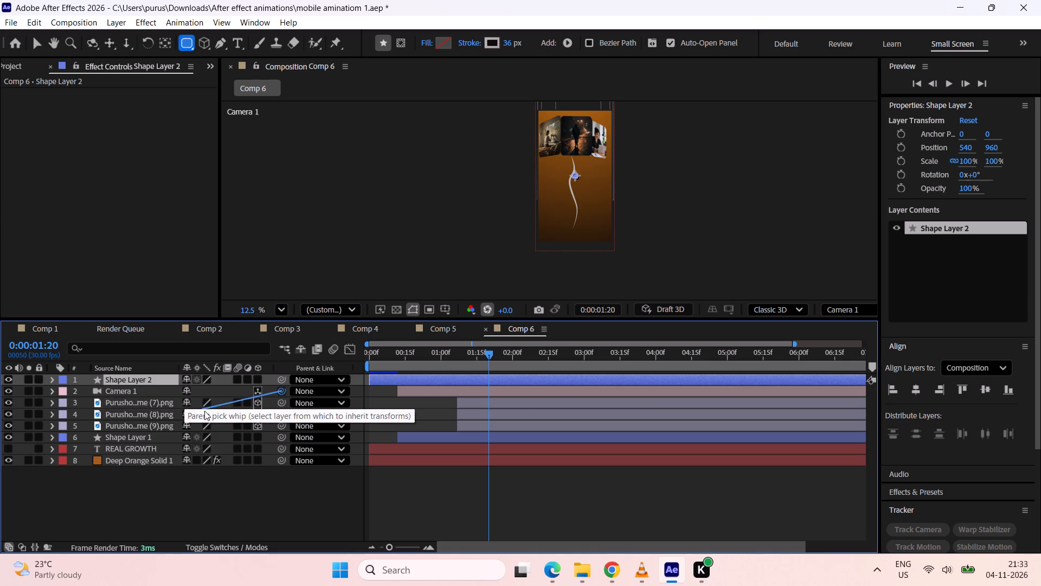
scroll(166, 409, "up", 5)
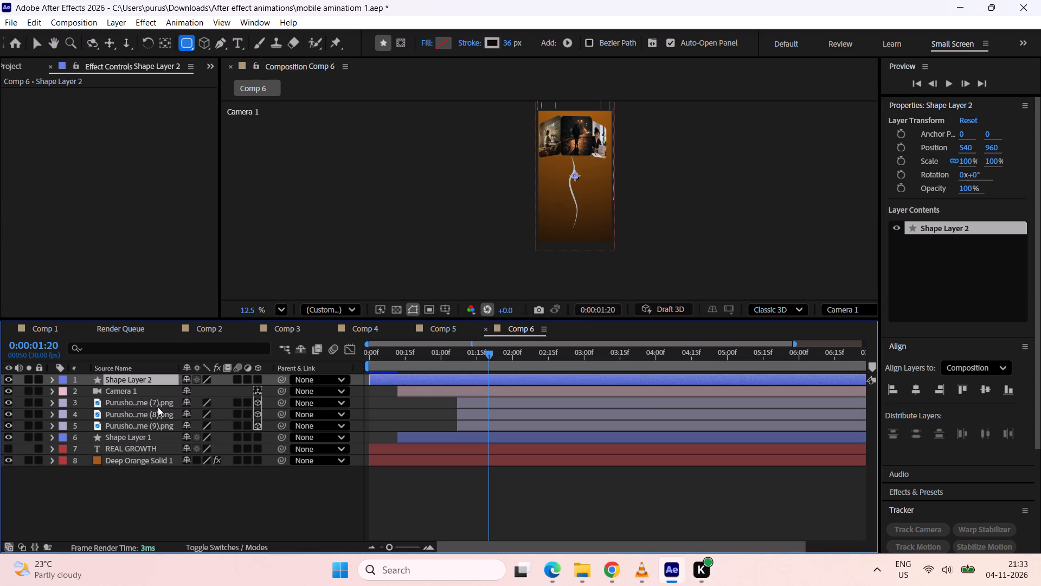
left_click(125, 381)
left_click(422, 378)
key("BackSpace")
Add a null object to Comp 6 and shift its layer in time to start together with Camera 1.
right_click(280, 506)
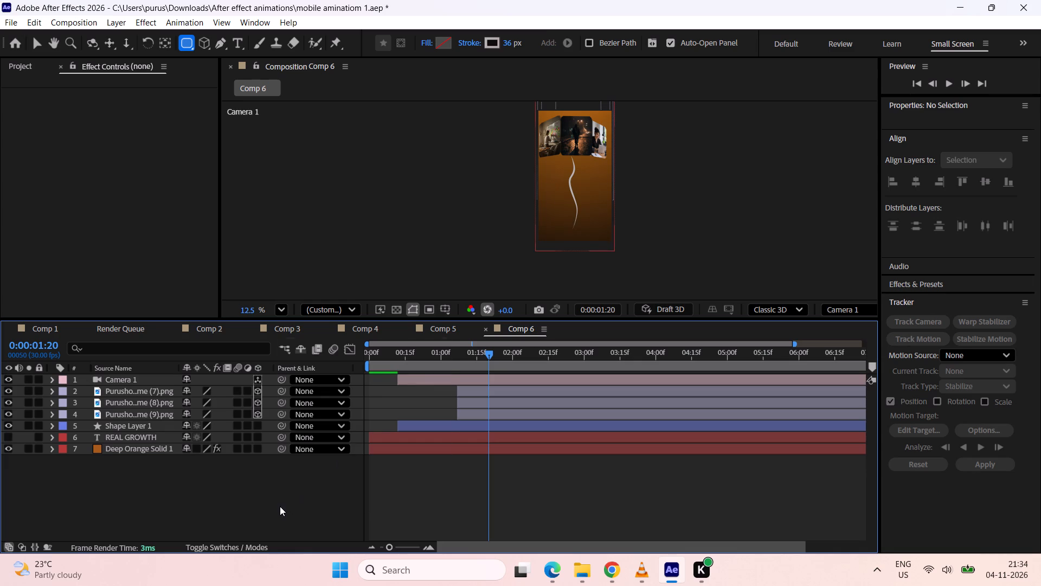
left_click(340, 349)
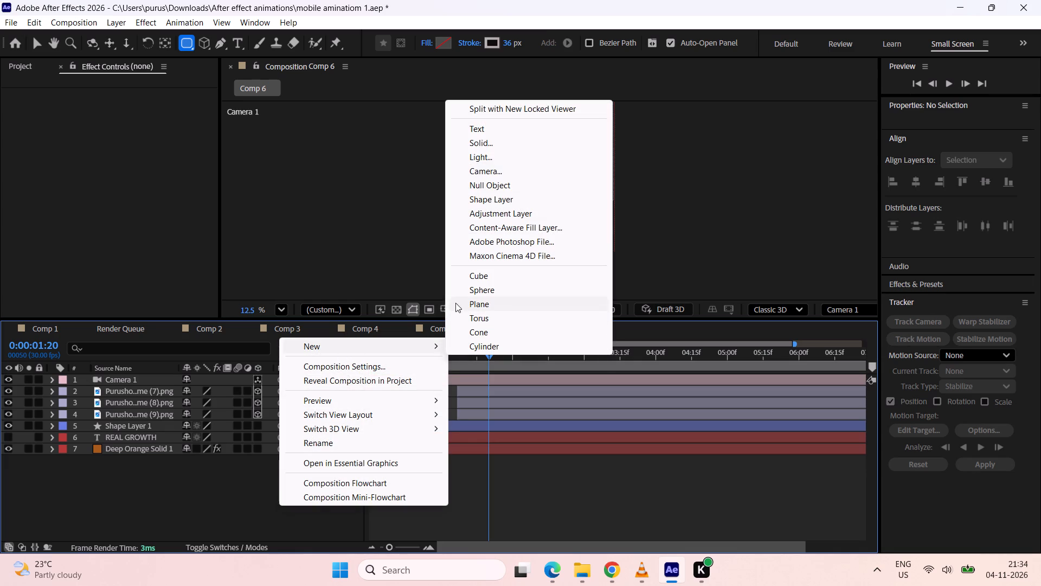
left_click(495, 184)
left_click_drag(419, 379, 427, 378)
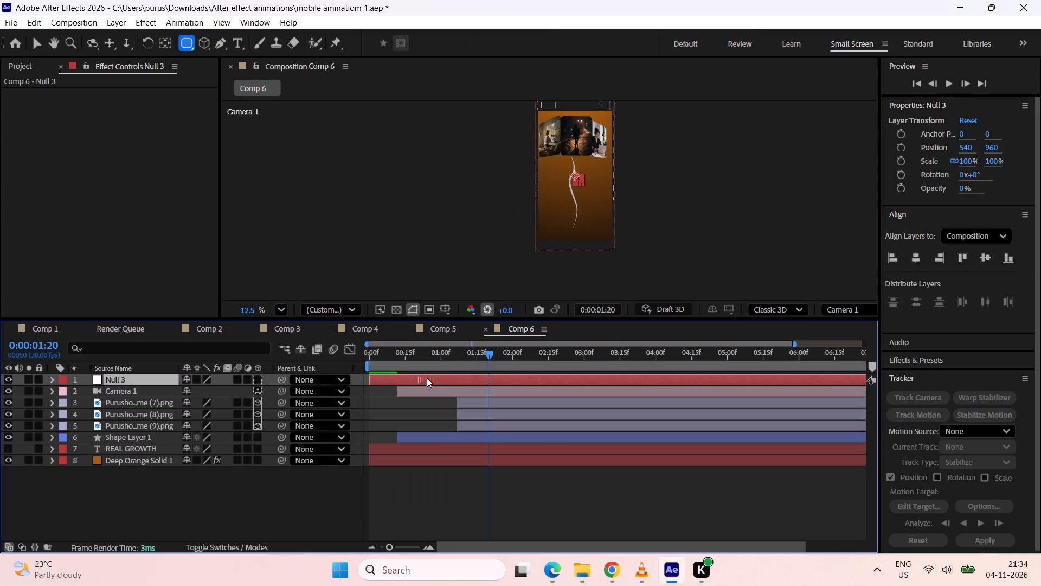
left_click_drag(427, 378, 448, 379)
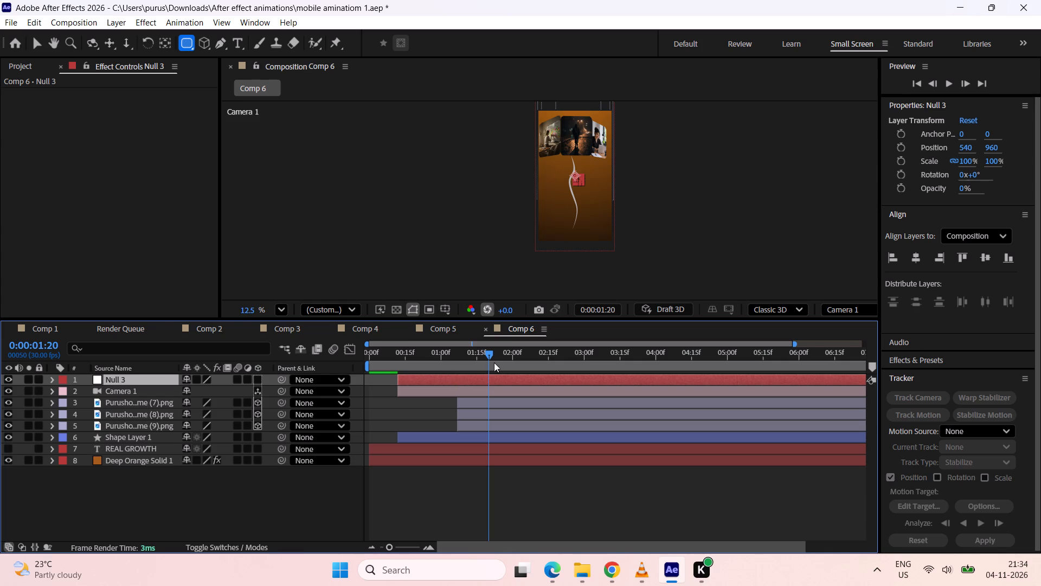
At 0:00:01:08, parent Camera 1 to the new null and make the null a 3D layer.
left_click_drag(489, 354, 460, 362)
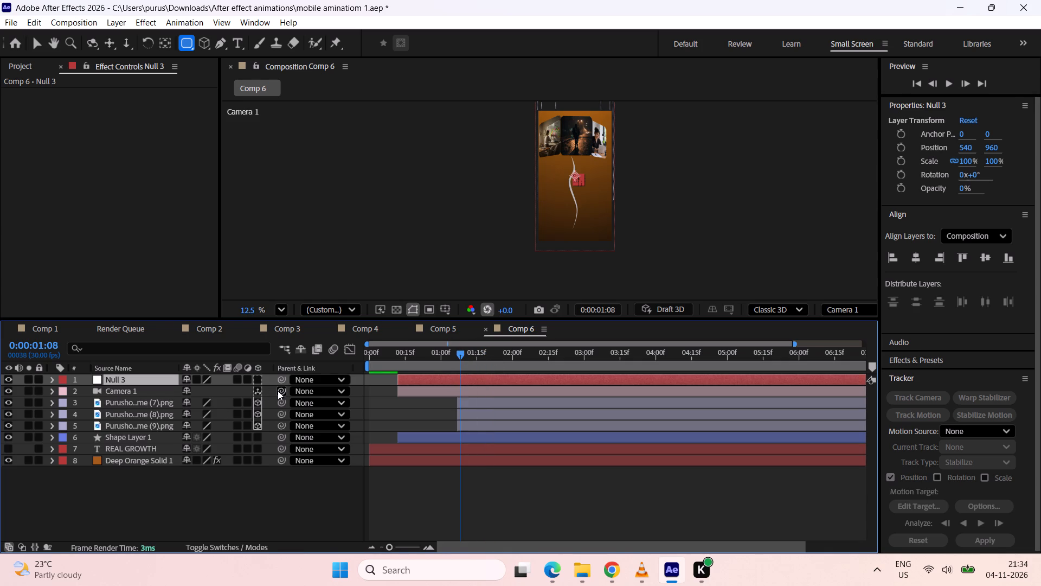
left_click_drag(281, 391, 133, 383)
left_click(260, 381)
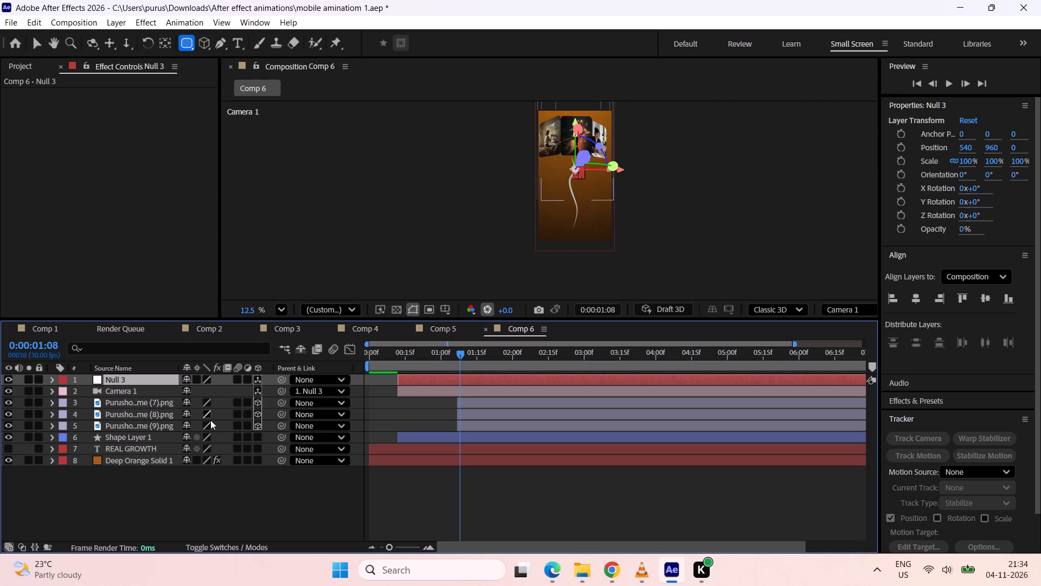
Set the Y Position of Null 3 to 940.
key("p")
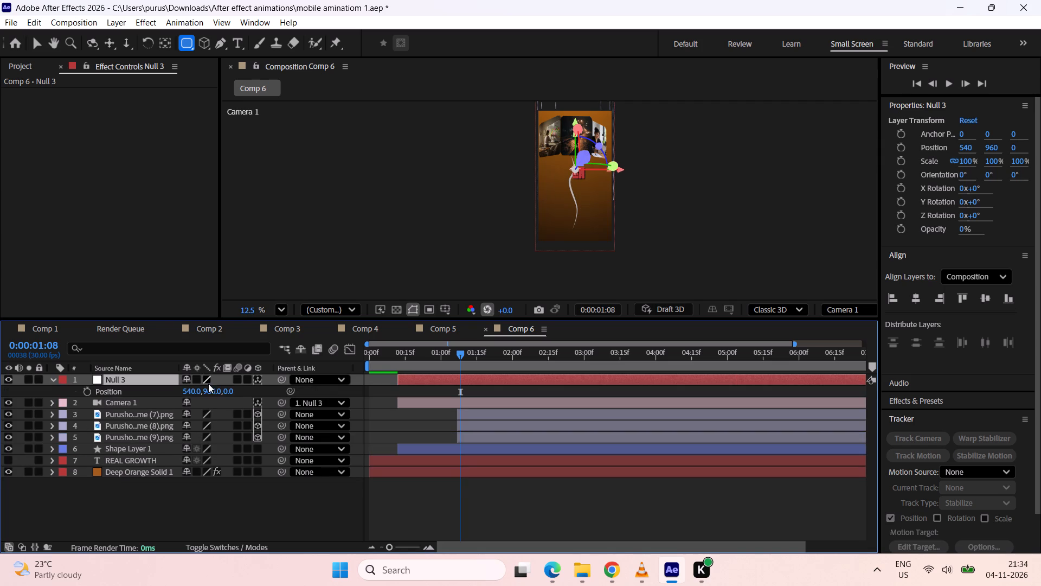
left_click_drag(210, 390, 140, 498)
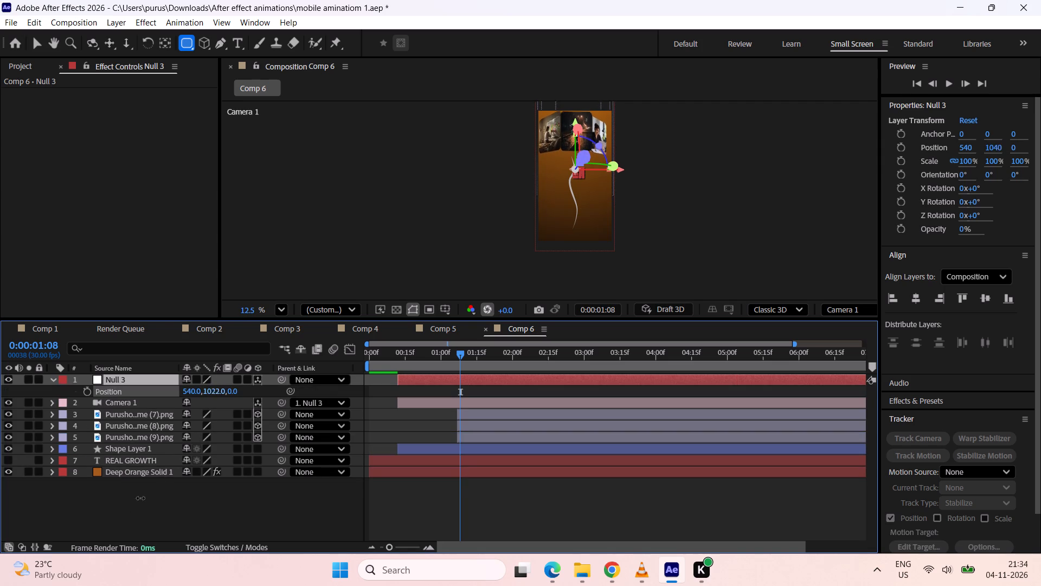
left_click_drag(140, 498, 1, 585)
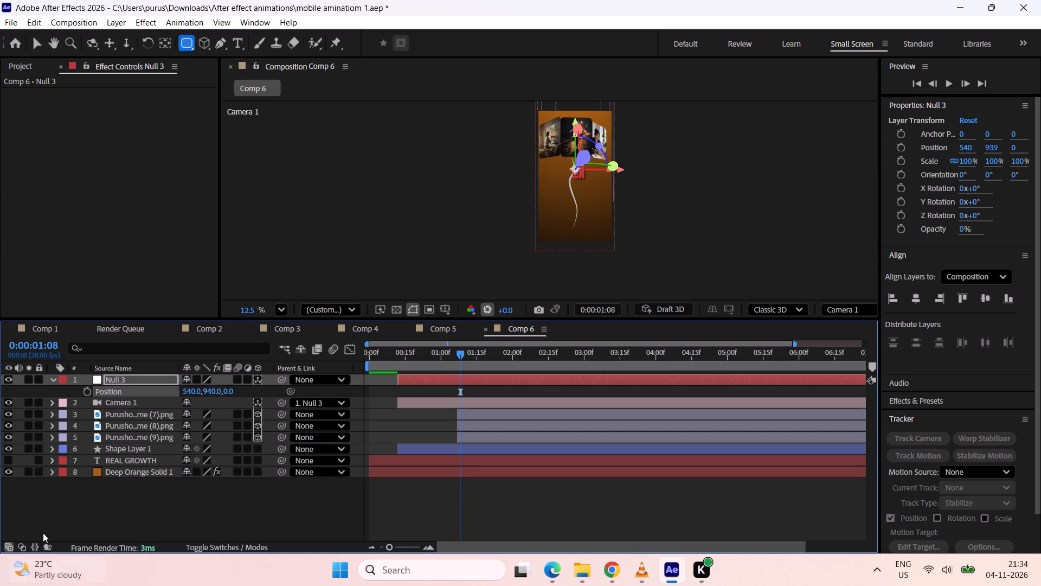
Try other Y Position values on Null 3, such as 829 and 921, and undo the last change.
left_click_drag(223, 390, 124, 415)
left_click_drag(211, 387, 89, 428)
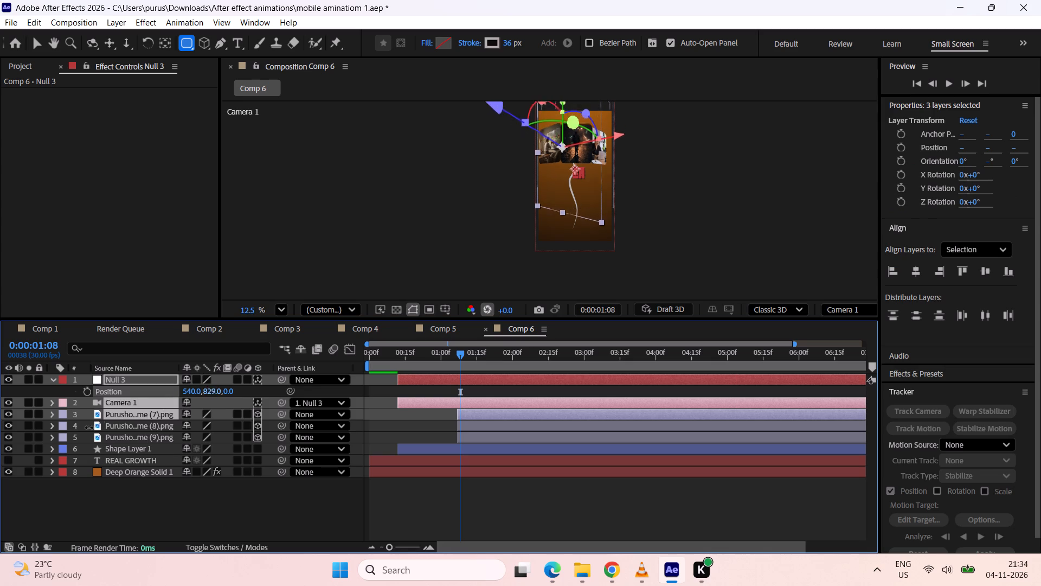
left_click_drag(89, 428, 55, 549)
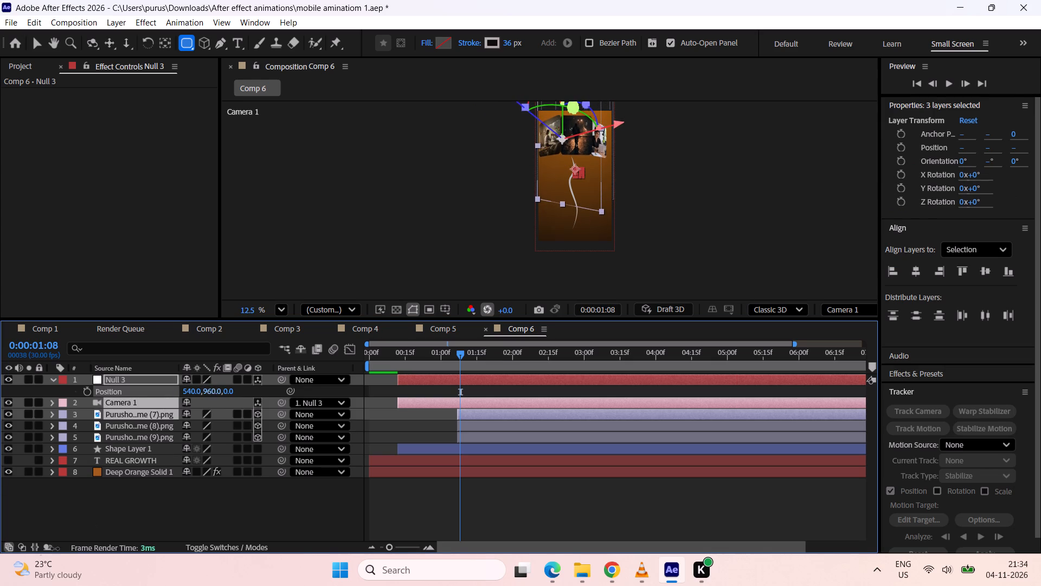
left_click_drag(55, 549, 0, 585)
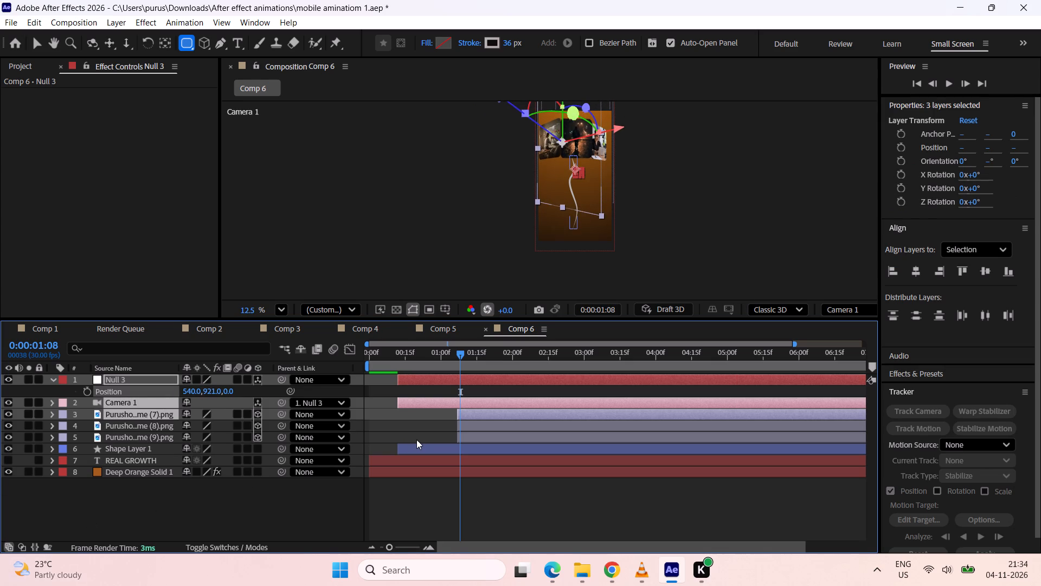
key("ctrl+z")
Make Shape Layer 1, the curved line, a 3D layer.
left_click(257, 448)
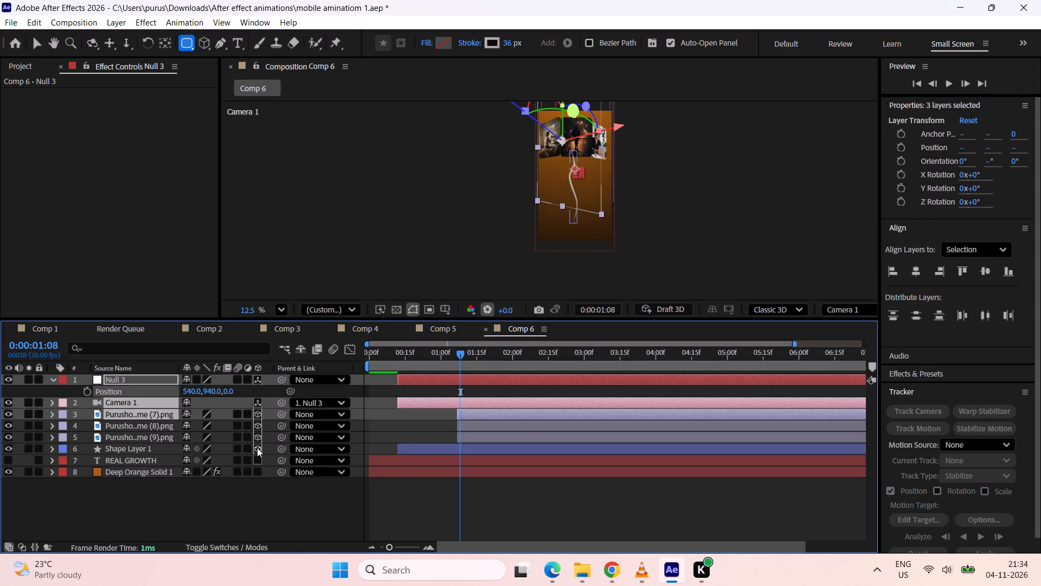
left_click(630, 525)
Move the curved line of Shape Layer 1 slightly down to about 560, 1126, so its tip meets the cards' lower edge.
scroll(554, 158, "up", 5, "ctrl")
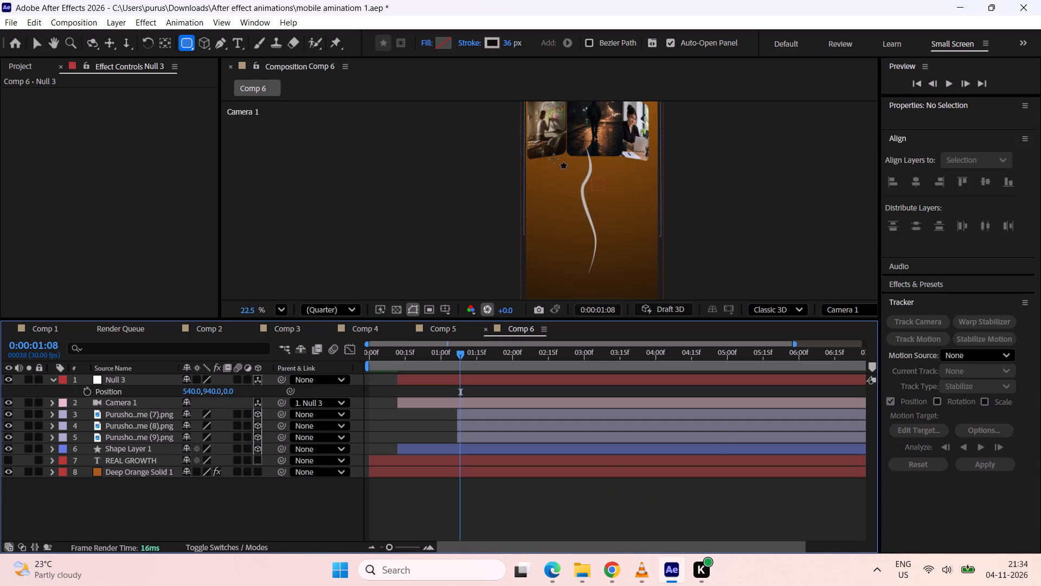
scroll(608, 172, "up", 4, "ctrl")
scroll(608, 172, "down", 3, "ctrl")
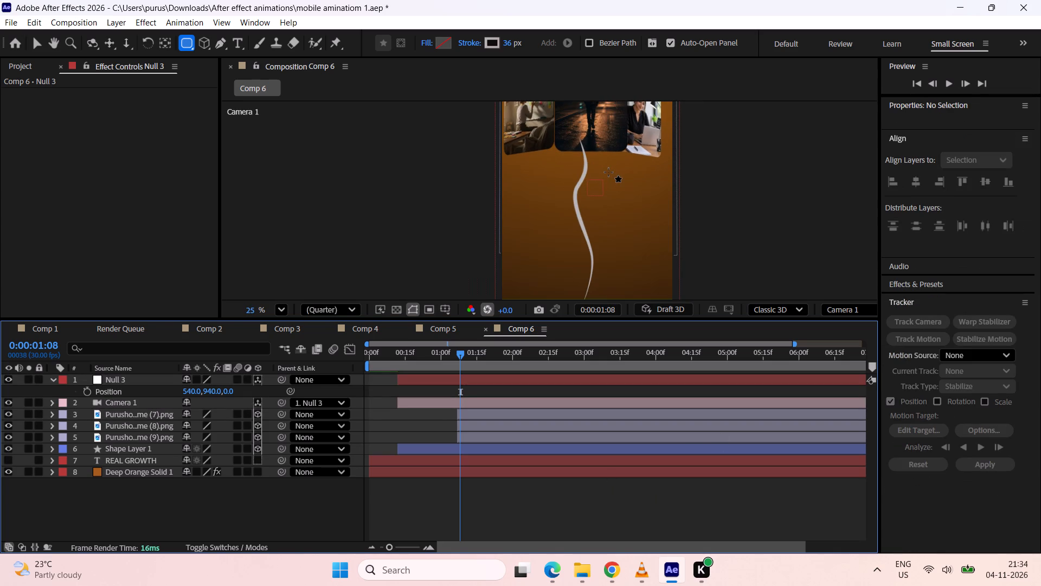
key("v")
left_click(479, 451)
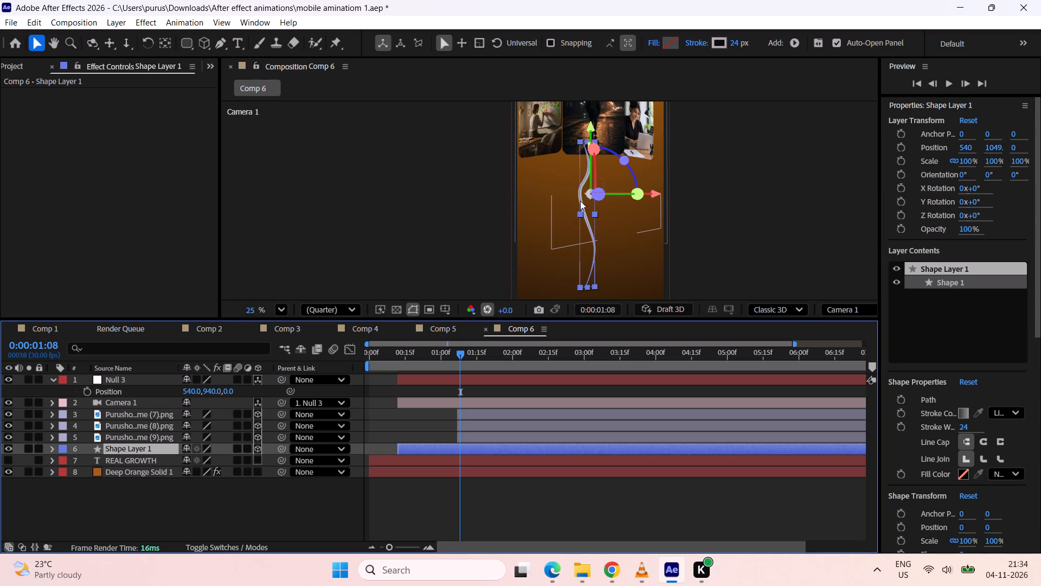
left_click_drag(580, 201, 583, 211)
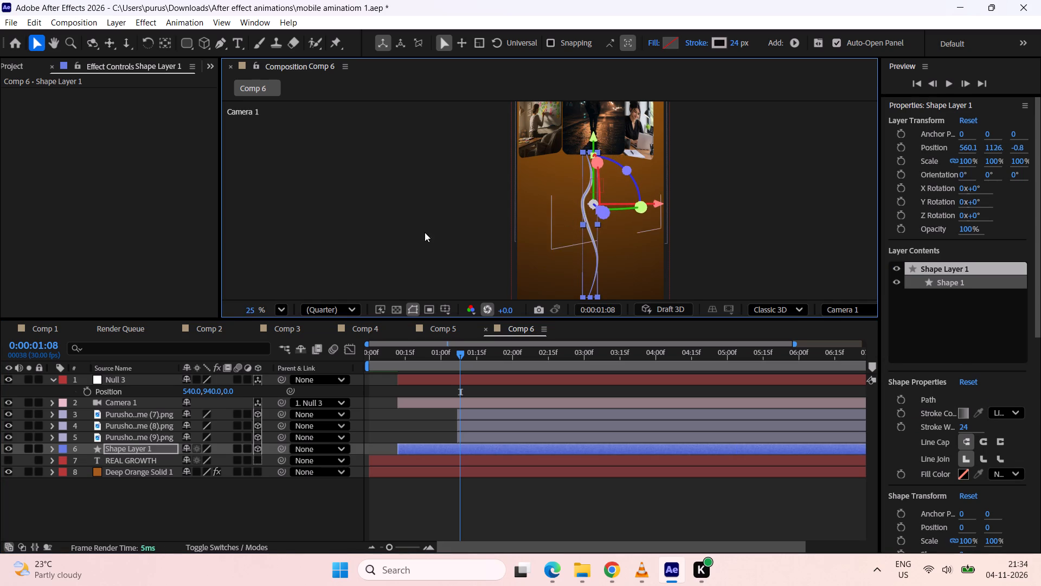
left_click(398, 245)
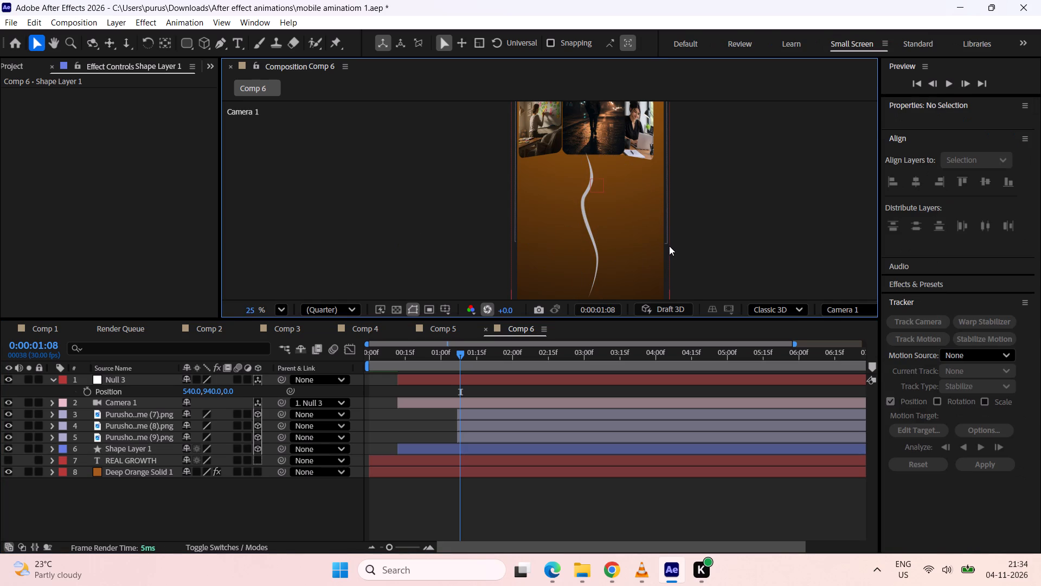
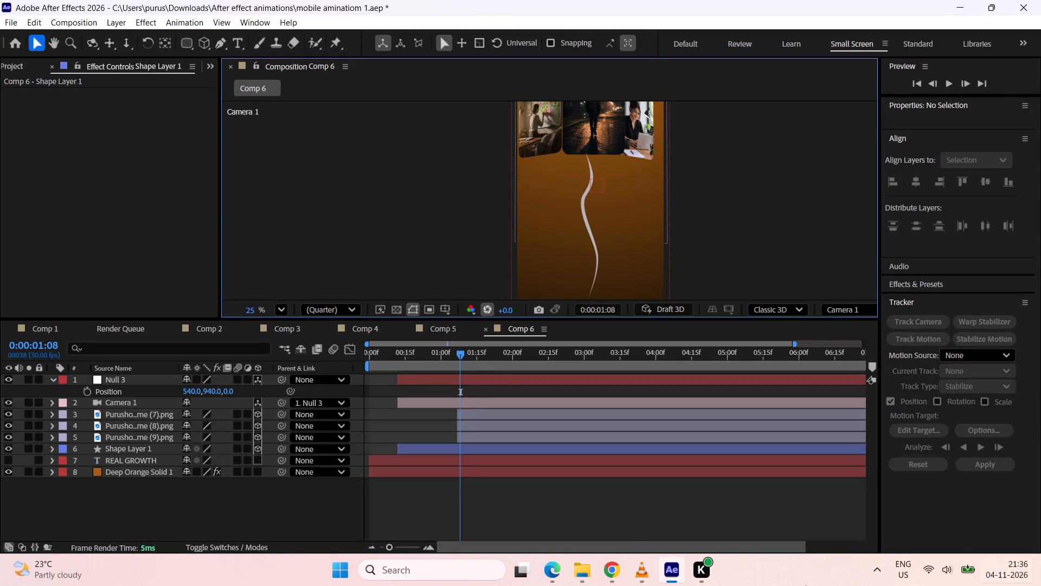
Set the Y Position of Null 3 to 912.
left_click_drag(211, 393, 246, 382)
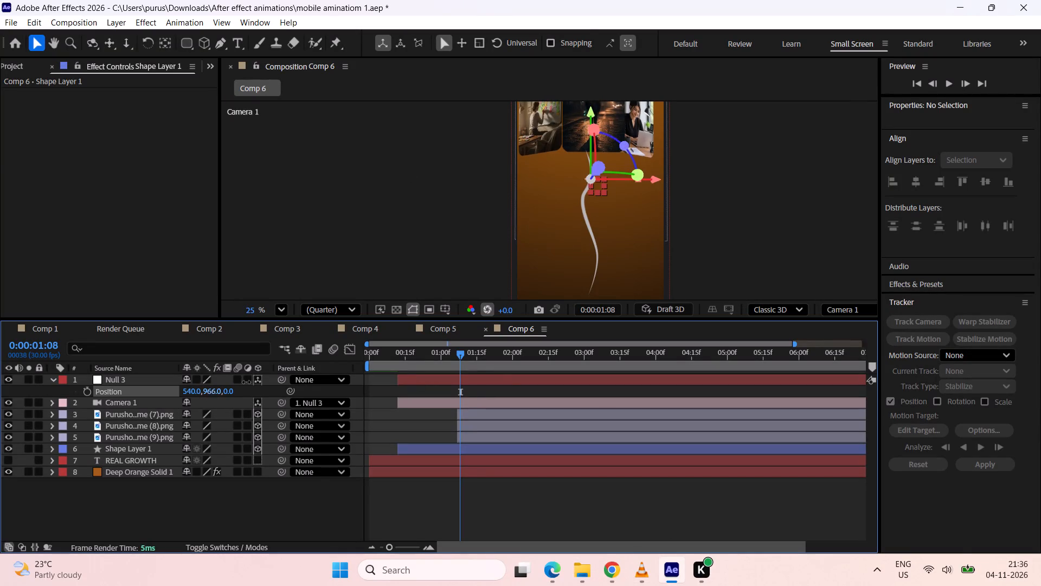
left_click_drag(246, 382, 0, 585)
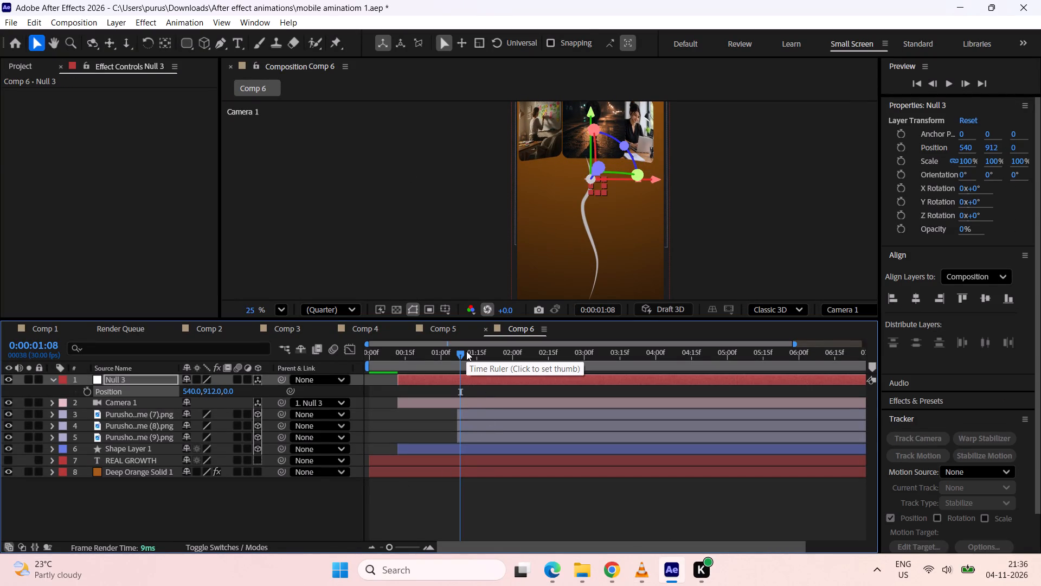
left_click(464, 352)
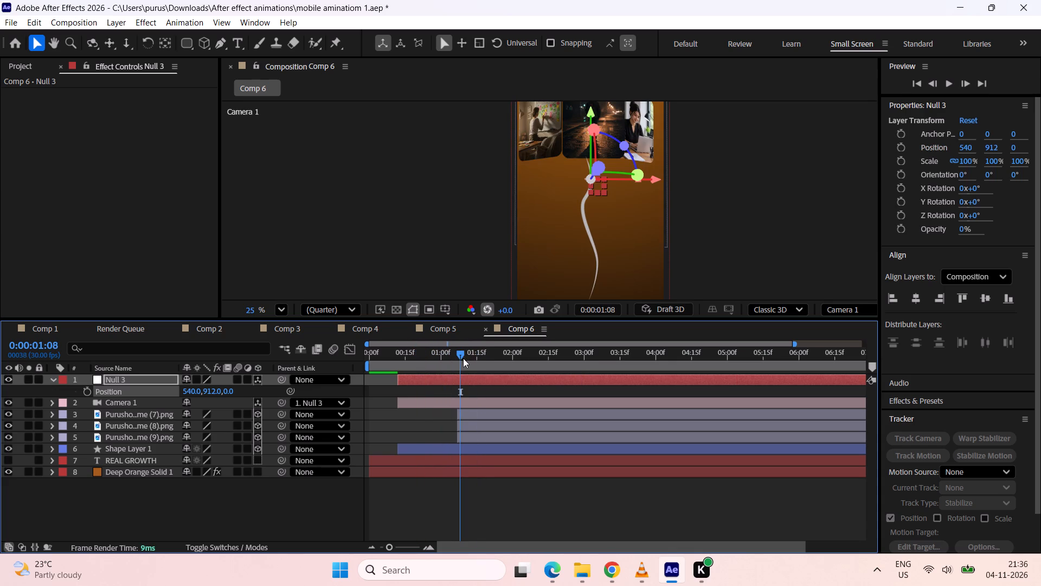
Select the three portrait card layers, PNGs 7, 8 and 9, and shift them up together by about 21 px in Y Position.
left_click(159, 439)
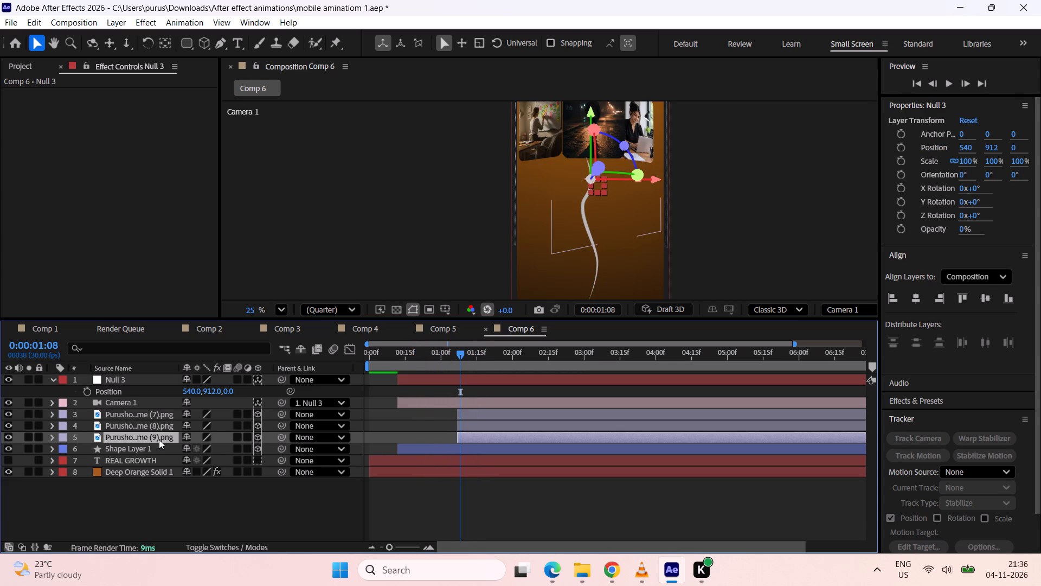
left_click(159, 421, "shift")
left_click(160, 418, "shift")
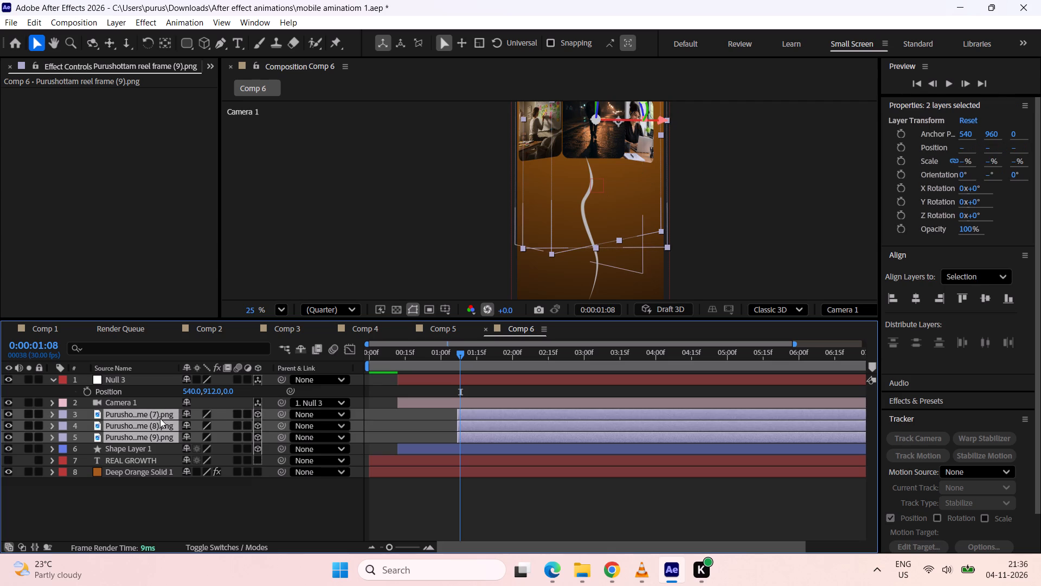
left_click_drag(992, 149, 992, 143)
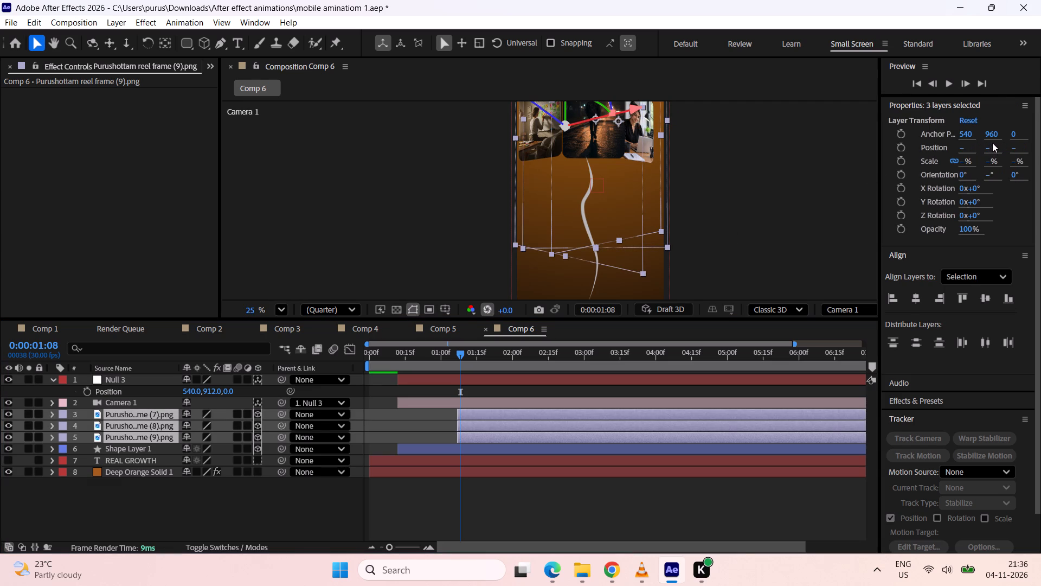
left_click_drag(992, 143, 993, 135)
left_click_drag(988, 151, 989, 132)
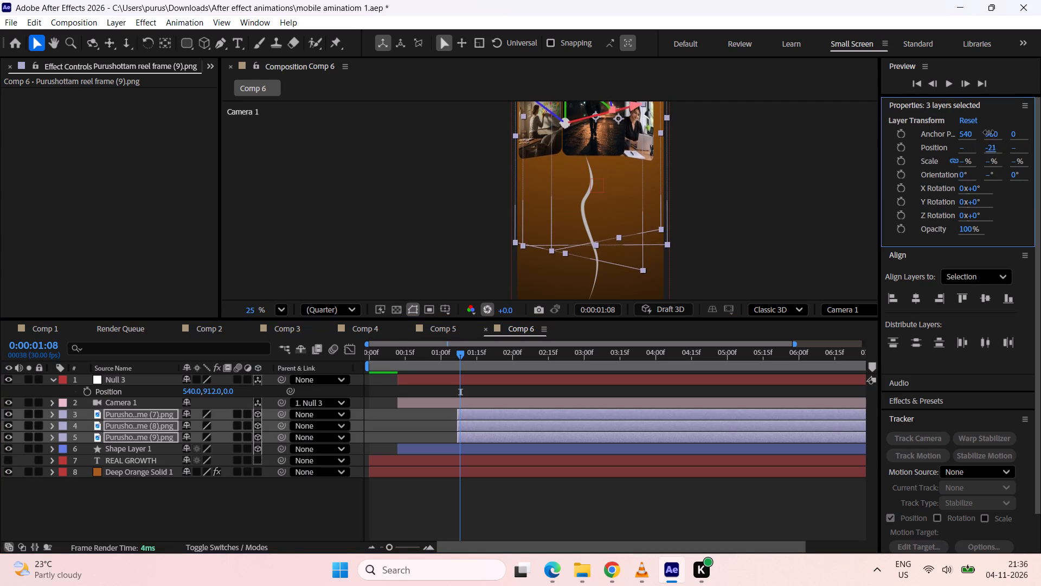
left_click_drag(989, 132, 988, 136)
left_click(550, 481)
Check the whole frame of Comp 6 while scrubbing between about 0:00:00:18 and 0:00:01:16, watching the line grow and the cards appear.
scroll(492, 113, "down", 1, "ctrl")
scroll(436, 175, "down", 3, "ctrl")
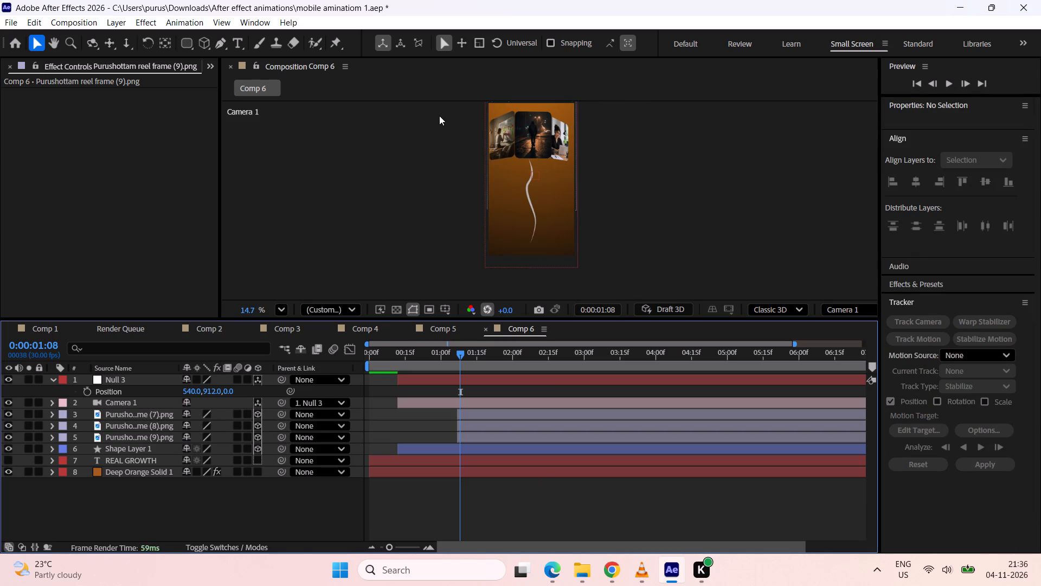
left_click(723, 165)
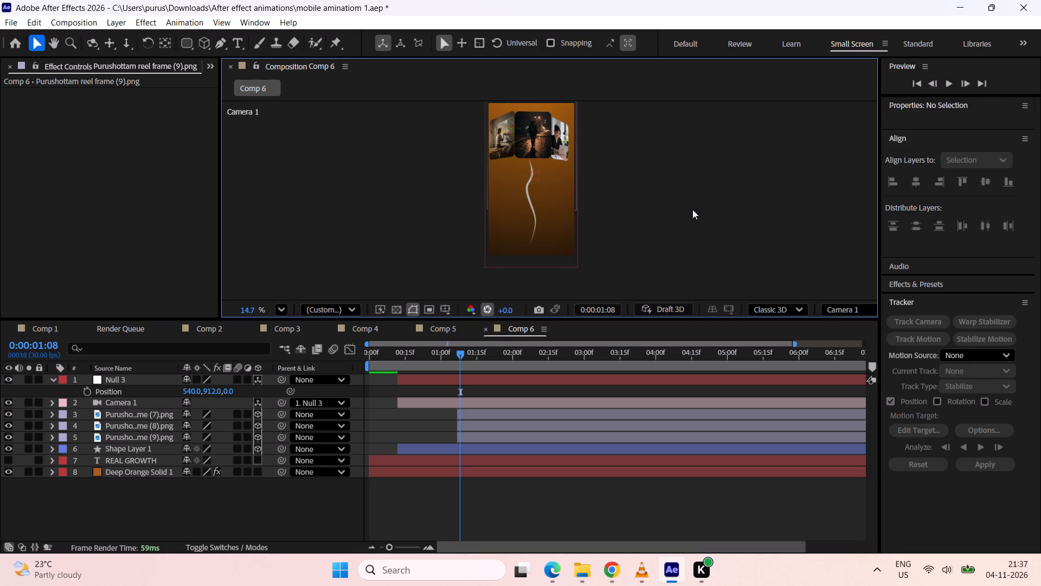
left_click_drag(457, 355, 410, 378)
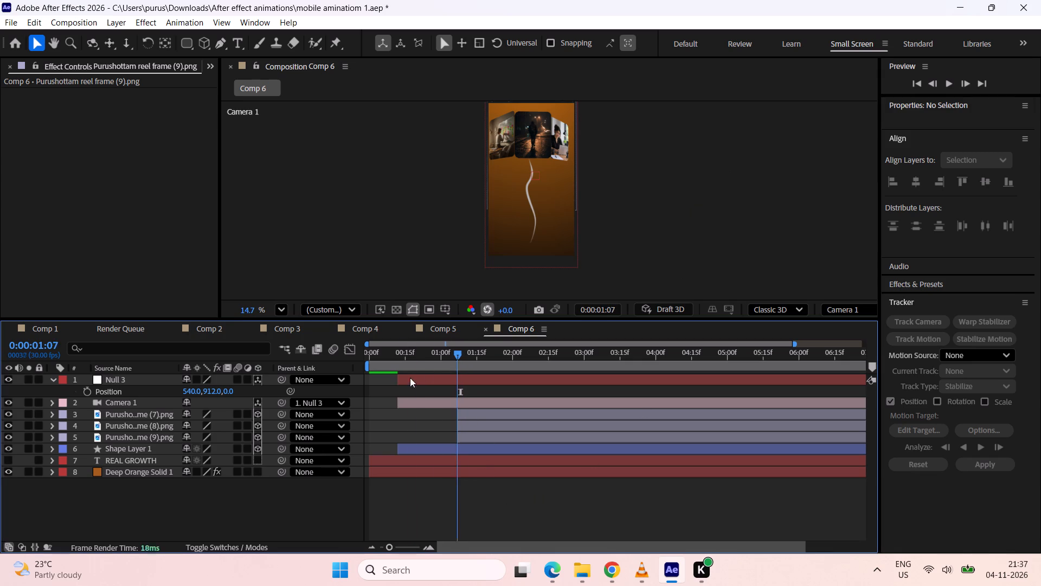
left_click_drag(410, 378, 433, 371)
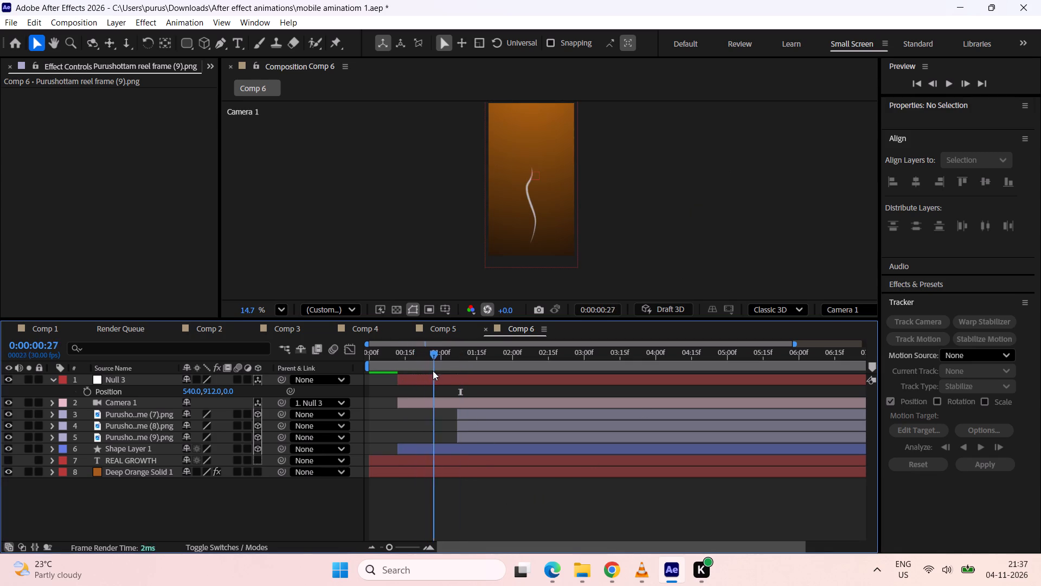
left_click_drag(433, 371, 408, 366)
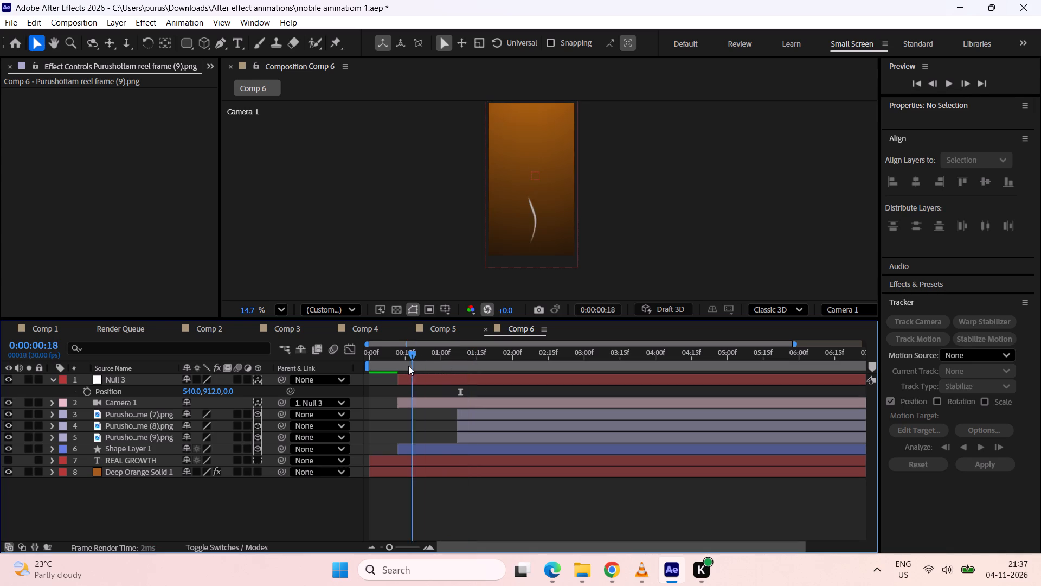
left_click_drag(408, 366, 477, 327)
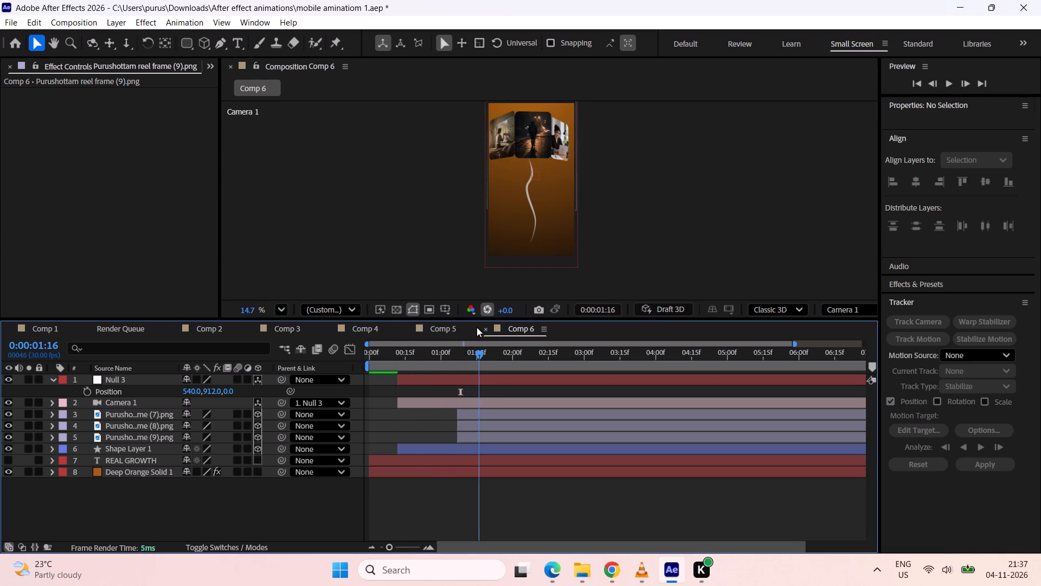
left_click_drag(477, 327, 451, 326)
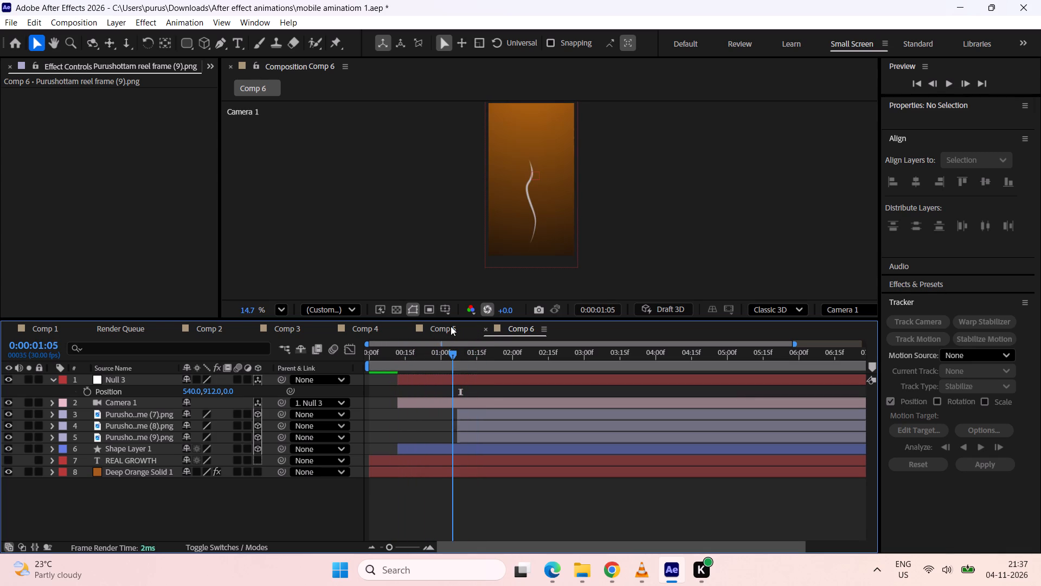
left_click_drag(451, 326, 445, 328)
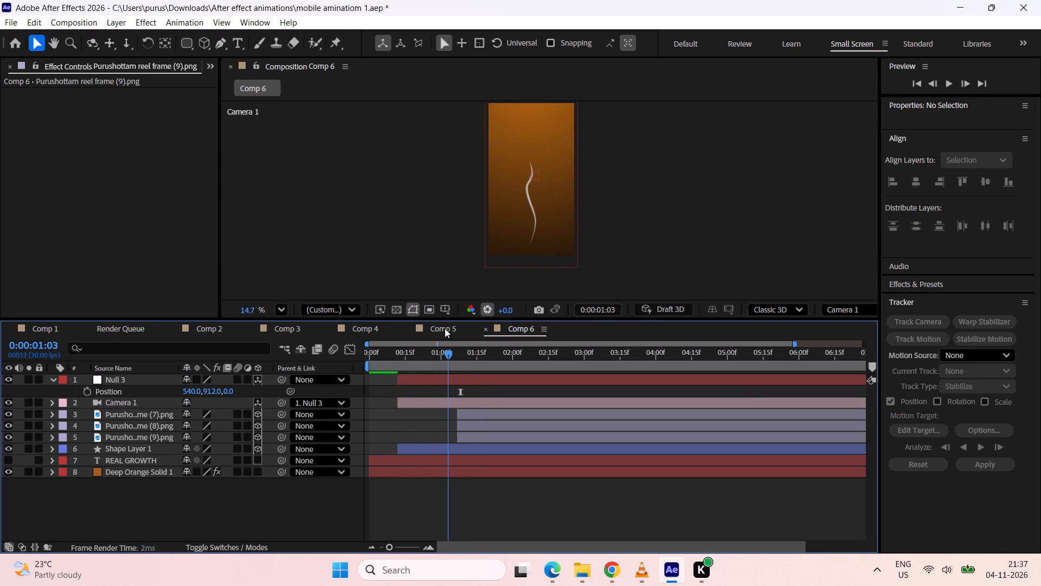
left_click_drag(445, 328, 453, 325)
Switch to VLC and replay Reference.mp4 around 00:21 to study the camera move from the REAL GROWTH text to the cards, then return to After Effects.
left_click(638, 585)
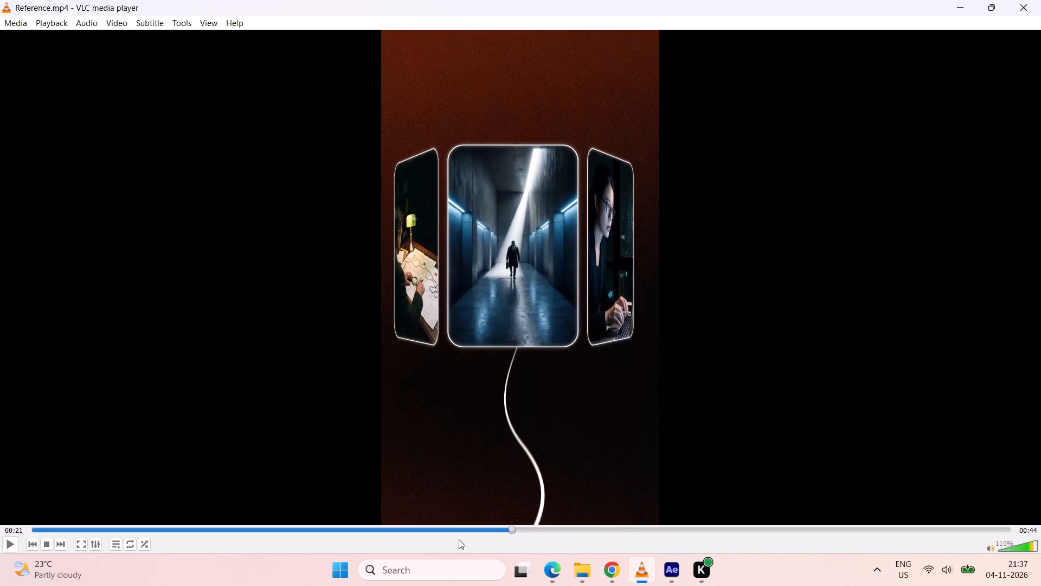
left_click(459, 533)
key("space")
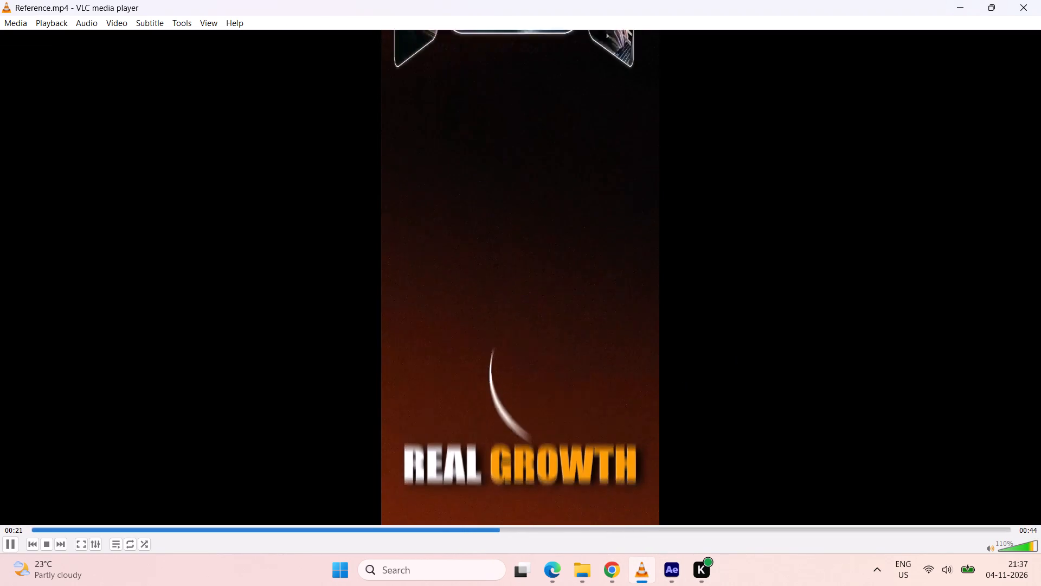
key("space")
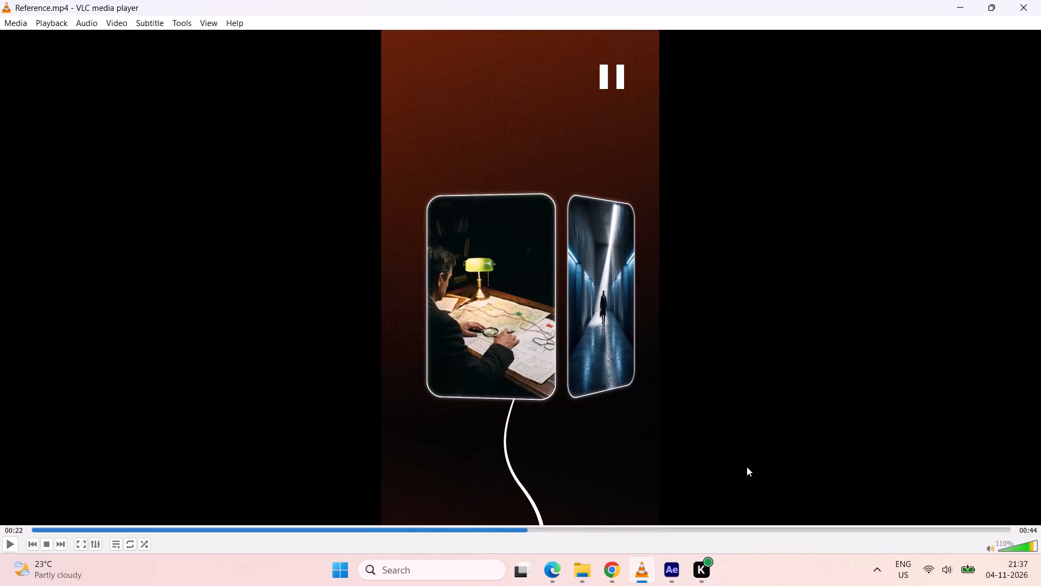
left_click(614, 569)
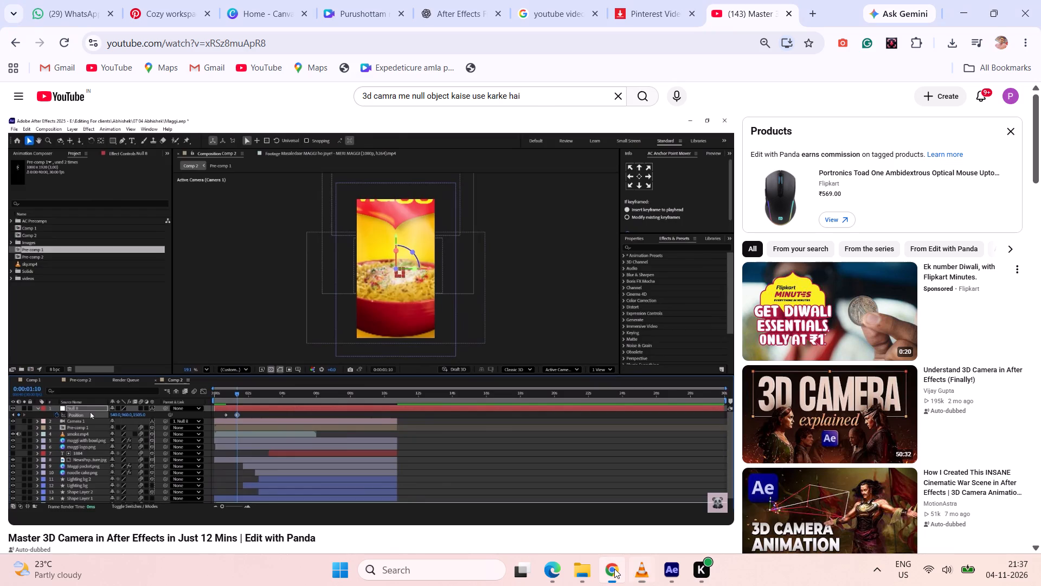
left_click(670, 568)
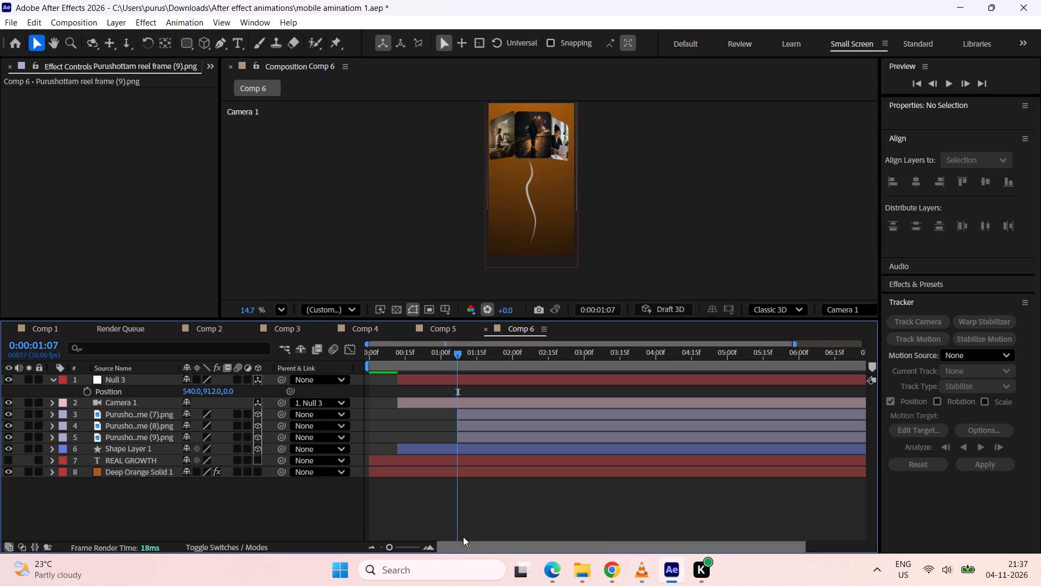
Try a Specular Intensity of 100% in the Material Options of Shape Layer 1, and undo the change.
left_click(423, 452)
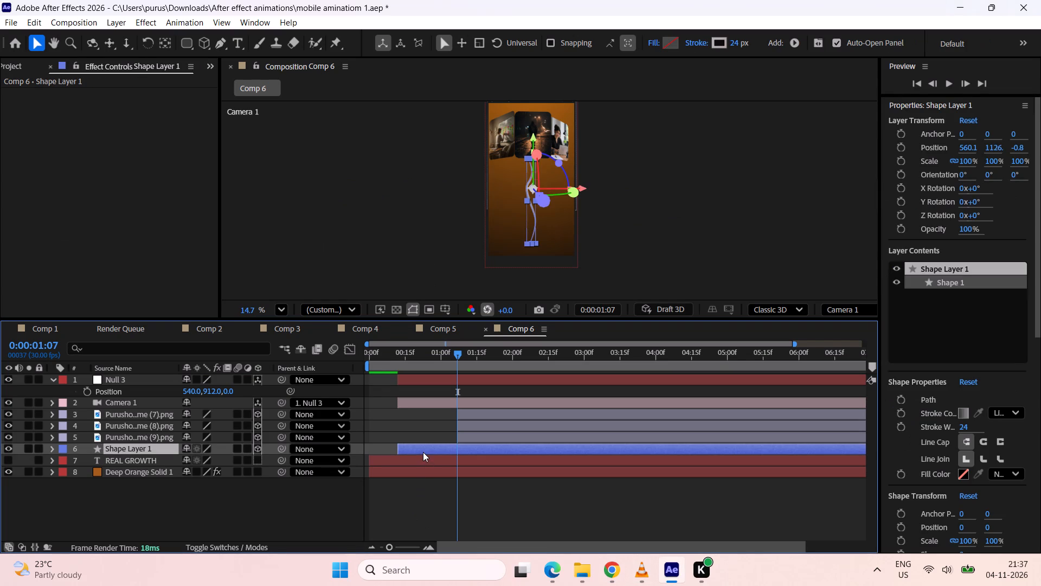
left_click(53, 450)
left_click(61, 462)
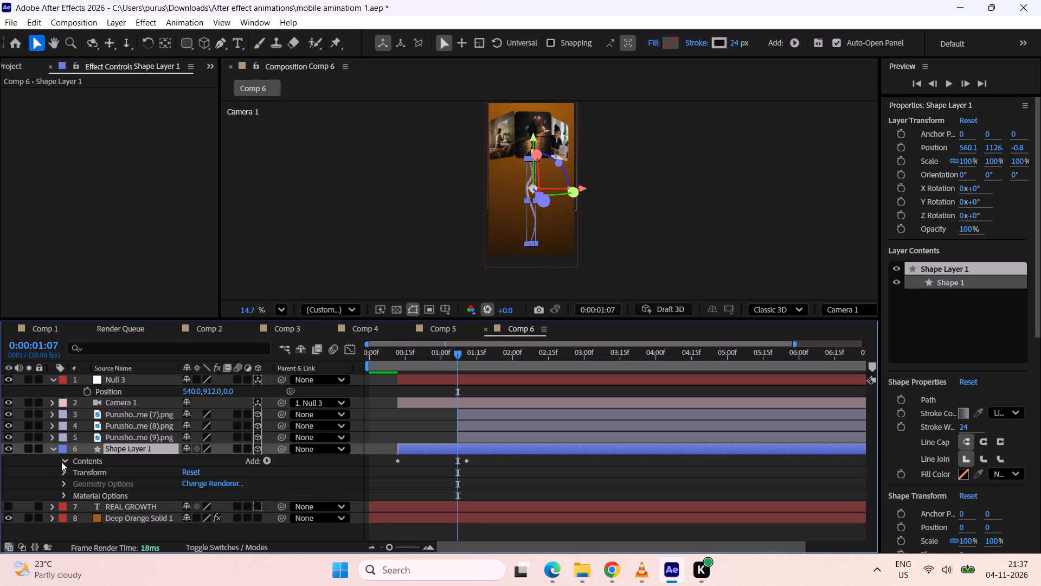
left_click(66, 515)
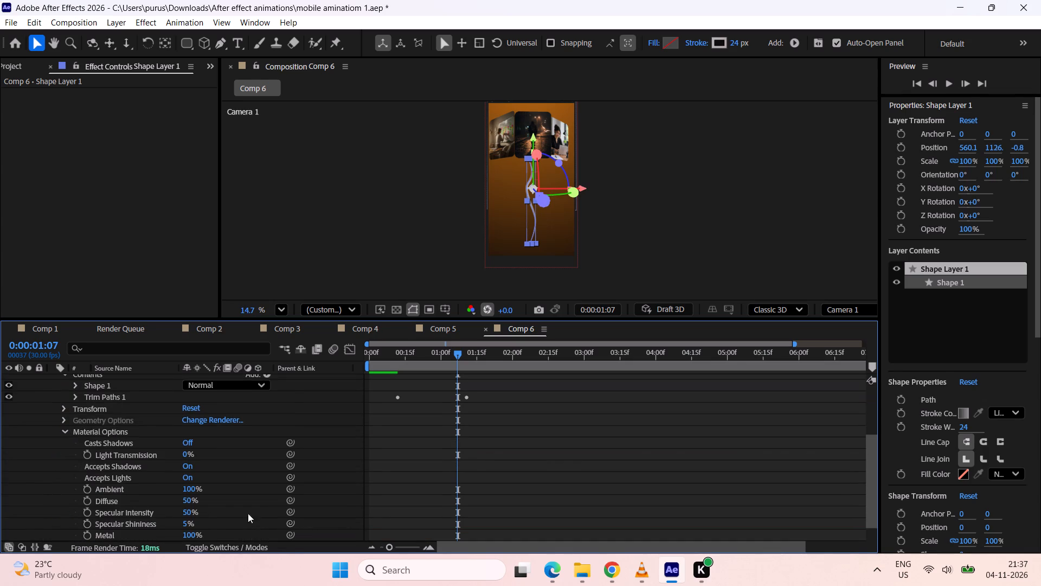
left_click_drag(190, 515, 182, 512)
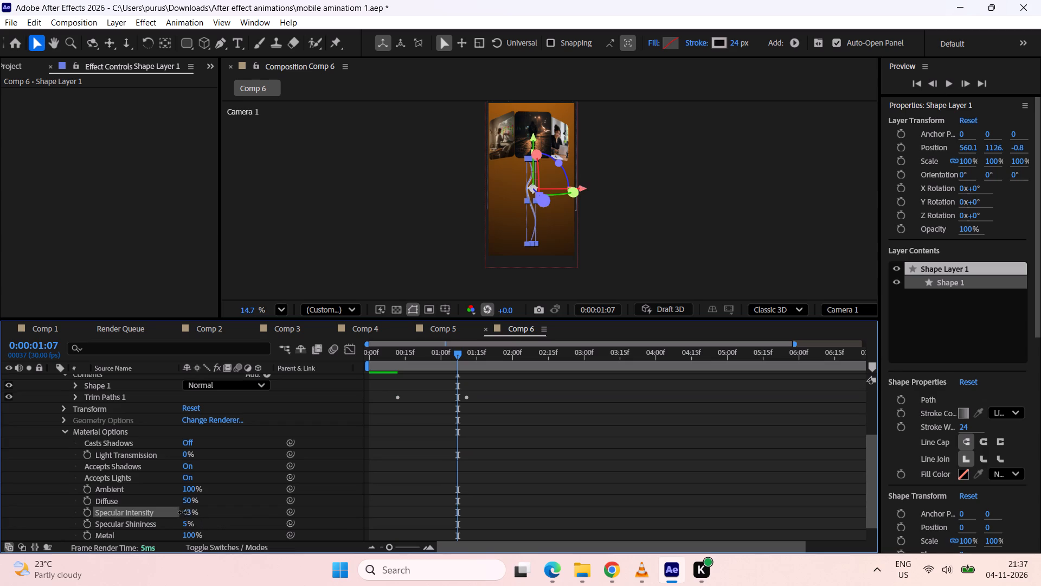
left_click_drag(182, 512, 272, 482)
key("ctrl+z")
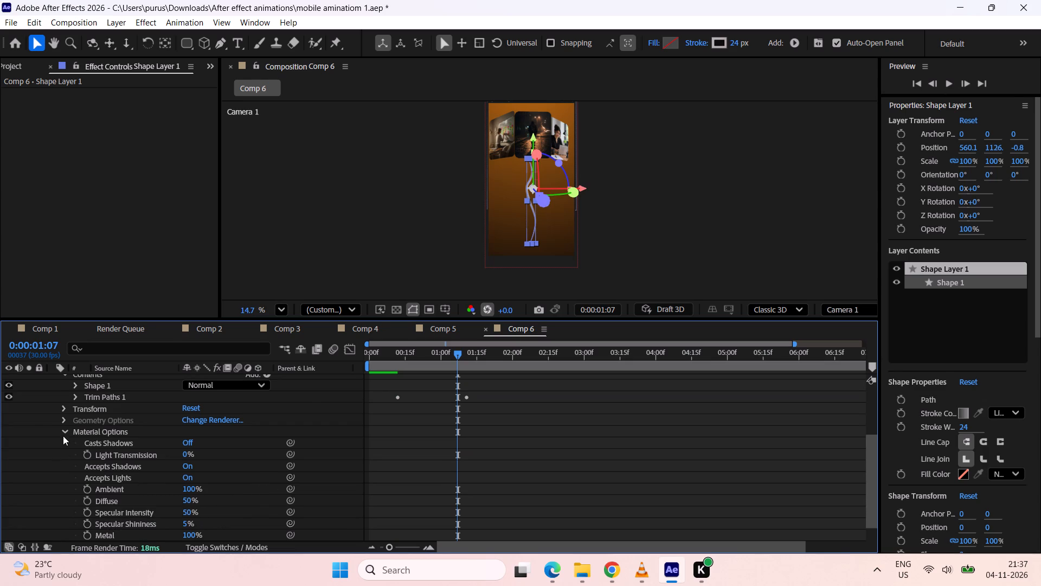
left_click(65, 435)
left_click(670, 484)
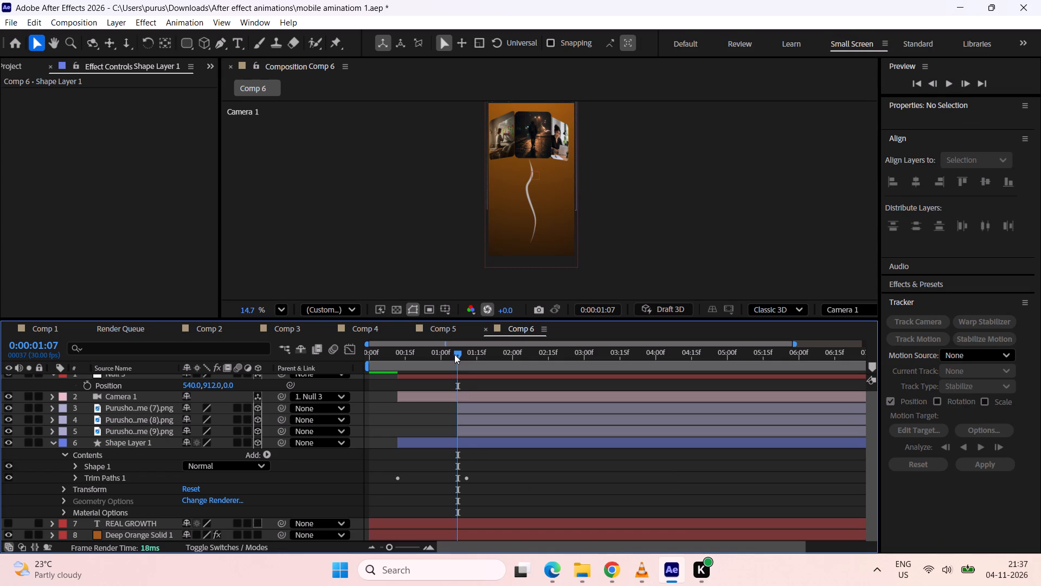
Start Position keyframing on Null 3 with a keyframe at 0:00:00:17, early in the curved line's growth.
left_click_drag(454, 351, 432, 379)
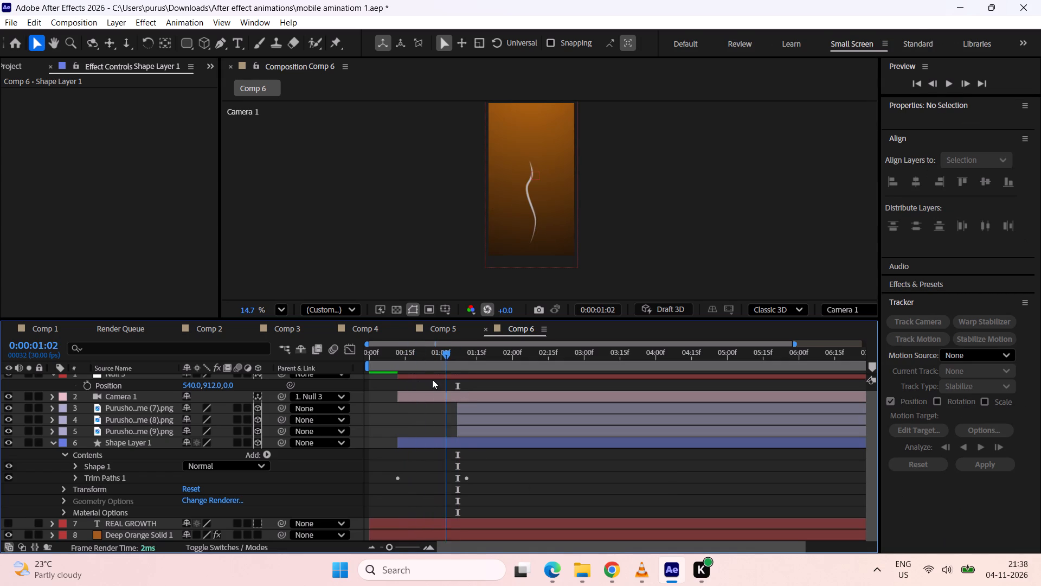
left_click_drag(432, 379, 457, 371)
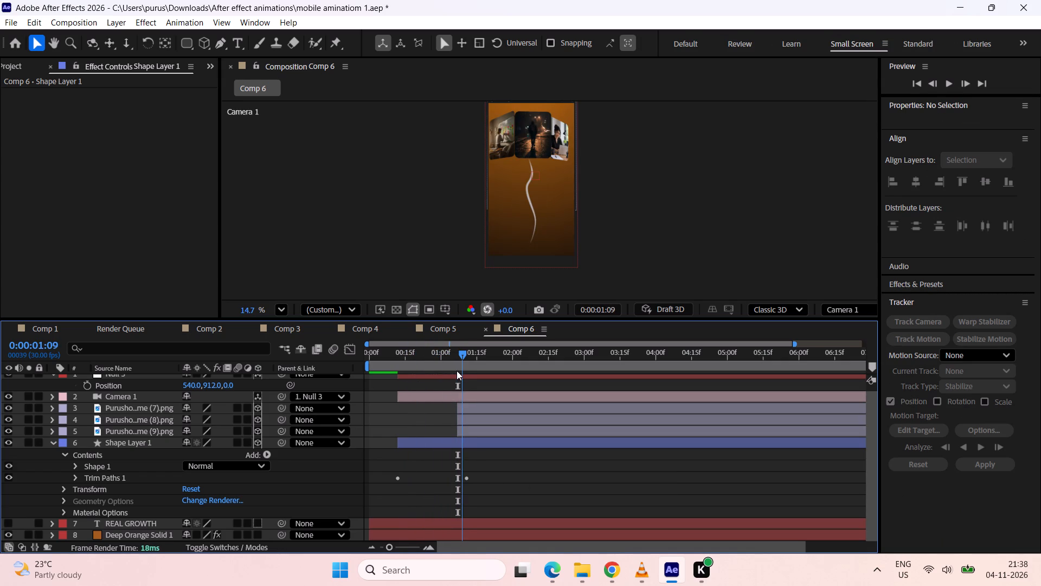
left_click_drag(457, 371, 463, 370)
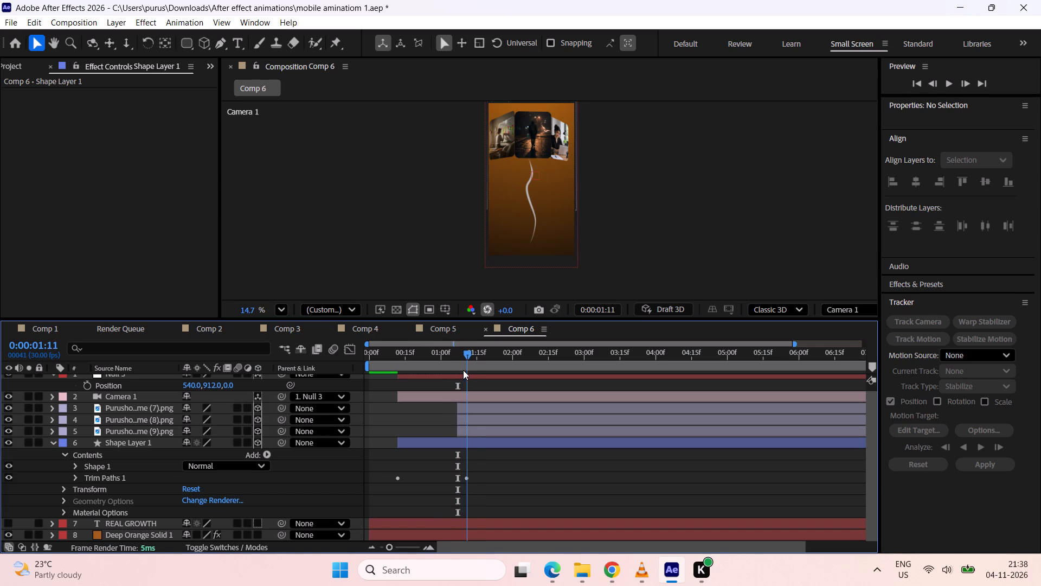
left_click_drag(463, 370, 412, 387)
left_click(53, 443)
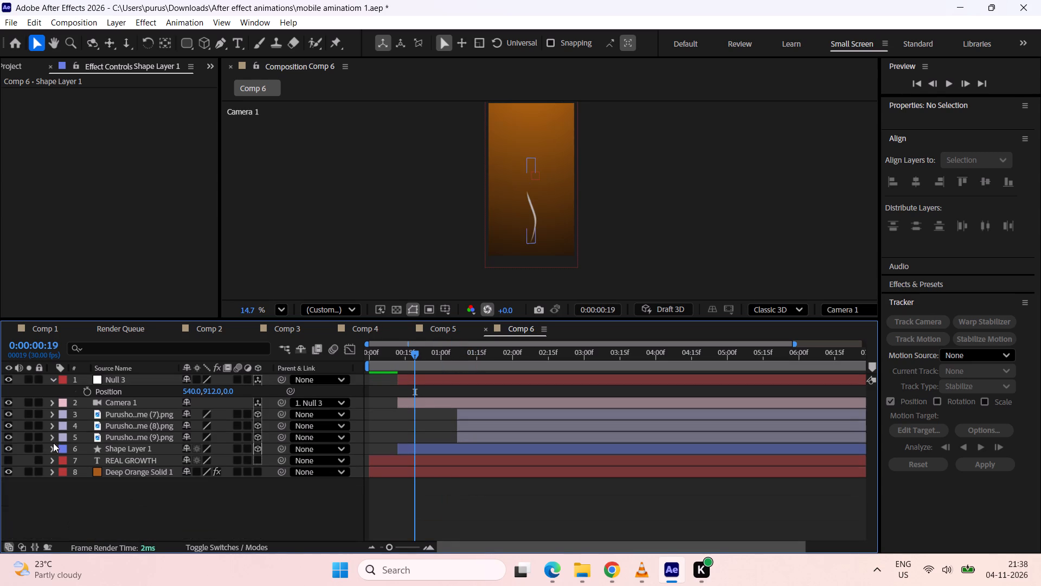
left_click(426, 393)
left_click_drag(417, 353, 412, 356)
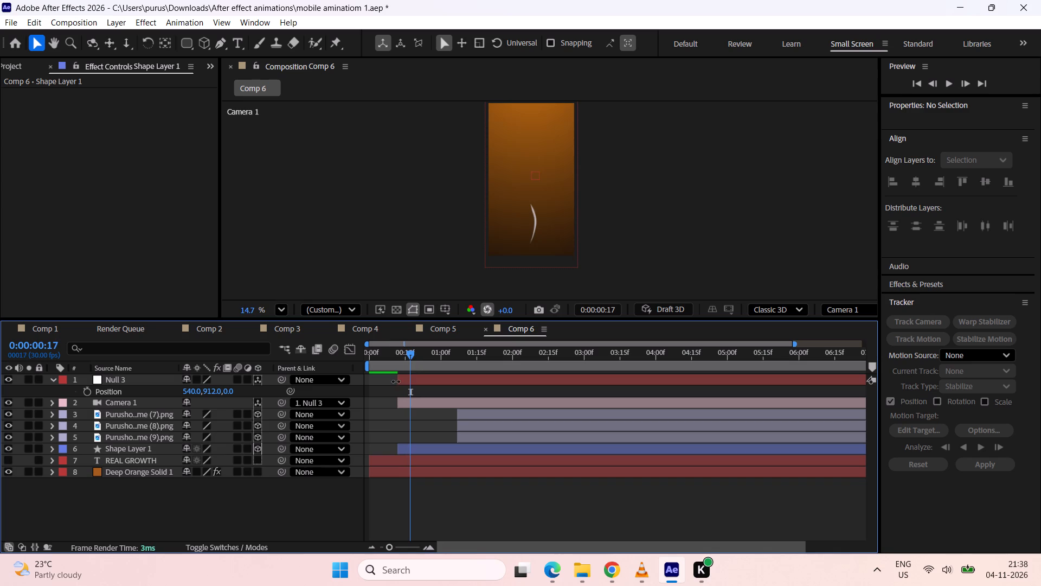
left_click(85, 392)
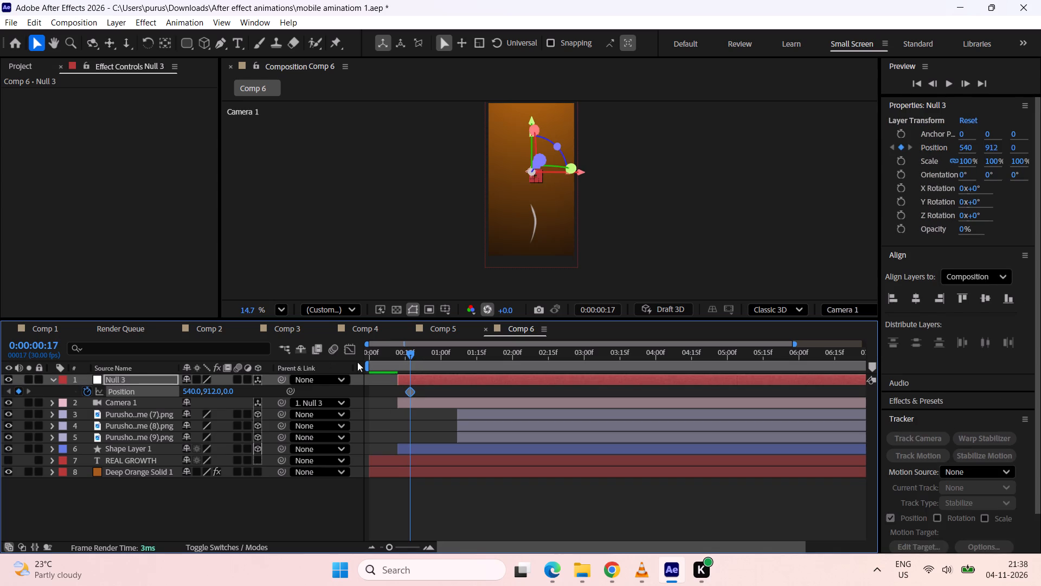
Move the current time in Comp 6 to 0:00:01:07, where the portrait card layers begin.
left_click_drag(410, 355, 464, 354)
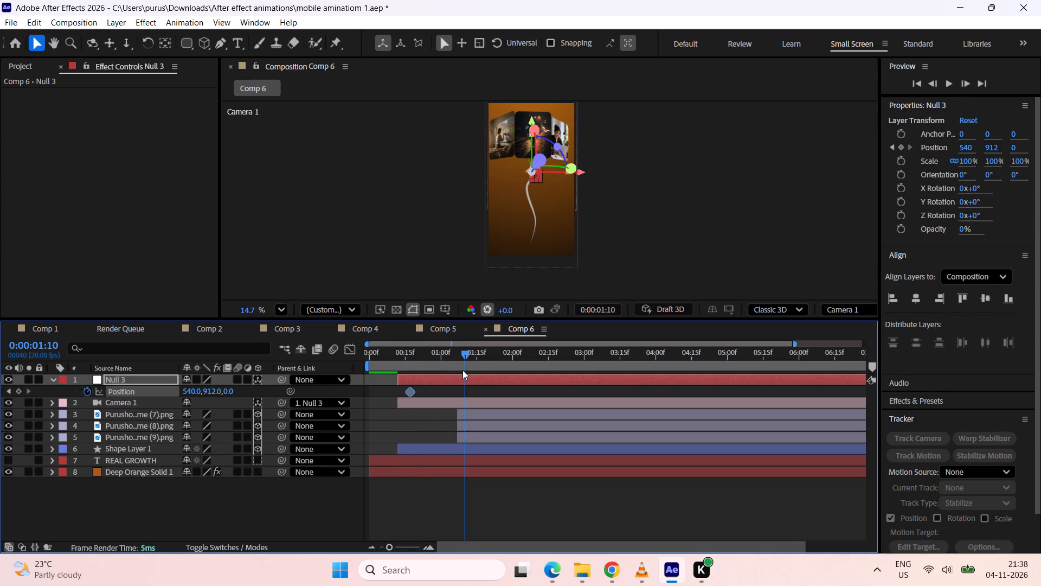
left_click_drag(464, 352, 456, 355)
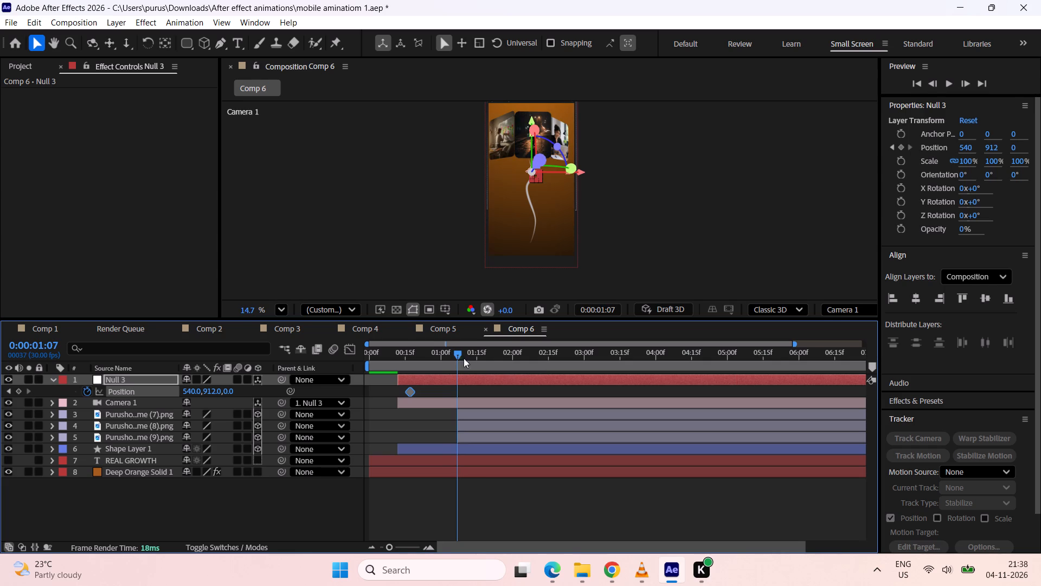
left_click(434, 426)
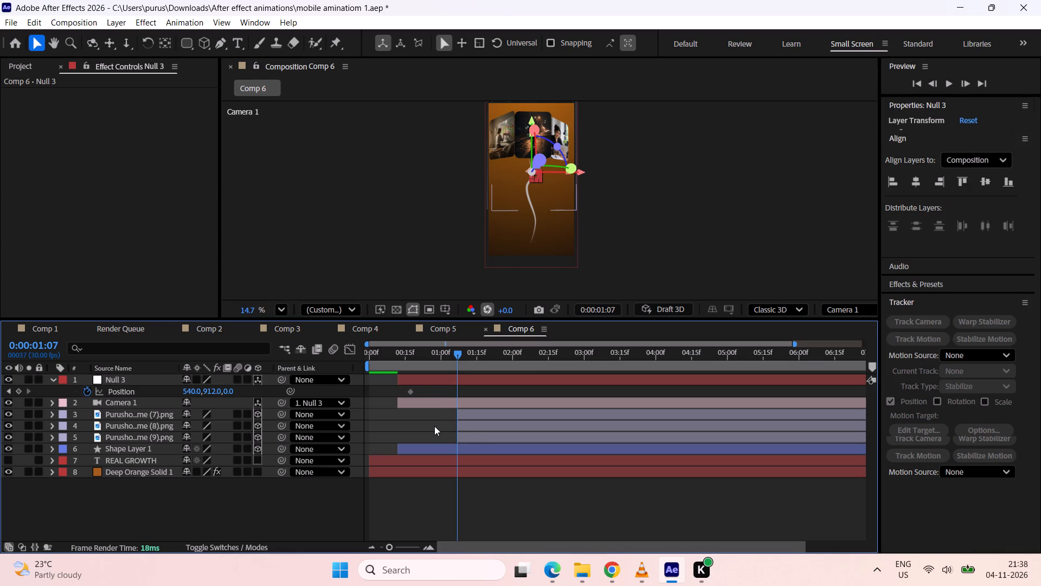
left_click(456, 353)
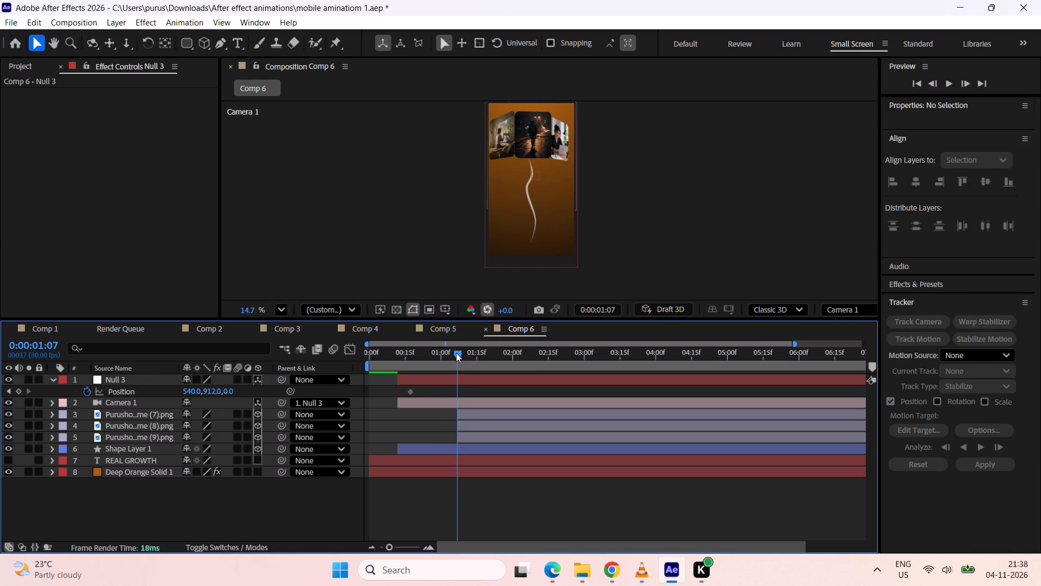
left_click(412, 393)
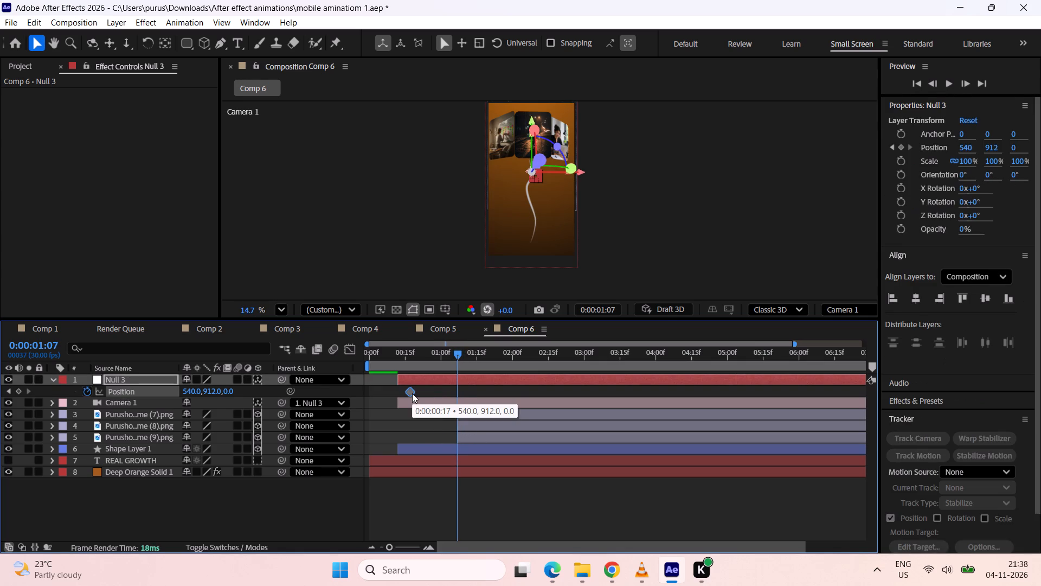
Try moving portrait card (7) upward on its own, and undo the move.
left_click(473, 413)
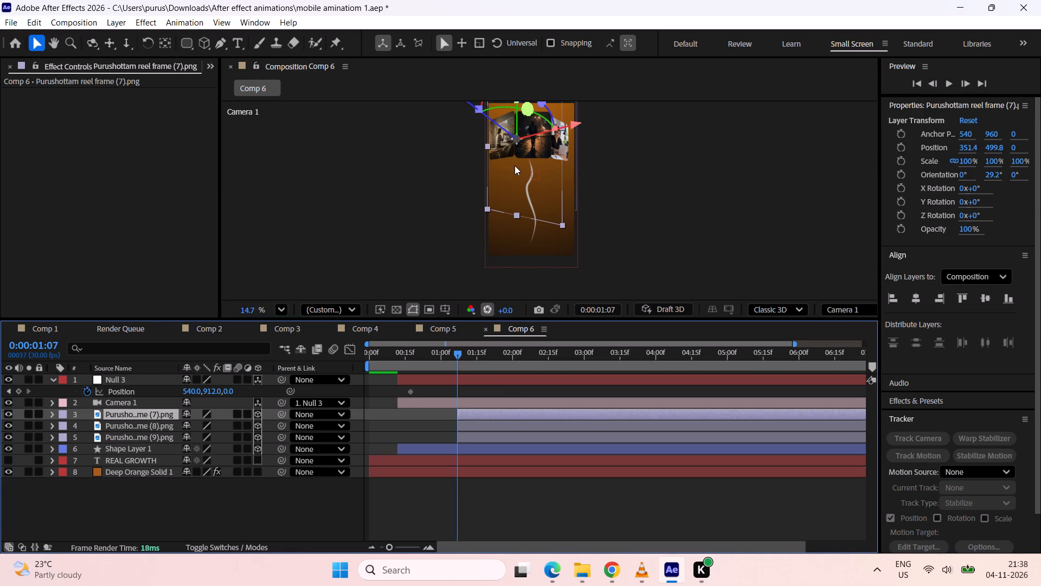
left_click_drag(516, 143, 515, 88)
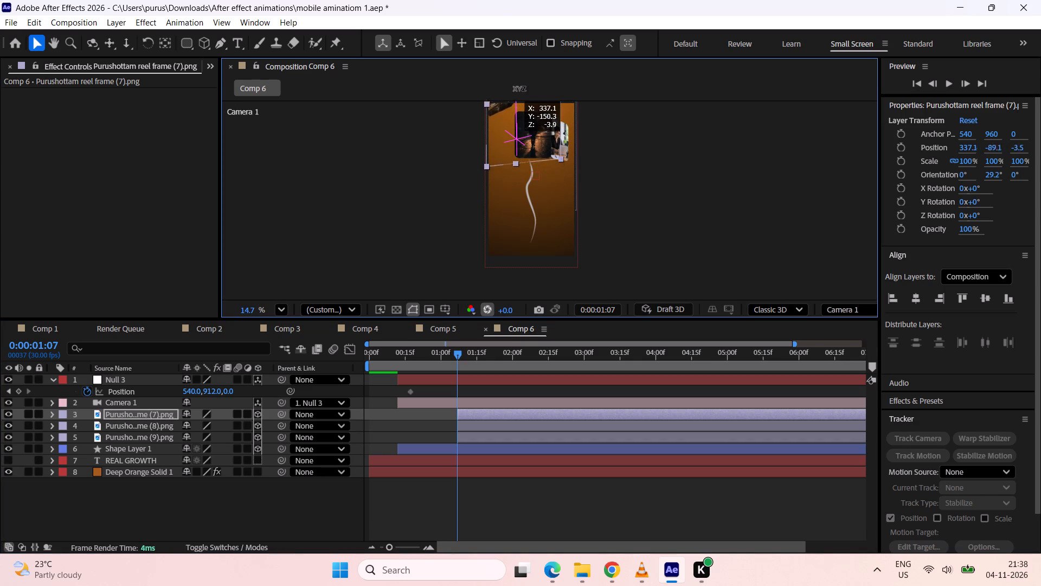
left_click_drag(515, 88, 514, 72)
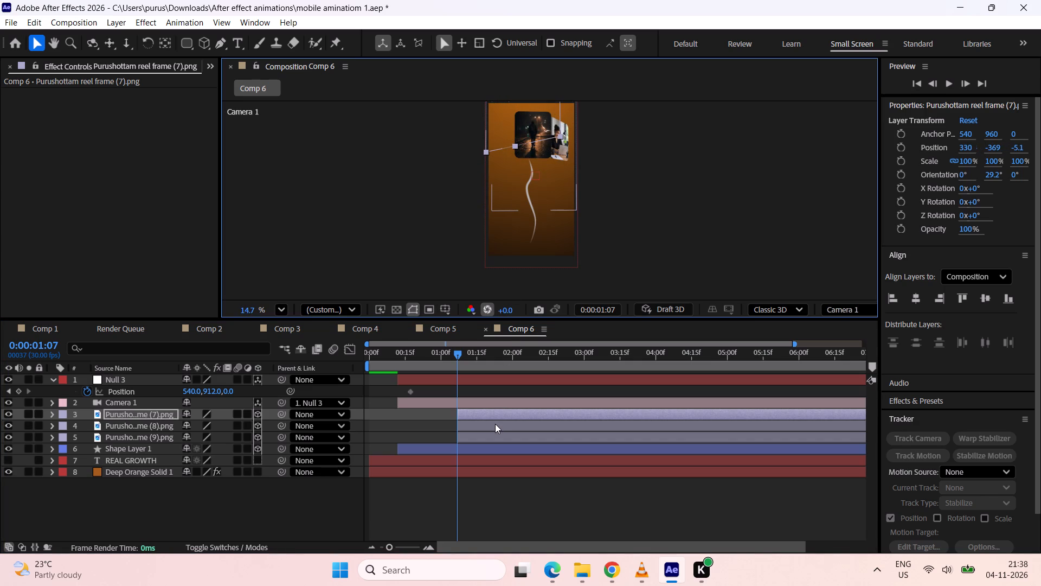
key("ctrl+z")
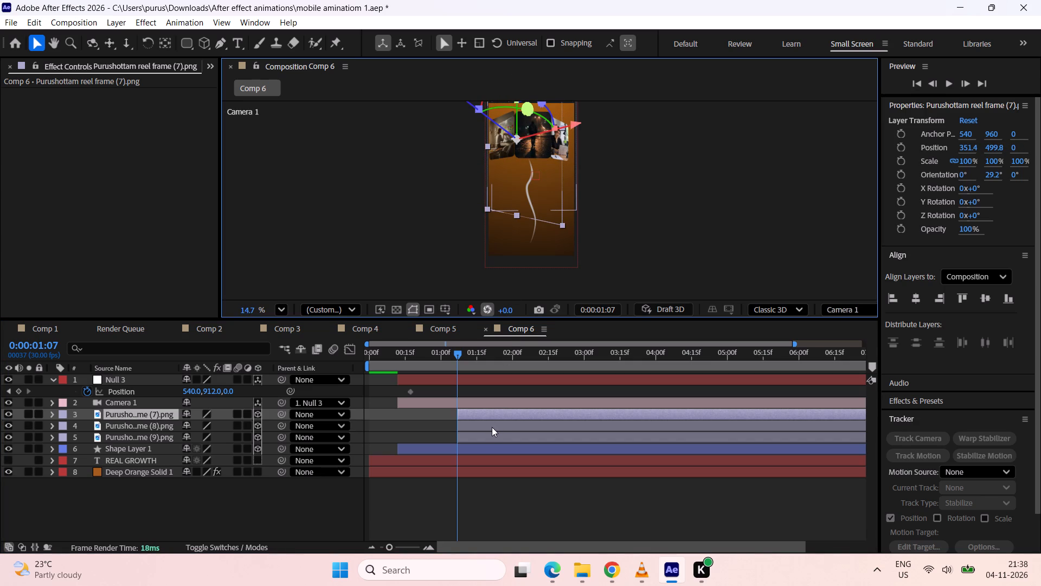
Raise portrait cards (7), (8) and (9) together along Y until they sit above the composition frame's upper edge.
left_click(492, 413)
left_click(168, 442, "shift")
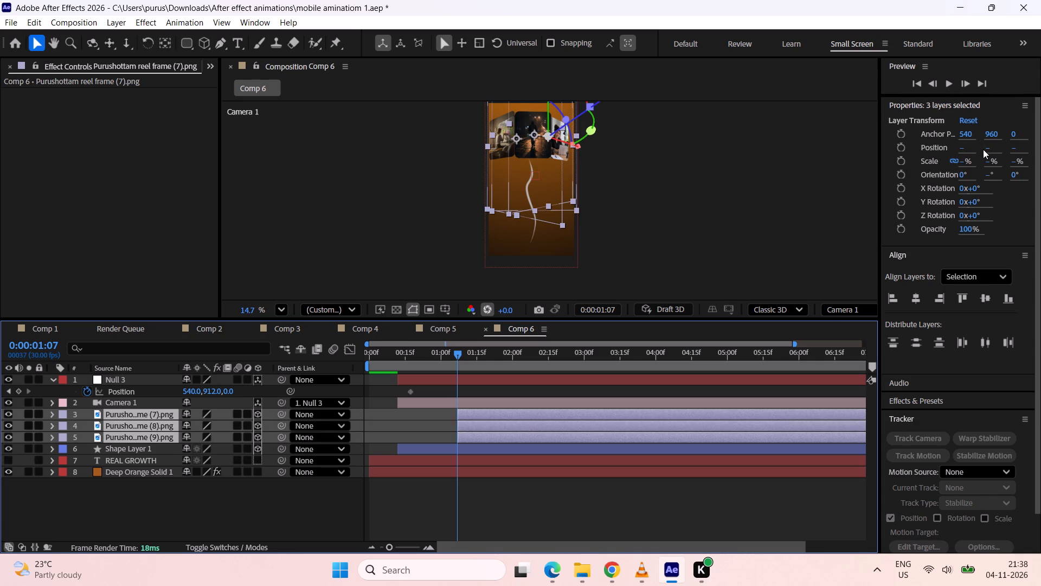
left_click_drag(987, 149, 1017, 0)
left_click_drag(989, 151, 984, 14)
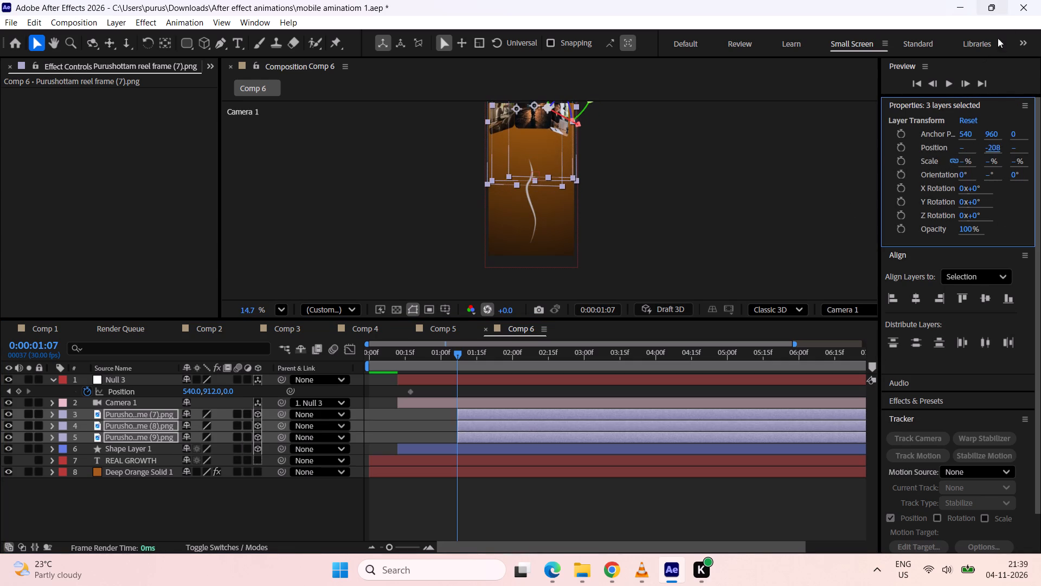
left_click_drag(988, 152, 981, 47)
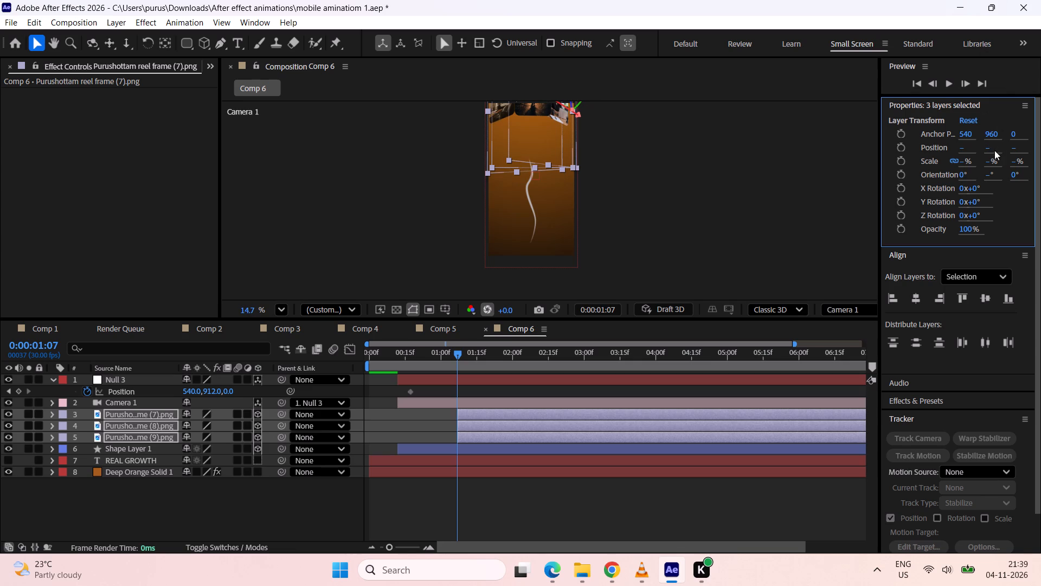
left_click_drag(989, 150, 989, 67)
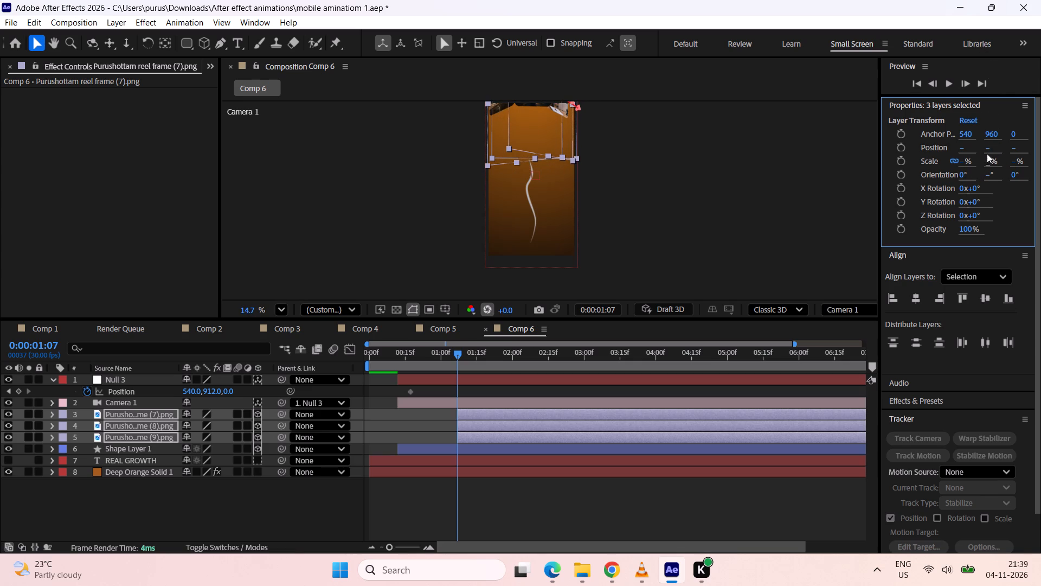
left_click_drag(988, 149, 987, 101)
left_click_drag(991, 151, 991, 150)
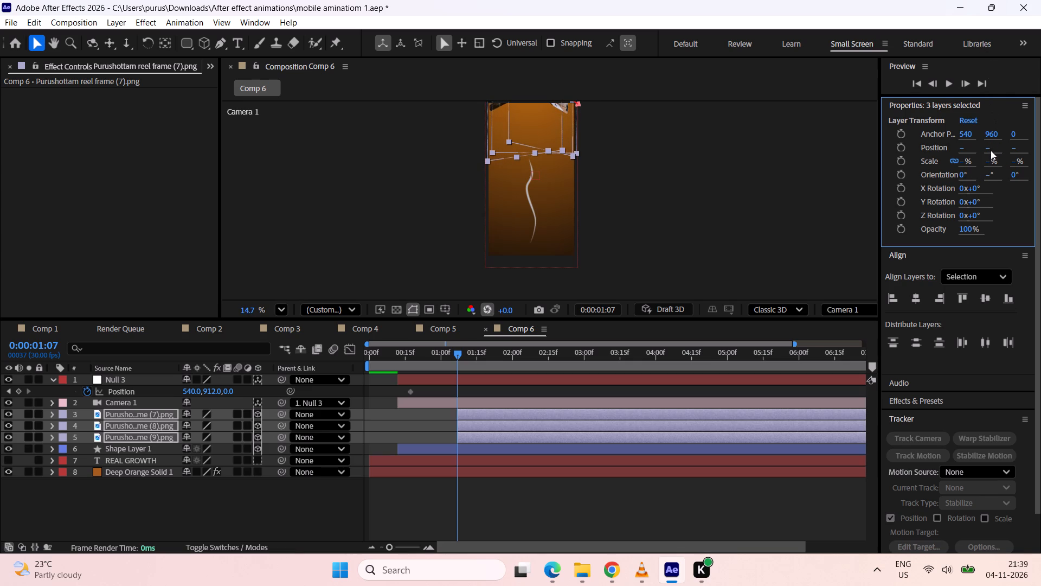
left_click_drag(991, 150, 991, 142)
left_click_drag(988, 152, 985, 89)
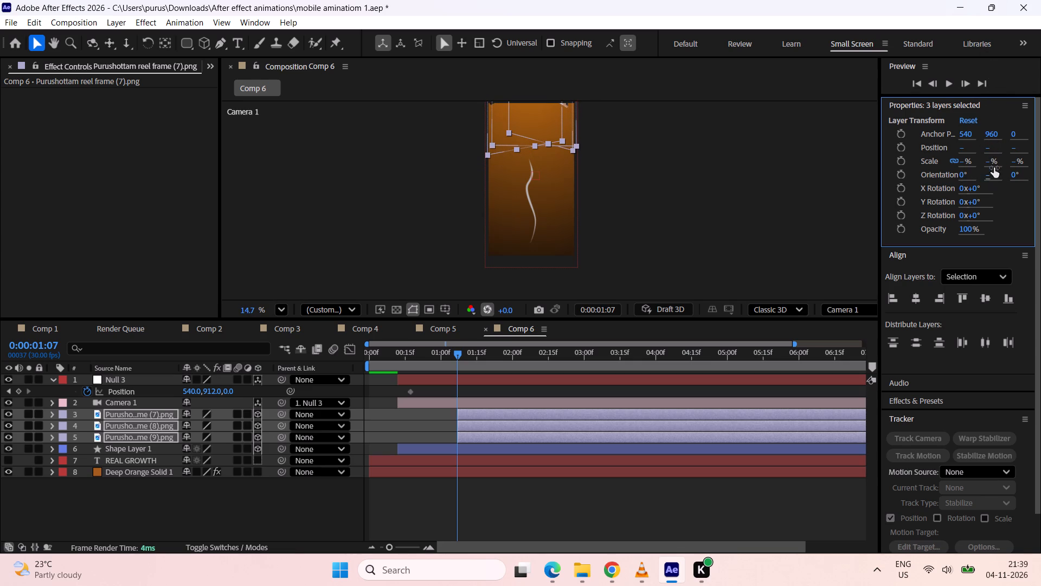
left_click_drag(989, 152, 990, 114)
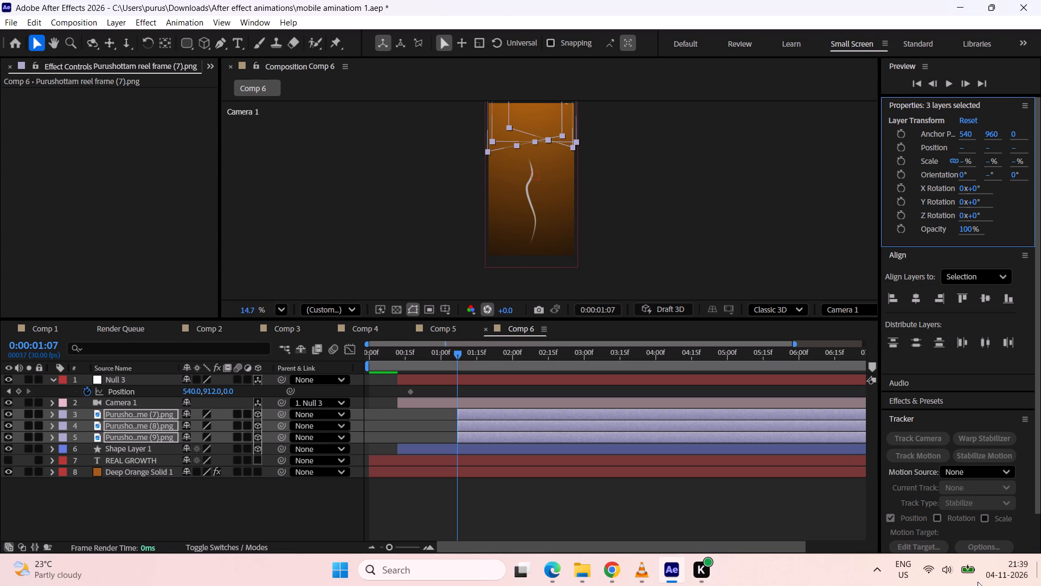
left_click_drag(986, 149, 987, 149)
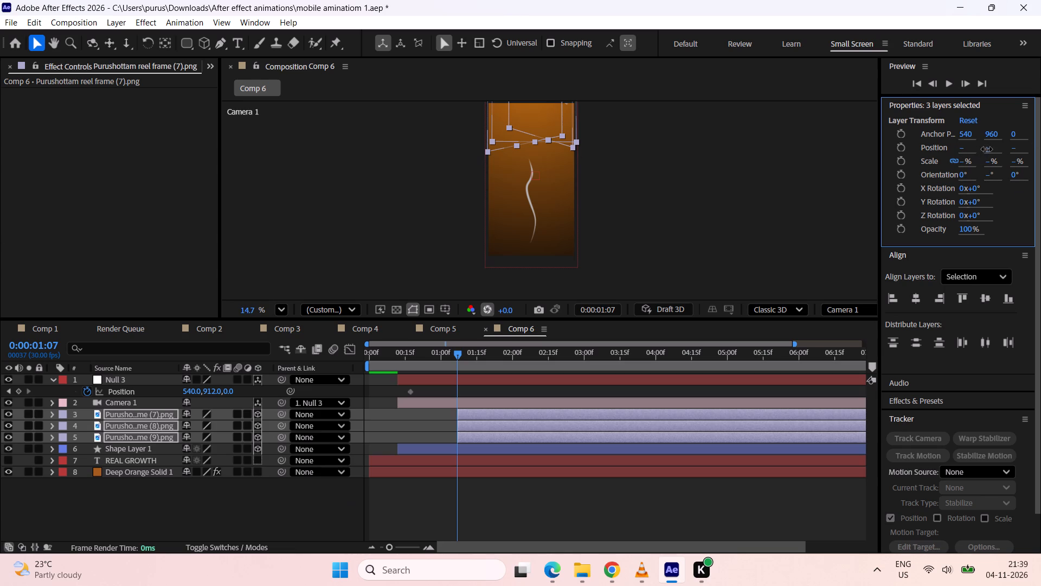
left_click_drag(987, 149, 984, 94)
left_click(612, 202)
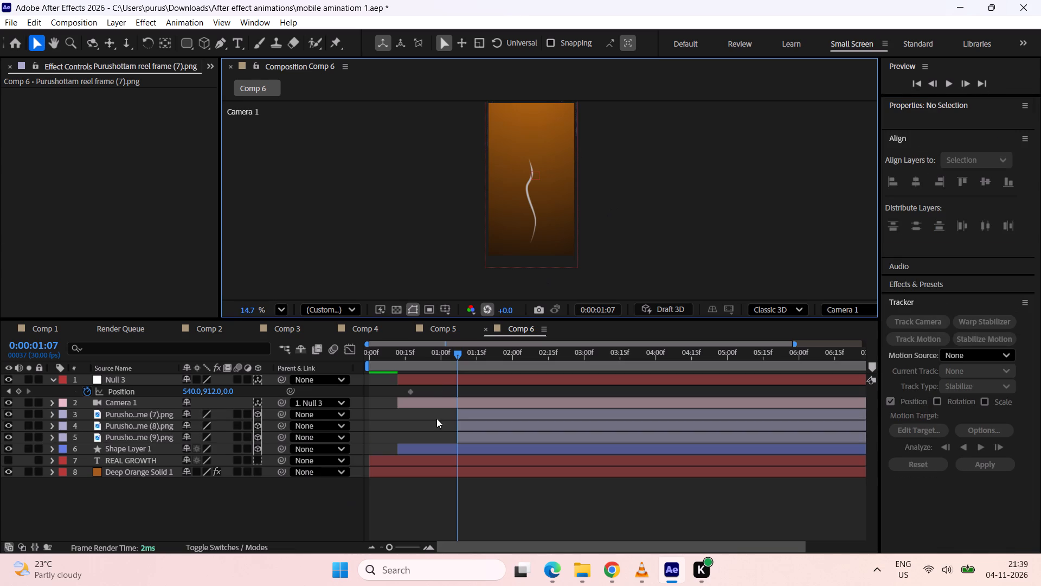
Raise the curved line of Shape Layer 1 toward the cards by setting its Y Position to about 382.4.
left_click(441, 453)
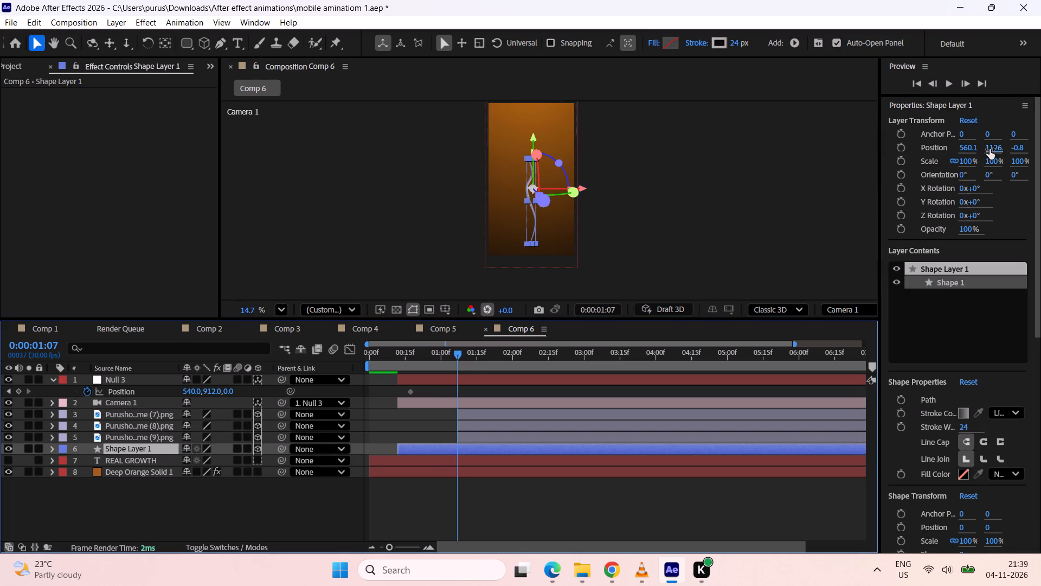
left_click_drag(989, 149, 846, 181)
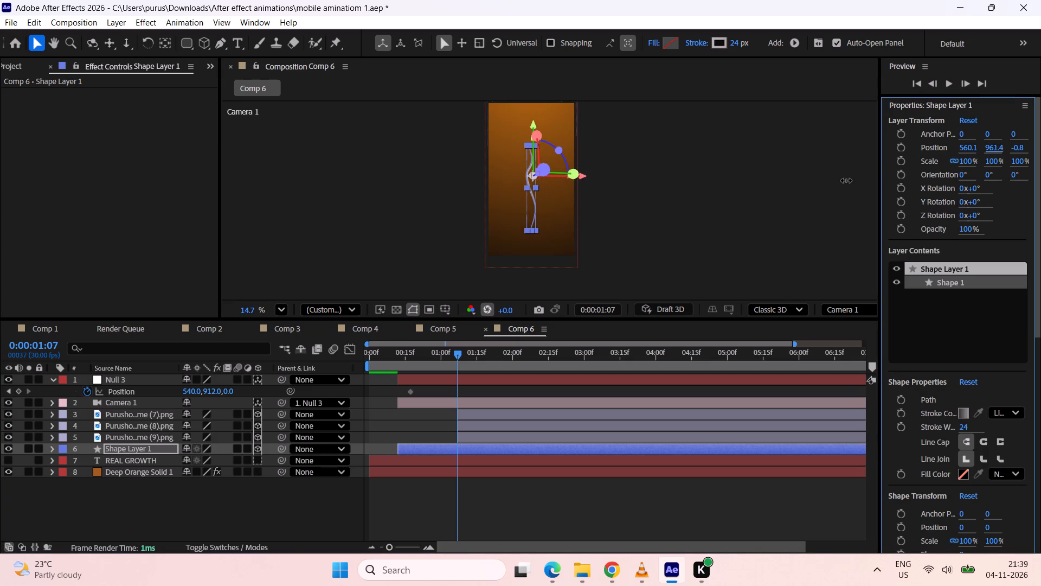
left_click_drag(846, 181, 822, 192)
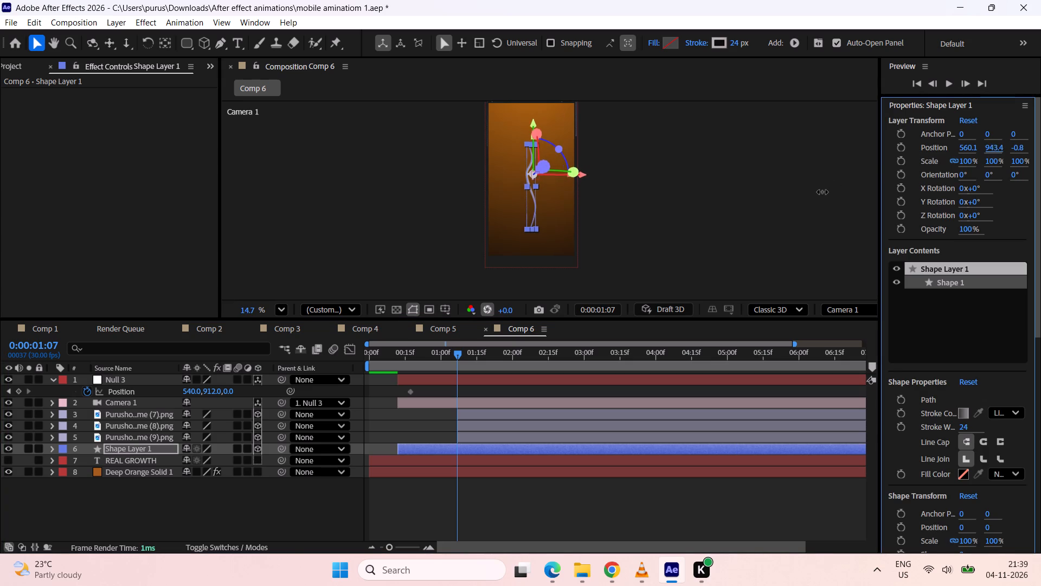
left_click_drag(822, 192, 756, 237)
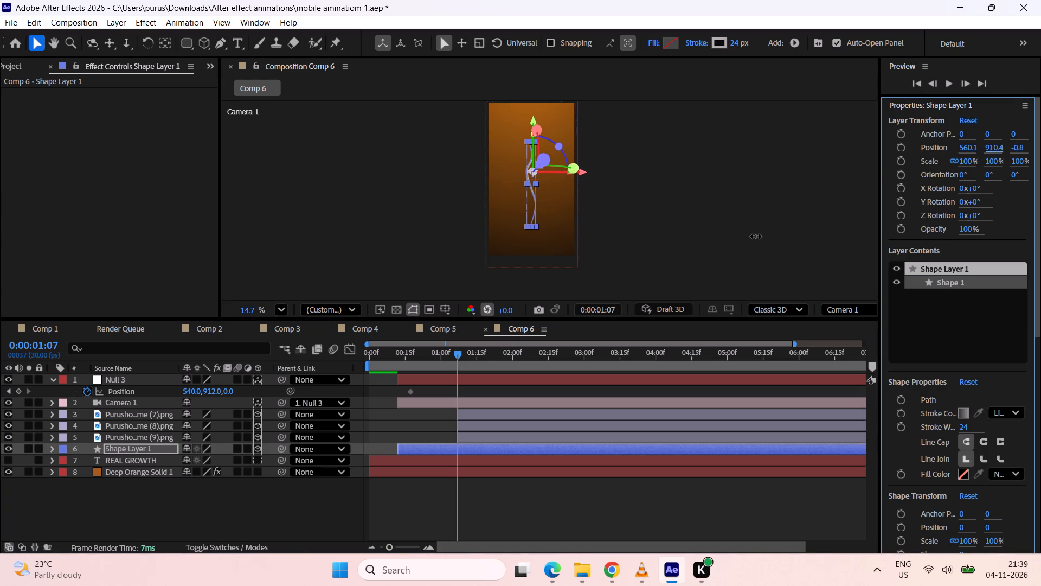
left_click_drag(756, 237, 729, 270)
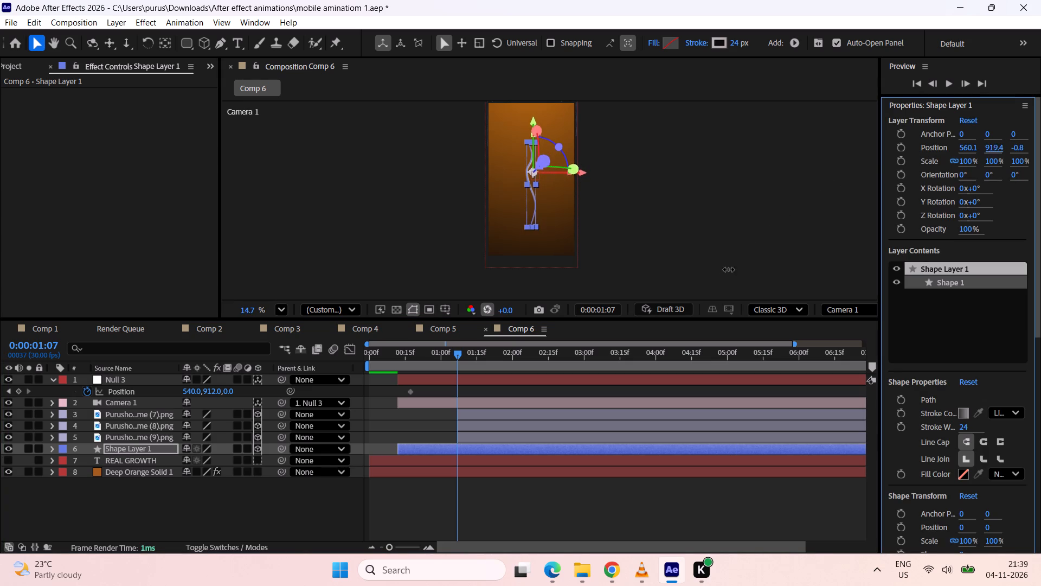
left_click_drag(729, 270, 802, 126)
left_click(520, 494)
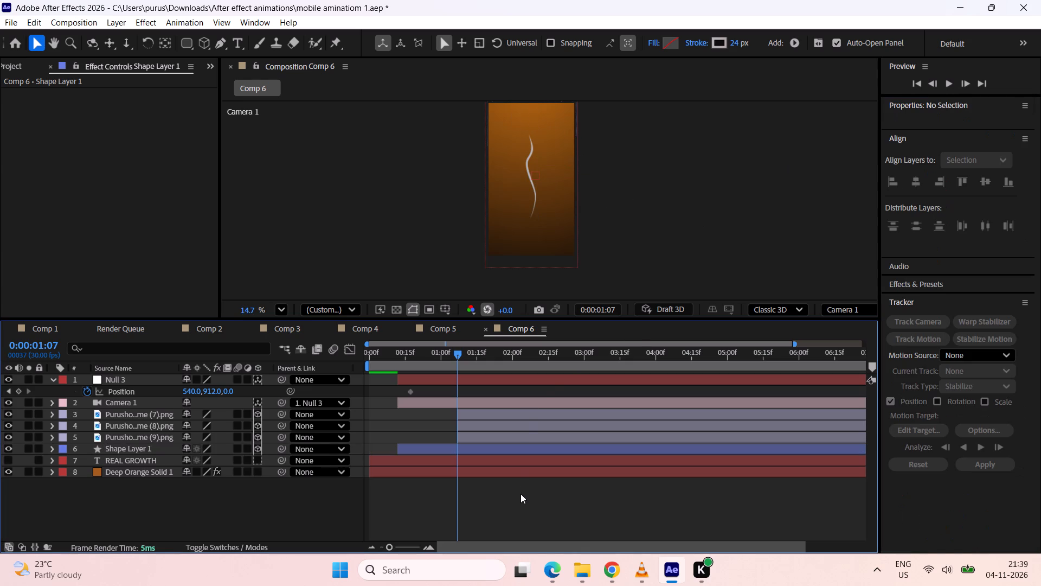
left_click(535, 174)
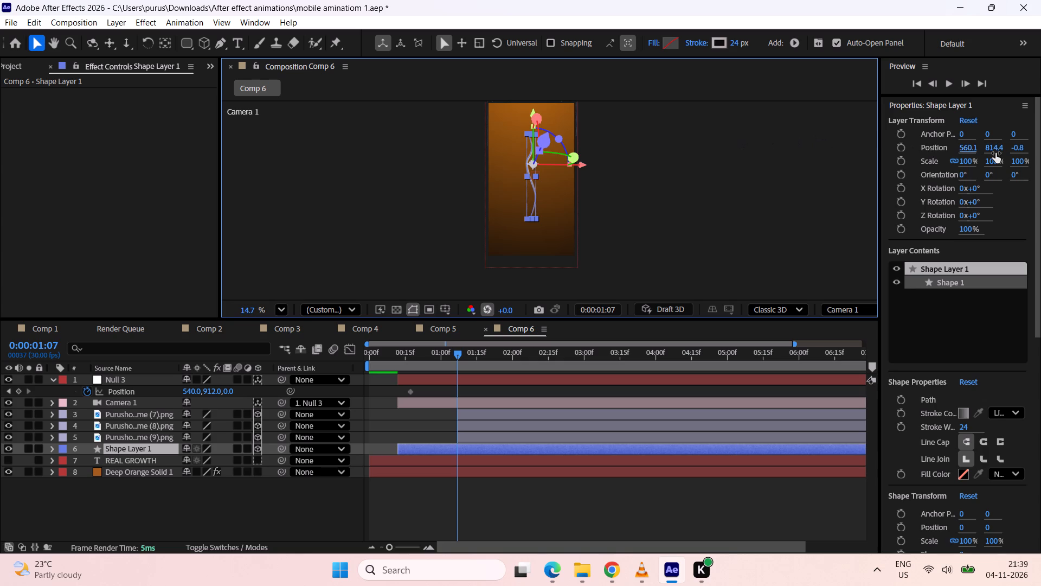
left_click_drag(995, 153, 543, 280)
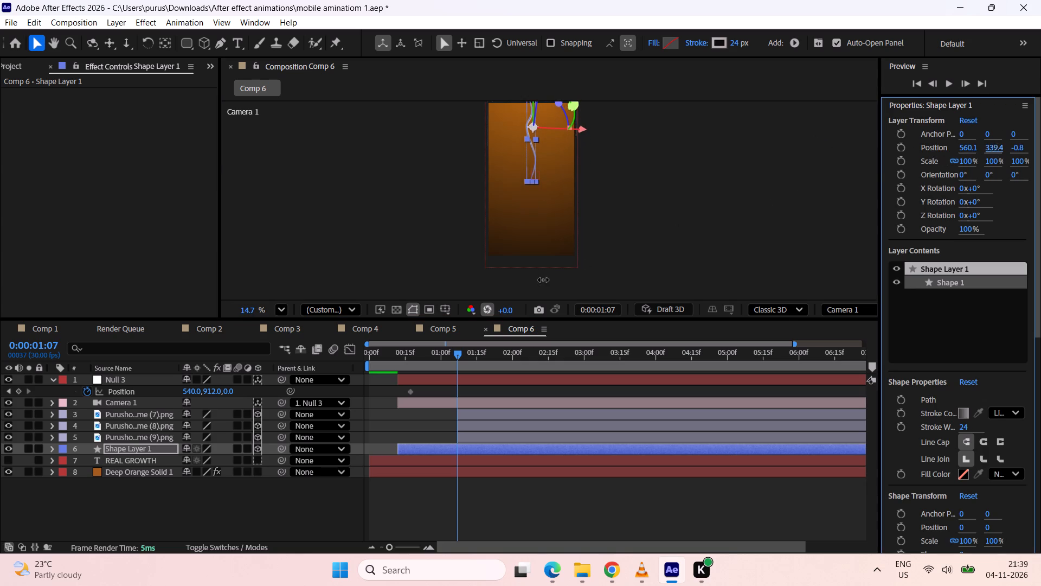
left_click_drag(543, 280, 512, 291)
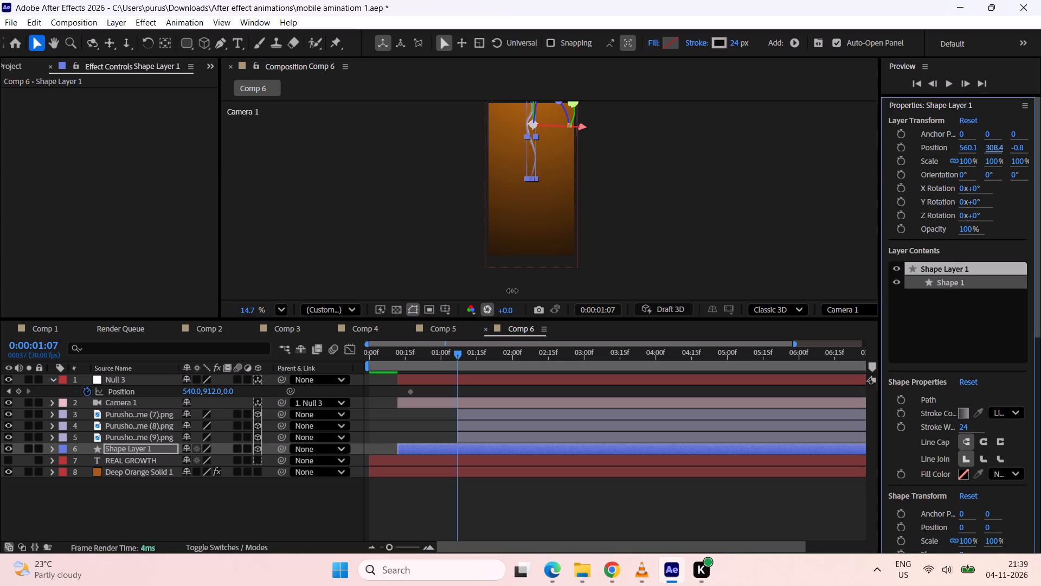
left_click_drag(512, 291, 641, 212)
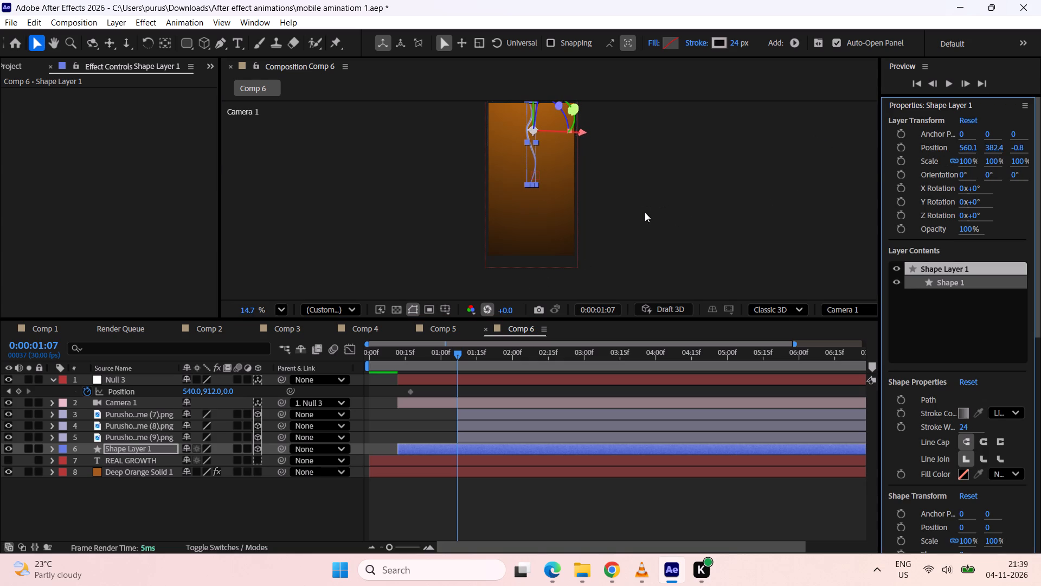
Widen the composition viewer and switch it to the 2 Views layout.
scroll(698, 257, "down", 4, "ctrl")
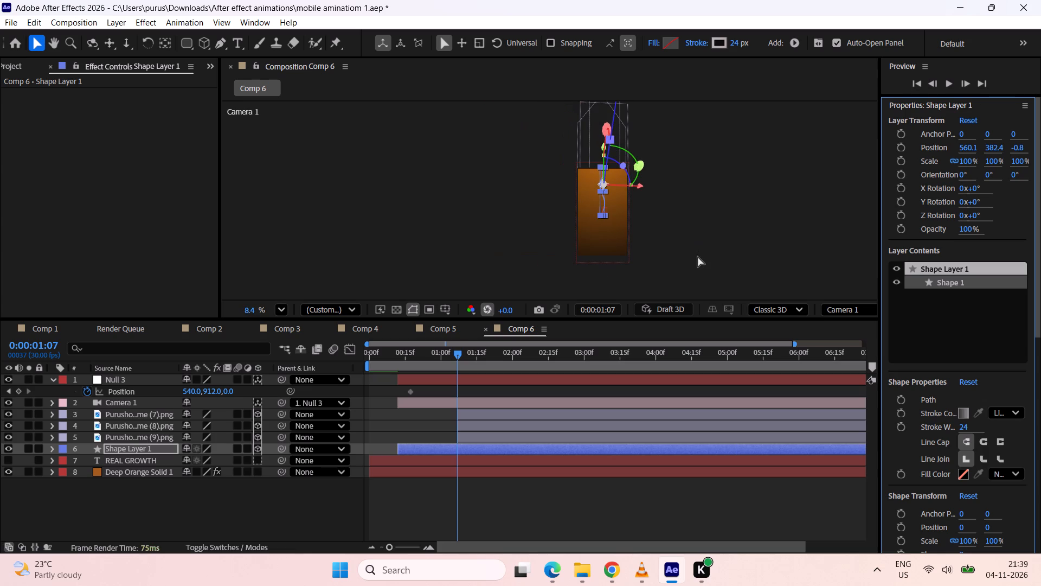
scroll(671, 135, "up", 9, "ctrl")
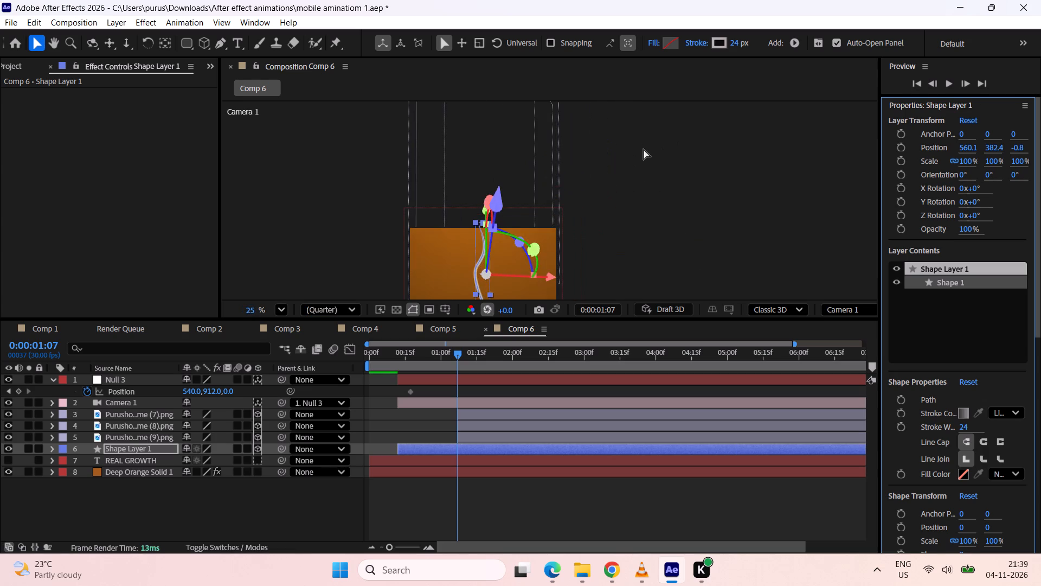
scroll(644, 149, "down", 2, "ctrl")
left_click(844, 308)
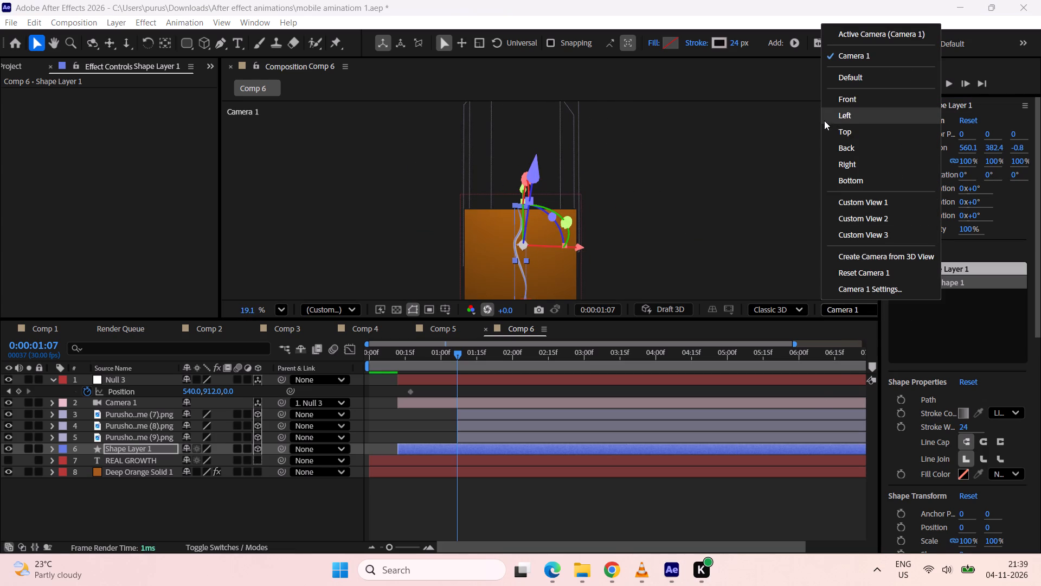
left_click(750, 239)
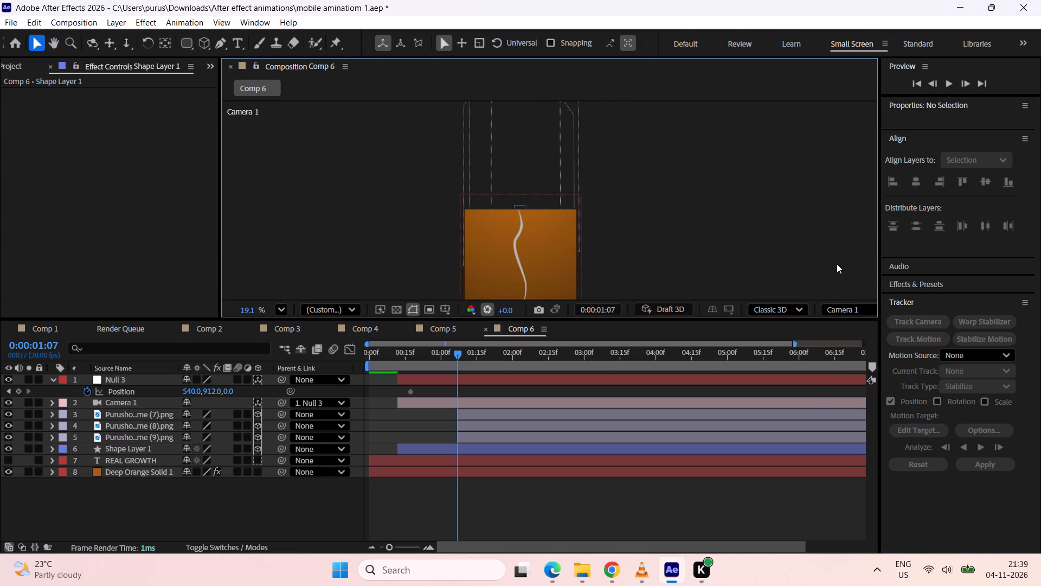
left_click_drag(879, 268, 954, 253)
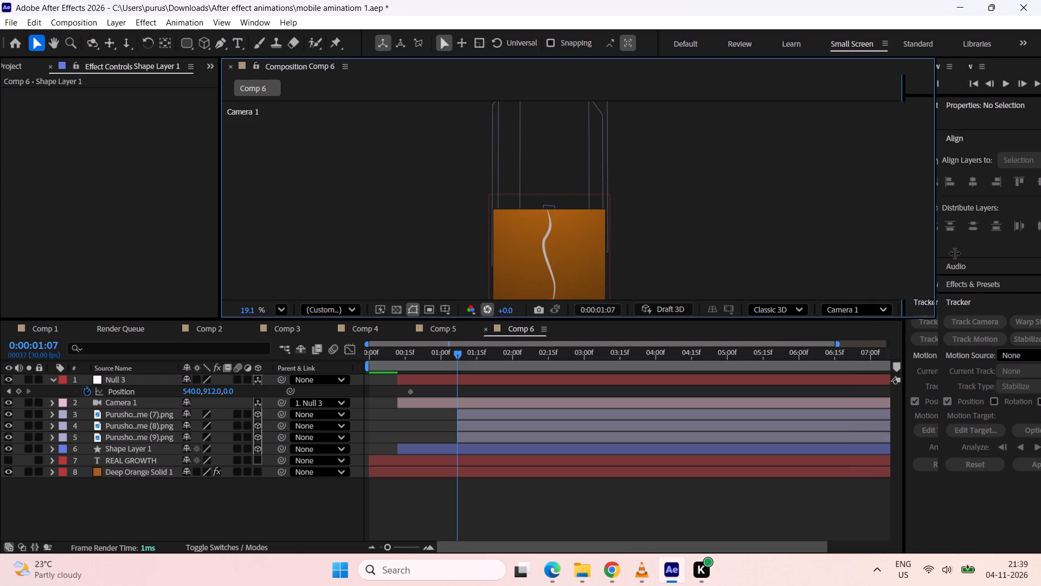
left_click_drag(954, 253, 956, 253)
left_click(922, 309)
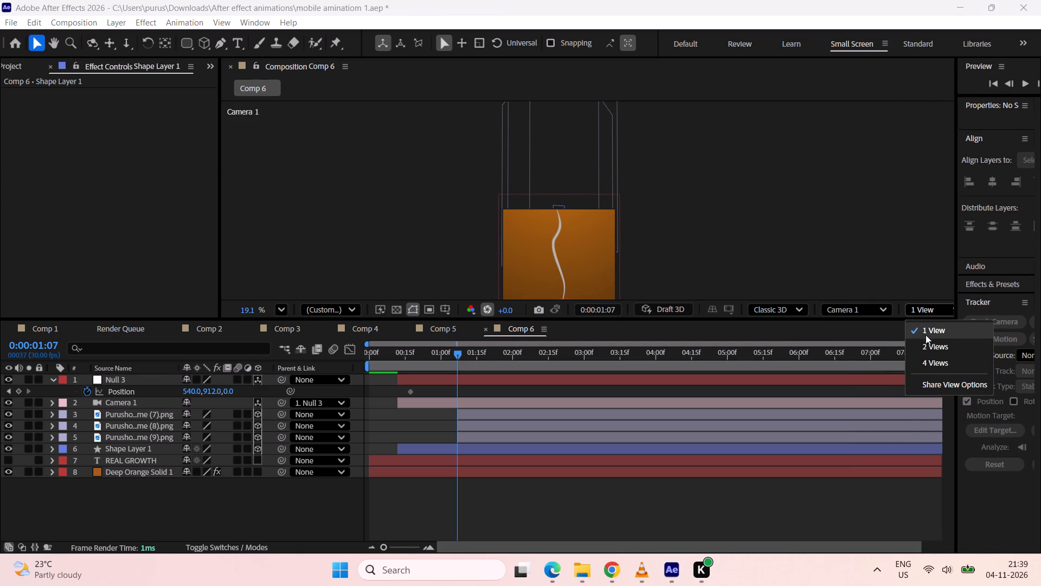
left_click(928, 347)
scroll(631, 177, "down", 2, "ctrl")
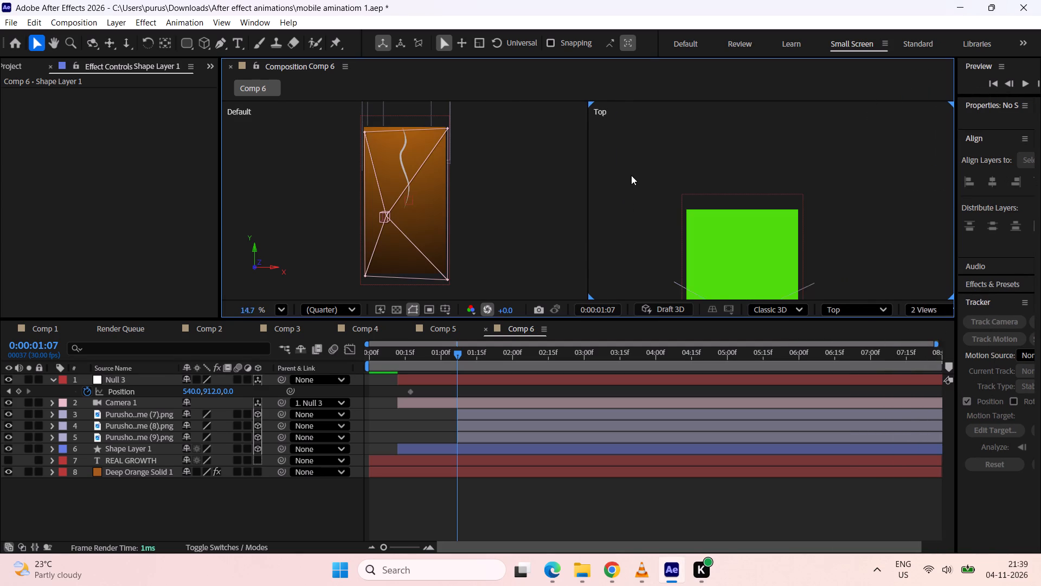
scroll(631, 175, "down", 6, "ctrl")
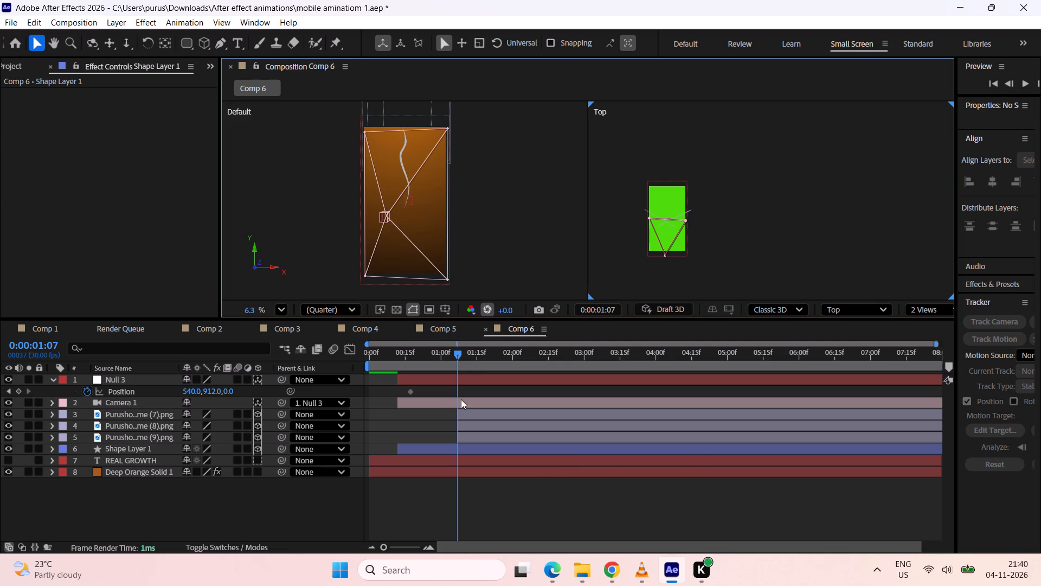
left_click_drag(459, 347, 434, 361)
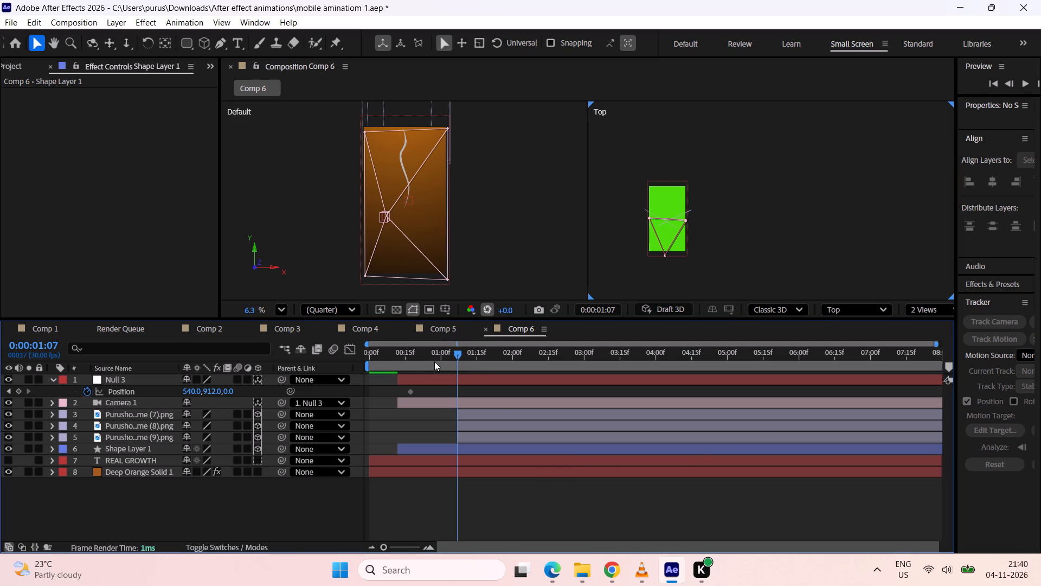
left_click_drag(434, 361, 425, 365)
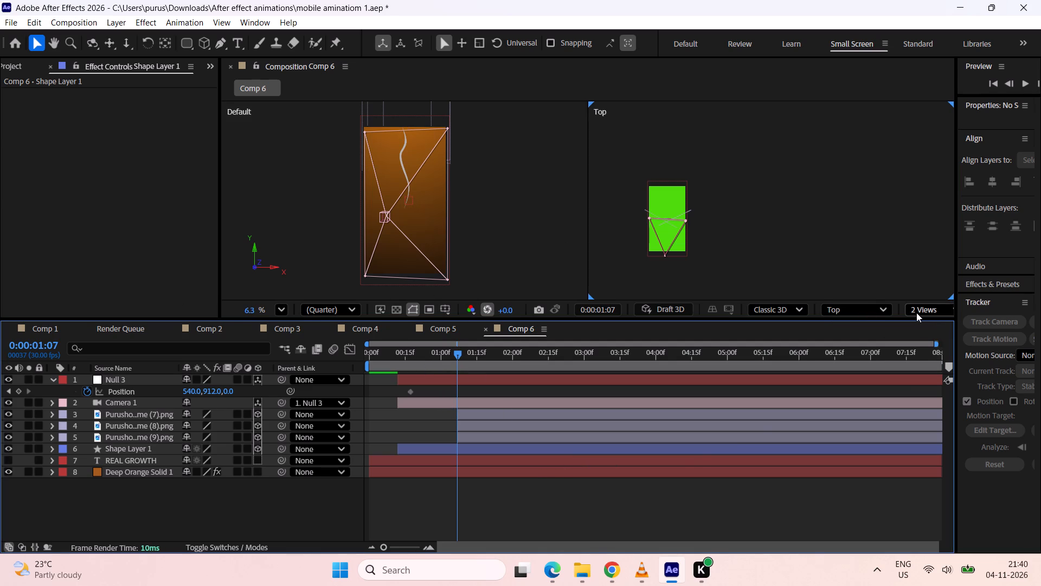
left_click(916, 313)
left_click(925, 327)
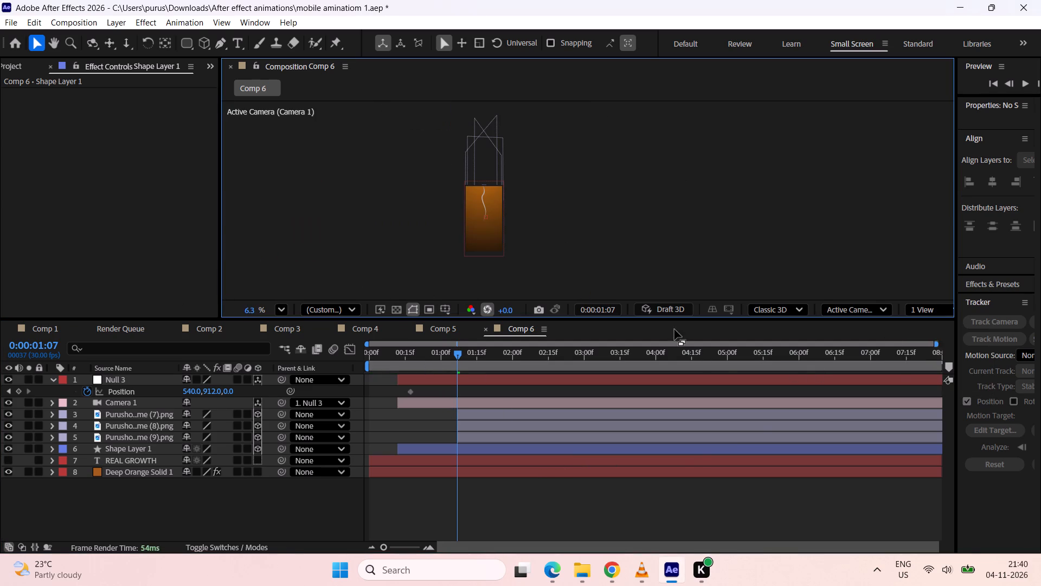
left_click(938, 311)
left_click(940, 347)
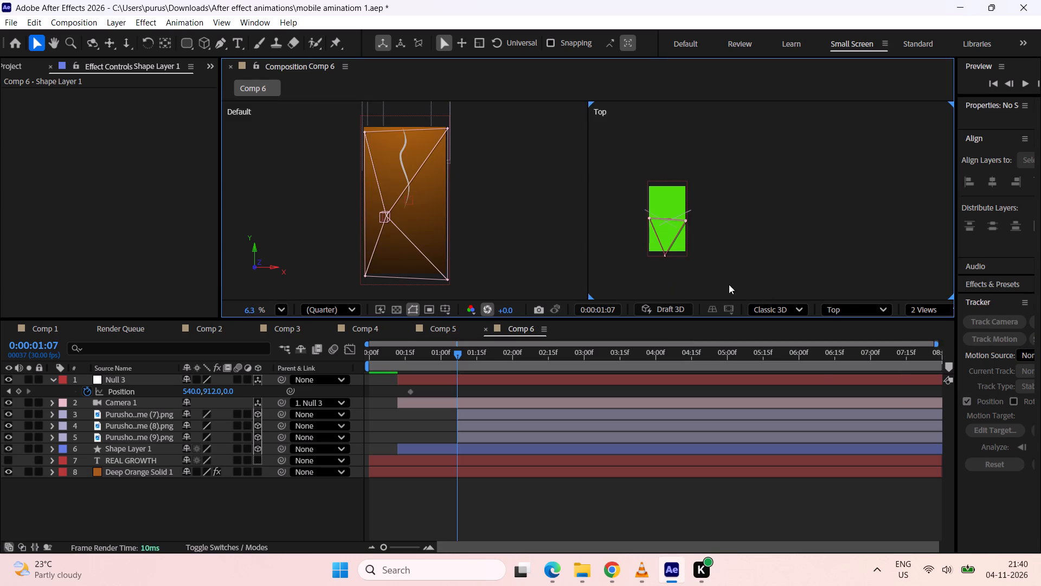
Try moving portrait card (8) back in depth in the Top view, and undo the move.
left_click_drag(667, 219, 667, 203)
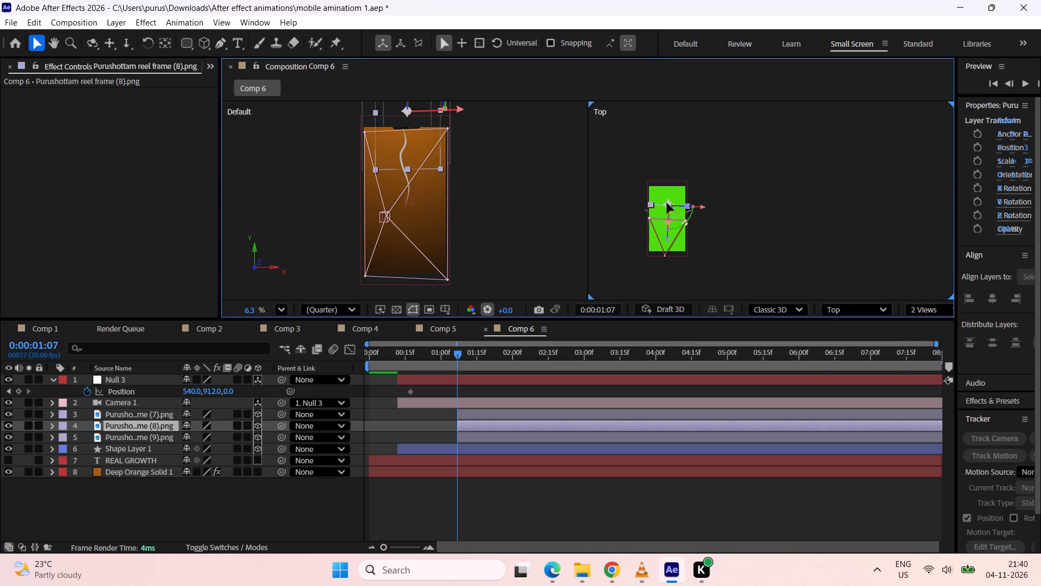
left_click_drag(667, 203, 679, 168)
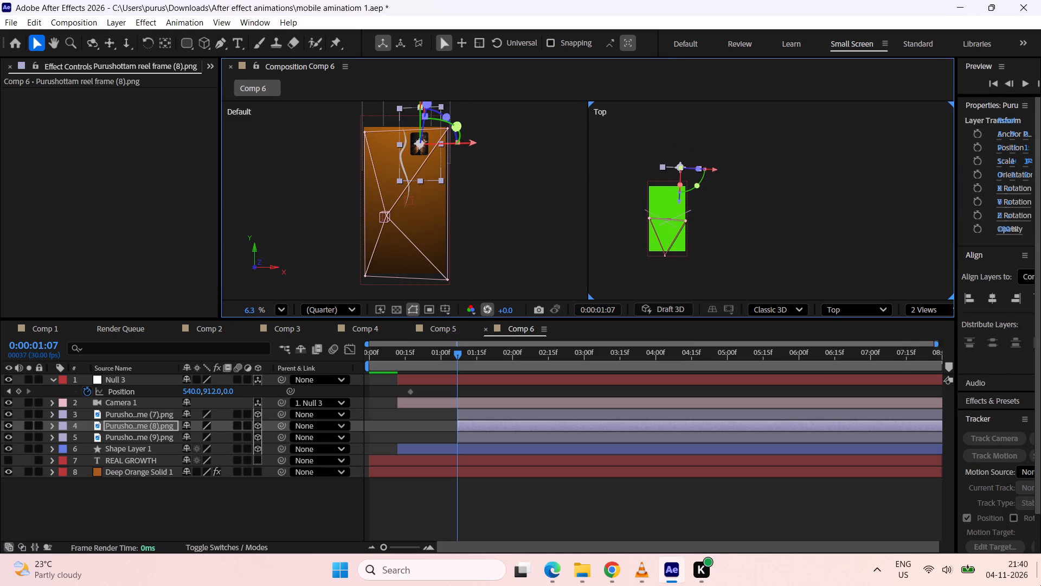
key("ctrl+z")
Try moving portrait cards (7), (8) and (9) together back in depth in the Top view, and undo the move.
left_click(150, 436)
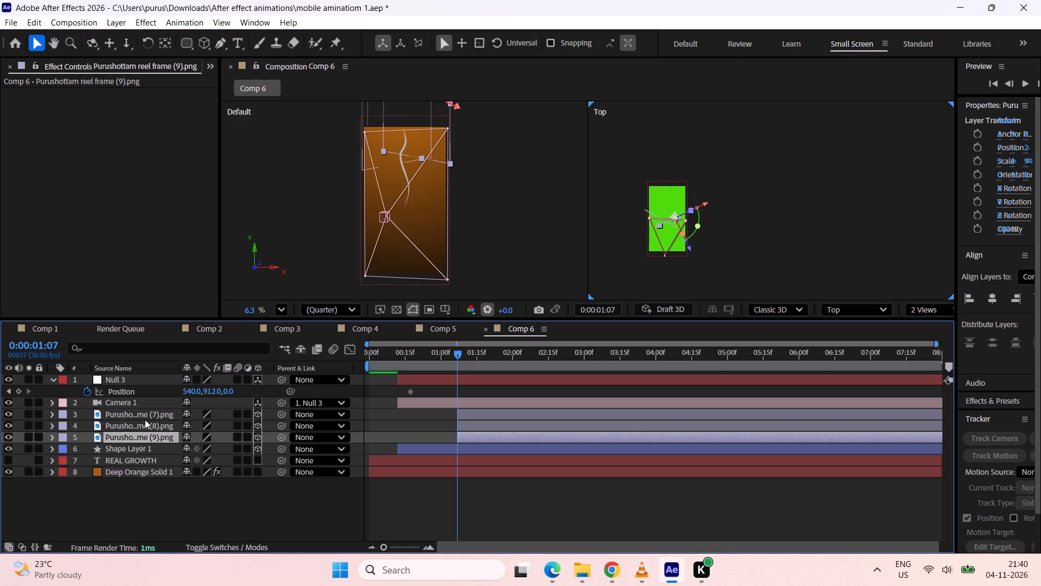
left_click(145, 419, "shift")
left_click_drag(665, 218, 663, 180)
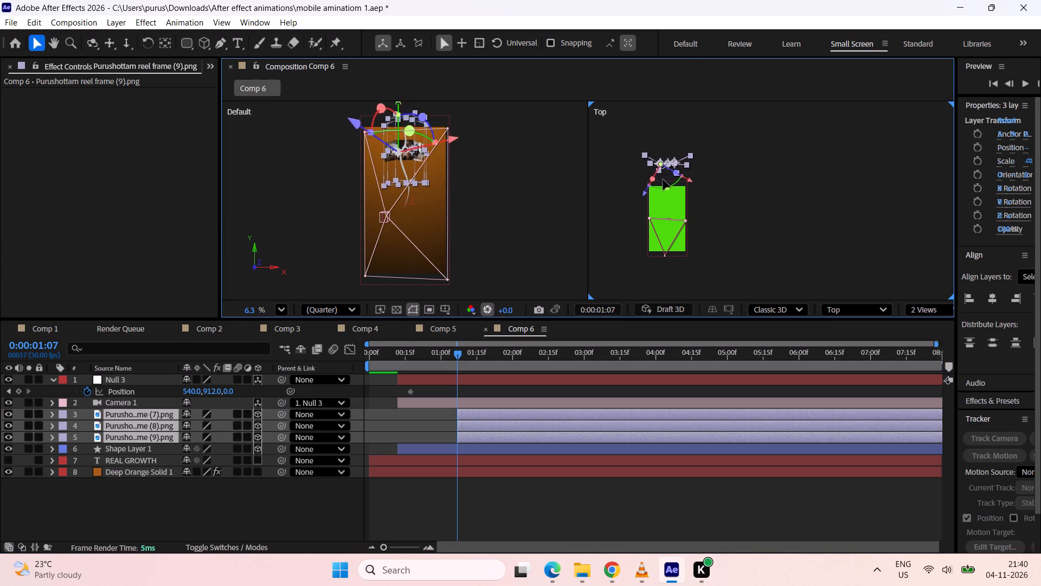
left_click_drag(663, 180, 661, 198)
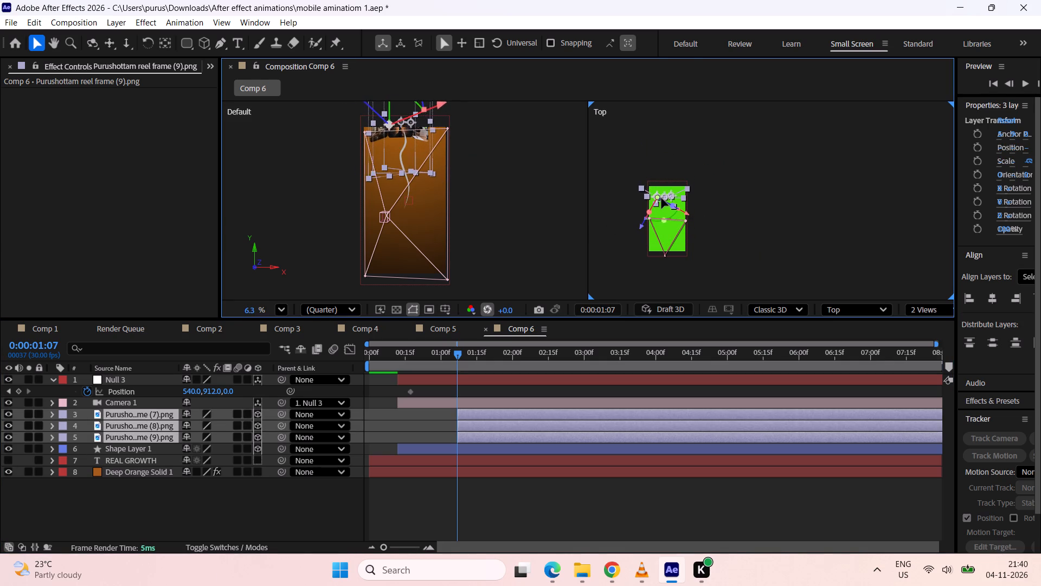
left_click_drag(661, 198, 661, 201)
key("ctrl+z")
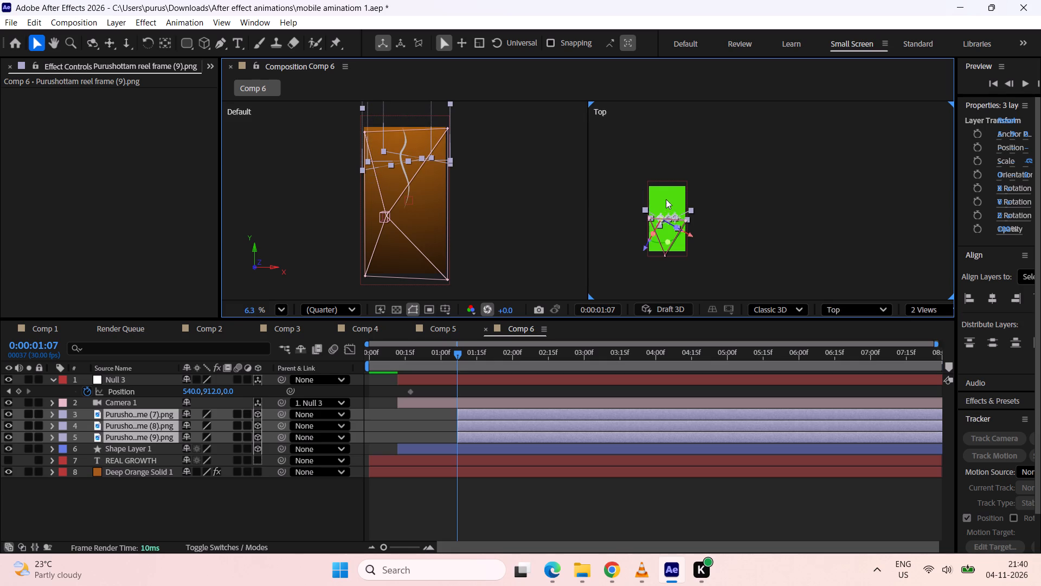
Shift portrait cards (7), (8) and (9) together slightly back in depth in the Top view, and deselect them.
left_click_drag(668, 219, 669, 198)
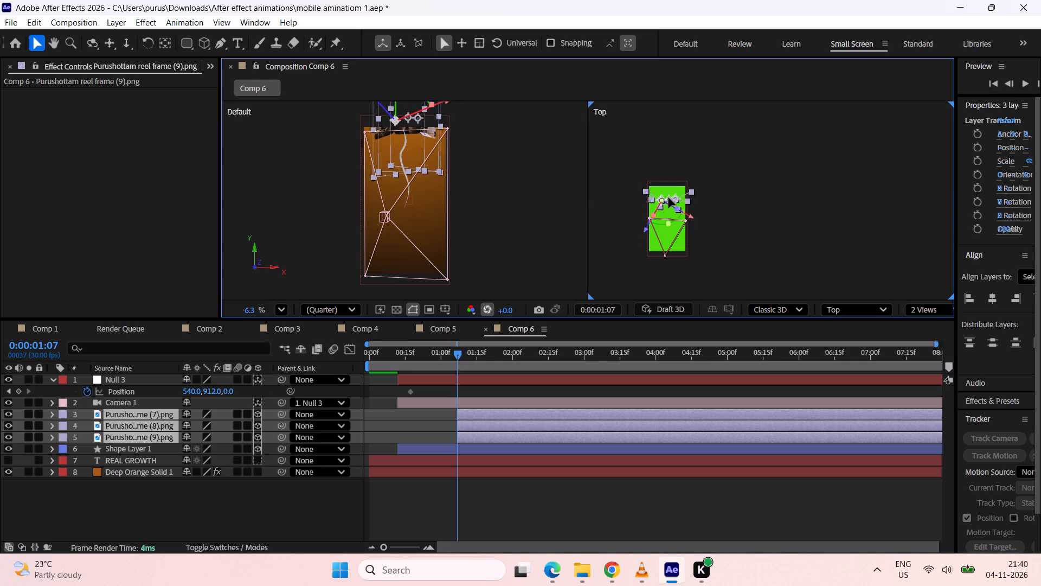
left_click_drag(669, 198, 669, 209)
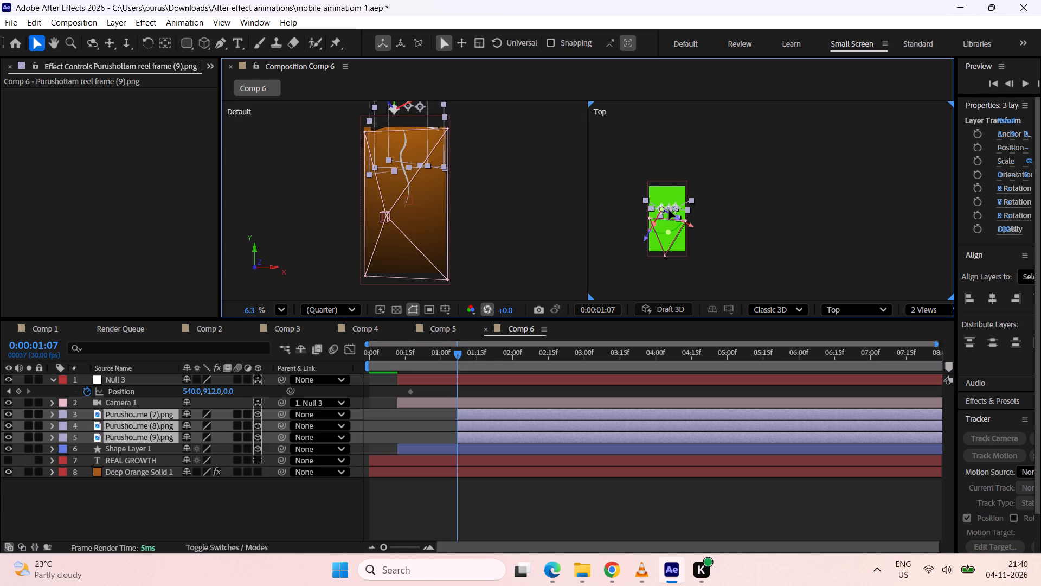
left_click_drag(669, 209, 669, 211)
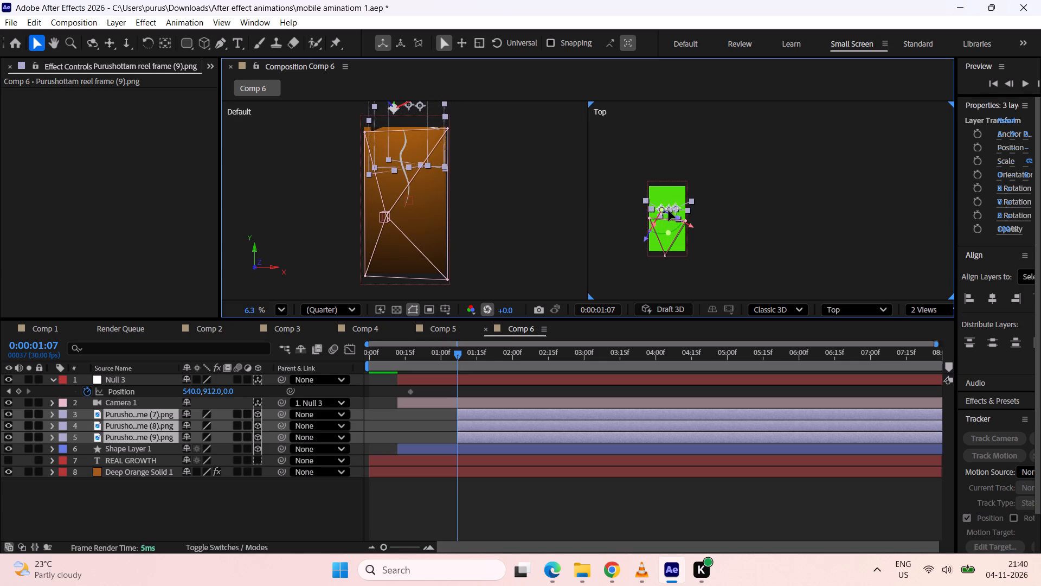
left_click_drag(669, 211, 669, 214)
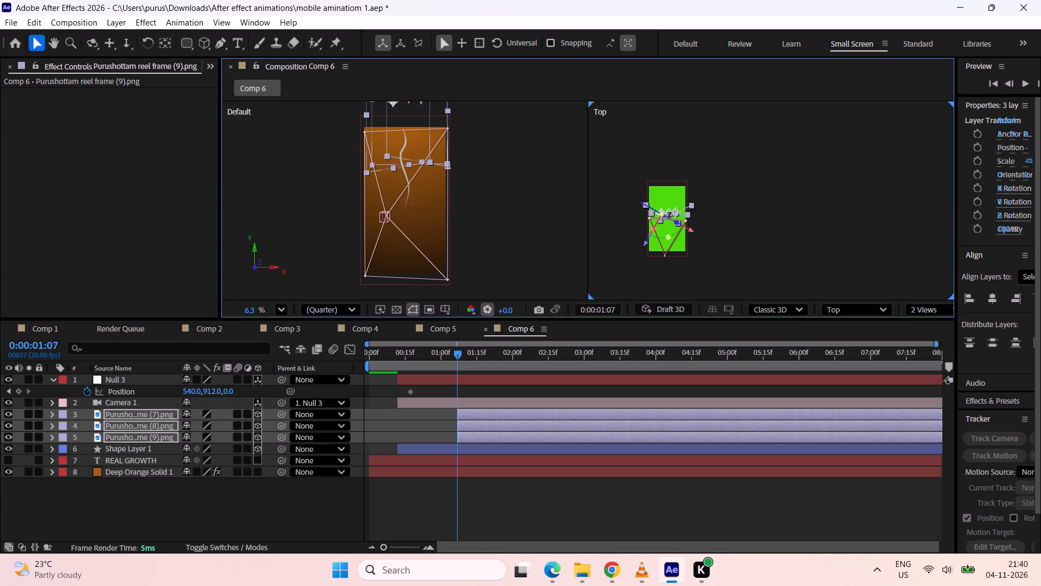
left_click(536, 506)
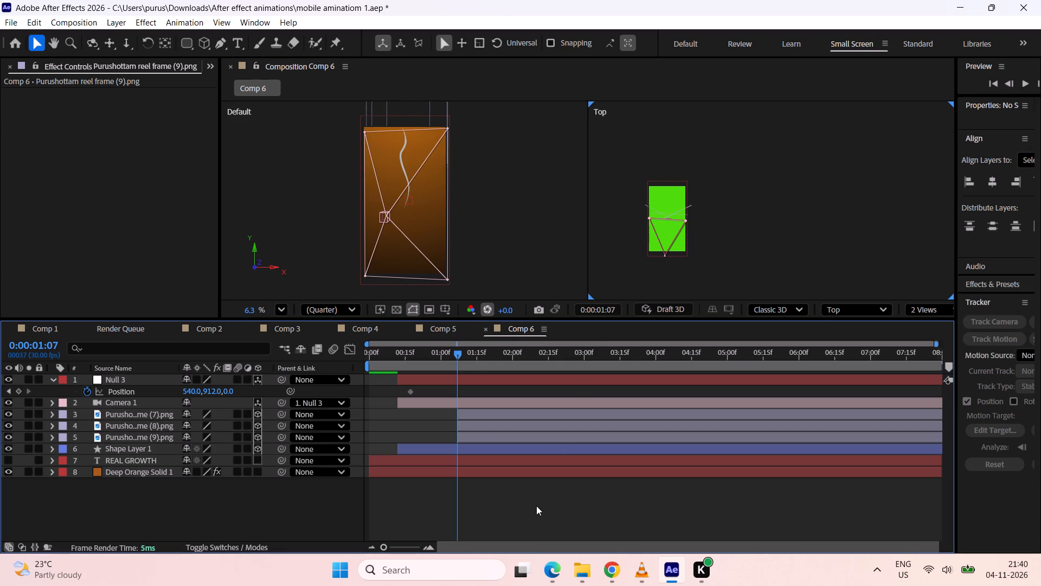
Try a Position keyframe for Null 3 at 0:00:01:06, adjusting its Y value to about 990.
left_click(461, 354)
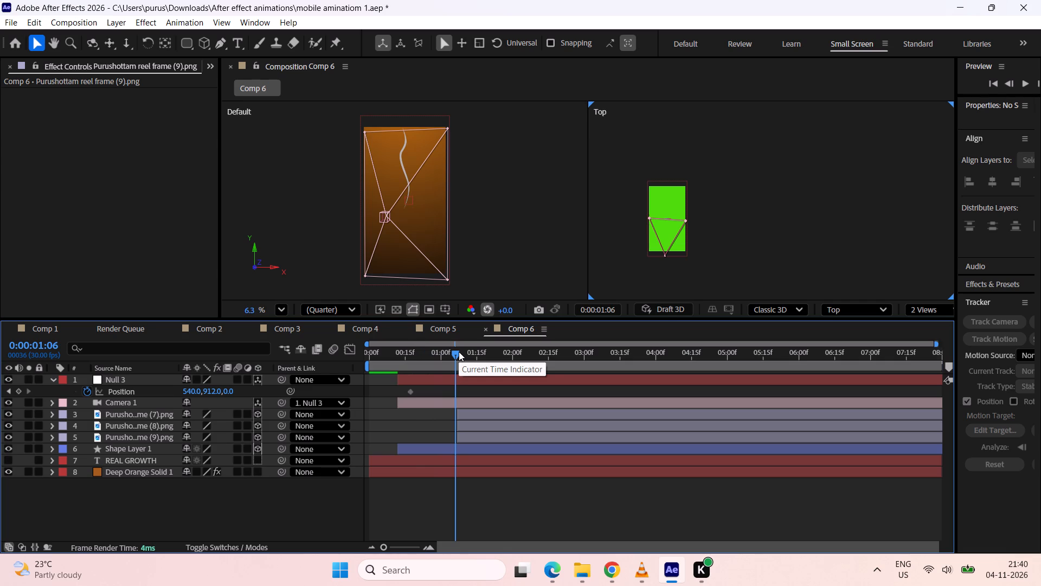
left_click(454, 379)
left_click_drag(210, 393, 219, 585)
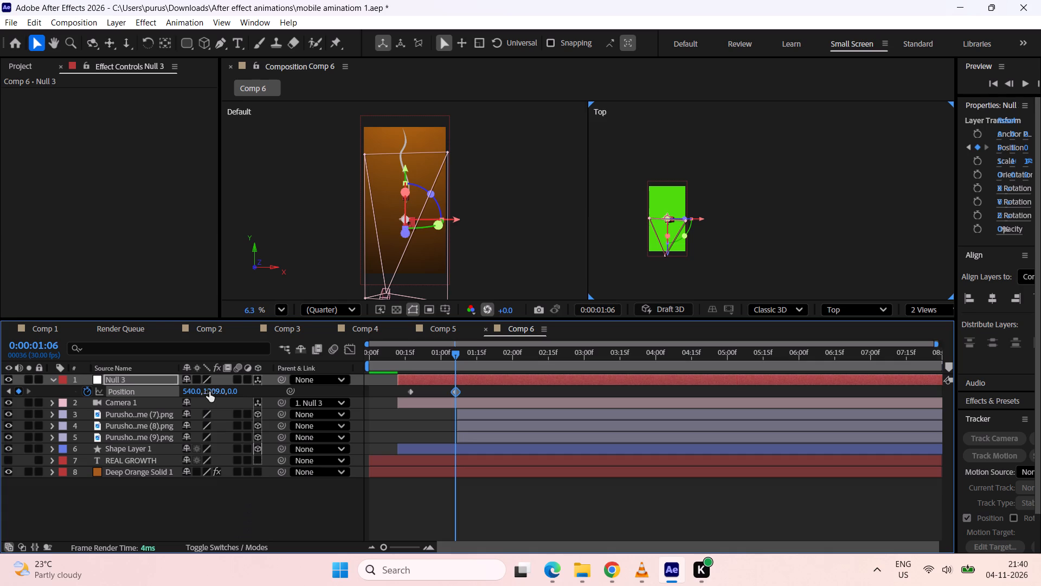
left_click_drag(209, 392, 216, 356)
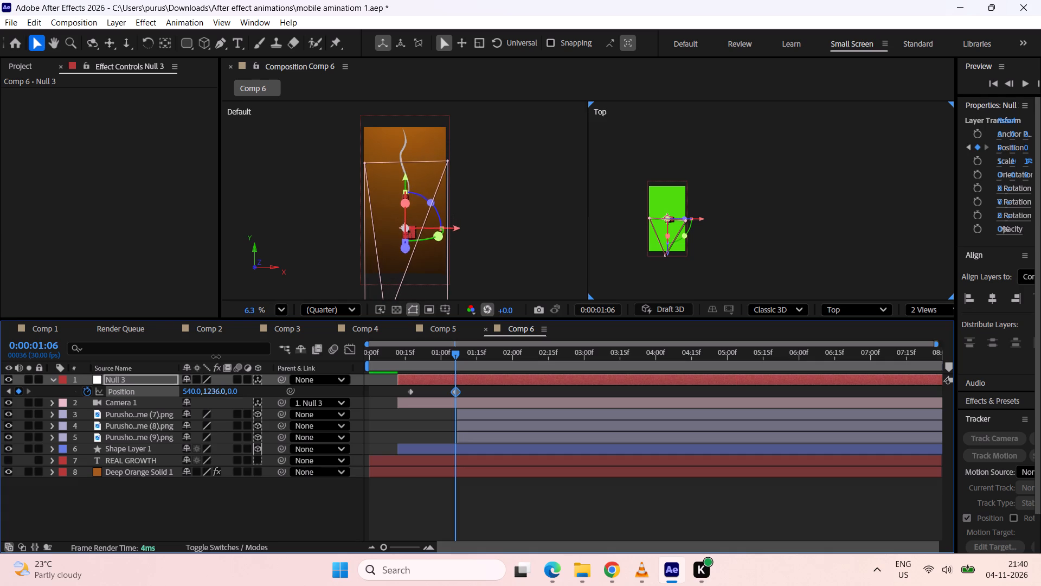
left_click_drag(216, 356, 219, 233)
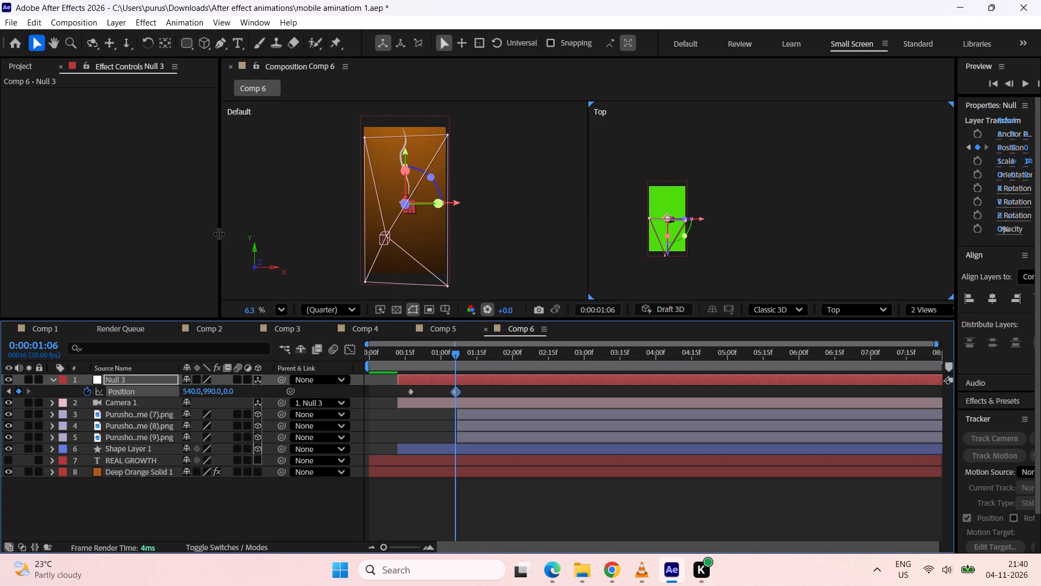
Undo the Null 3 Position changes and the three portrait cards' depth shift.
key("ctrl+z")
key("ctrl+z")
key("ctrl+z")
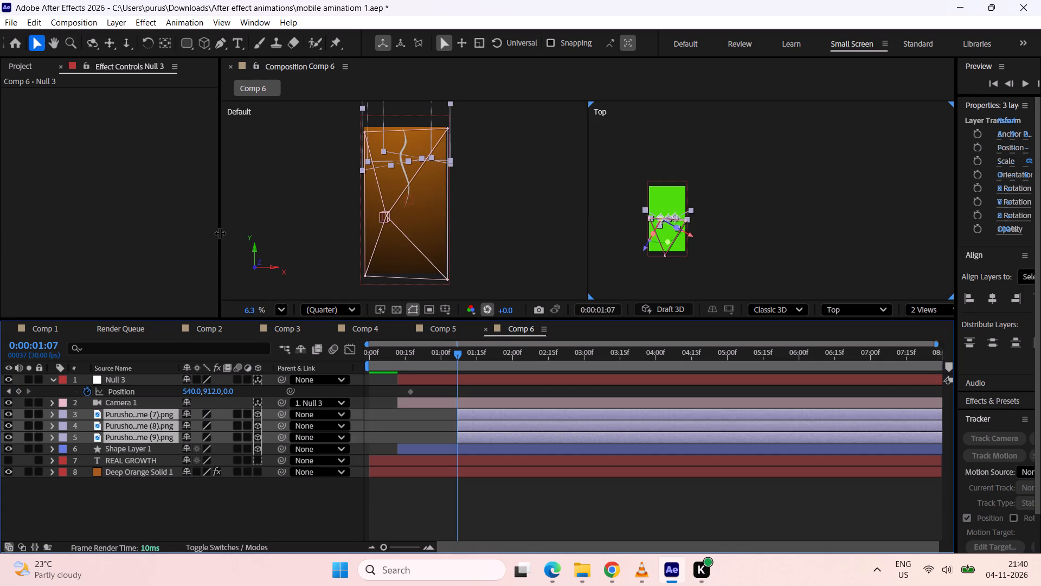
Undo the raising of the curved line and portrait cards until the three cards sit inside the upper part of the composition frame.
key("ctrl+z")
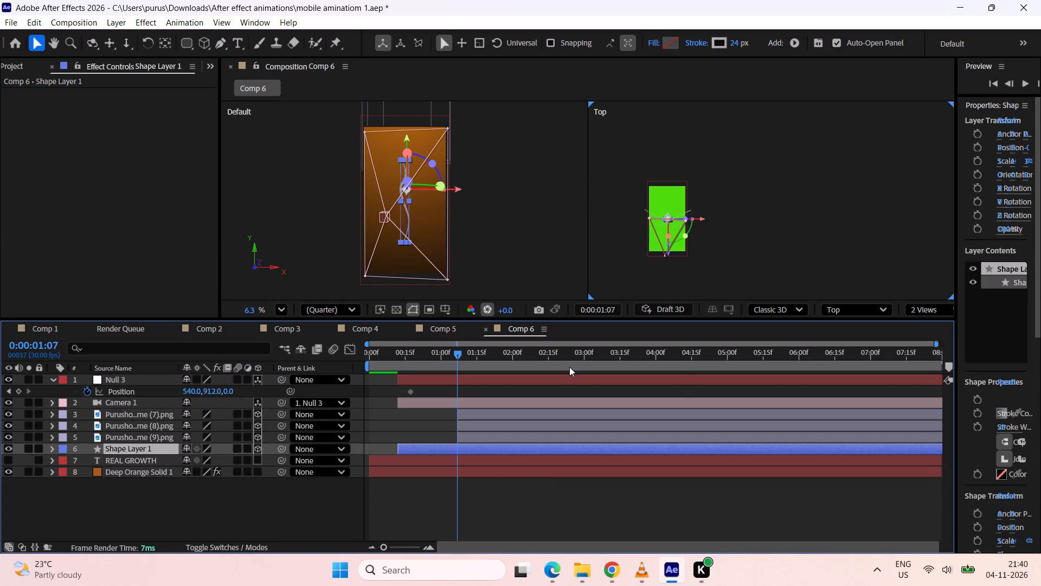
key("ctrl+z")
key("ctrl+z")
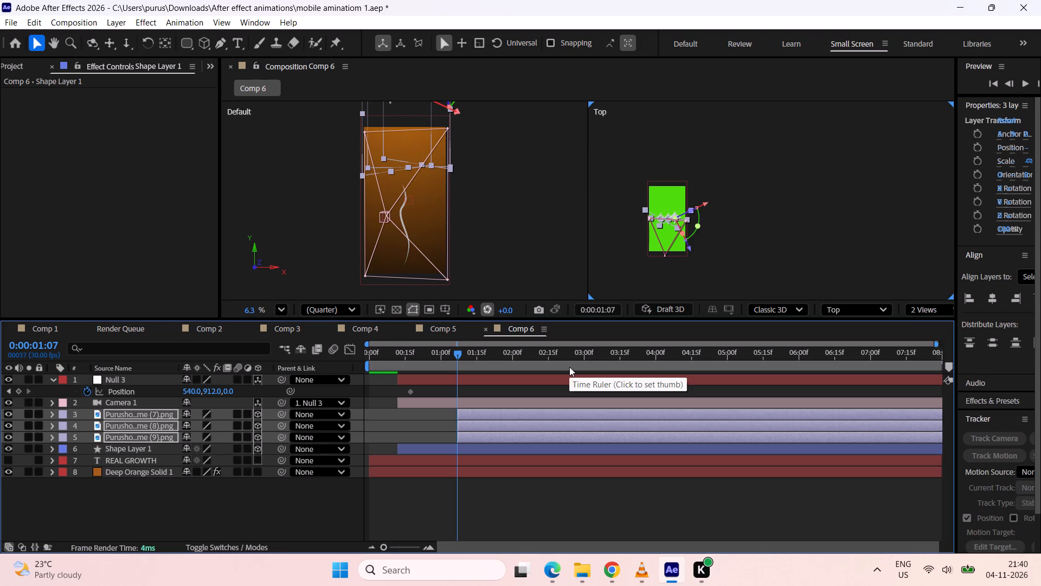
key("ctrl+z")
key("ctrl+z")
key("ctrl+z")
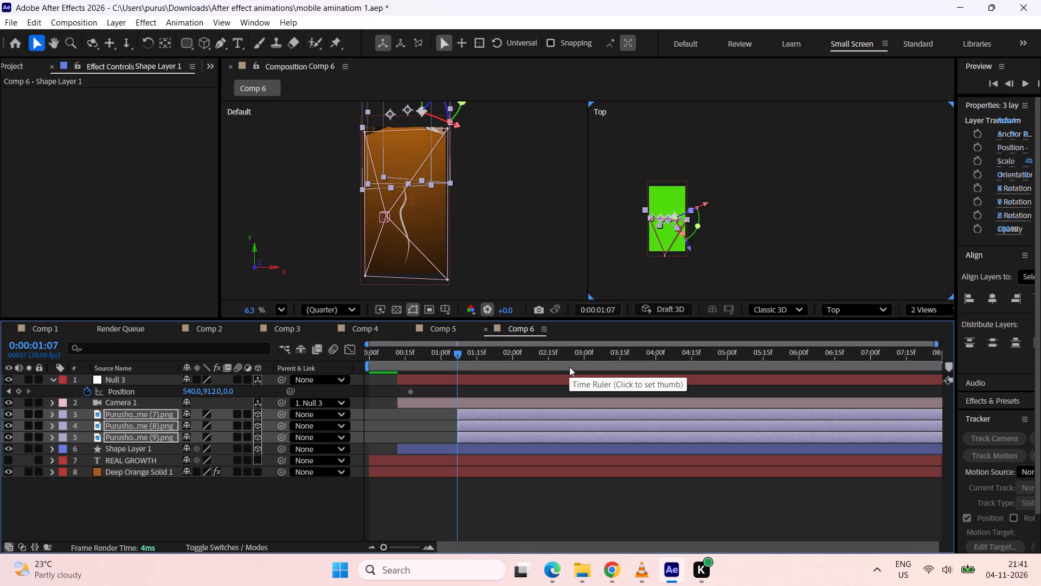
key("ctrl+z")
key("ctrl+z")
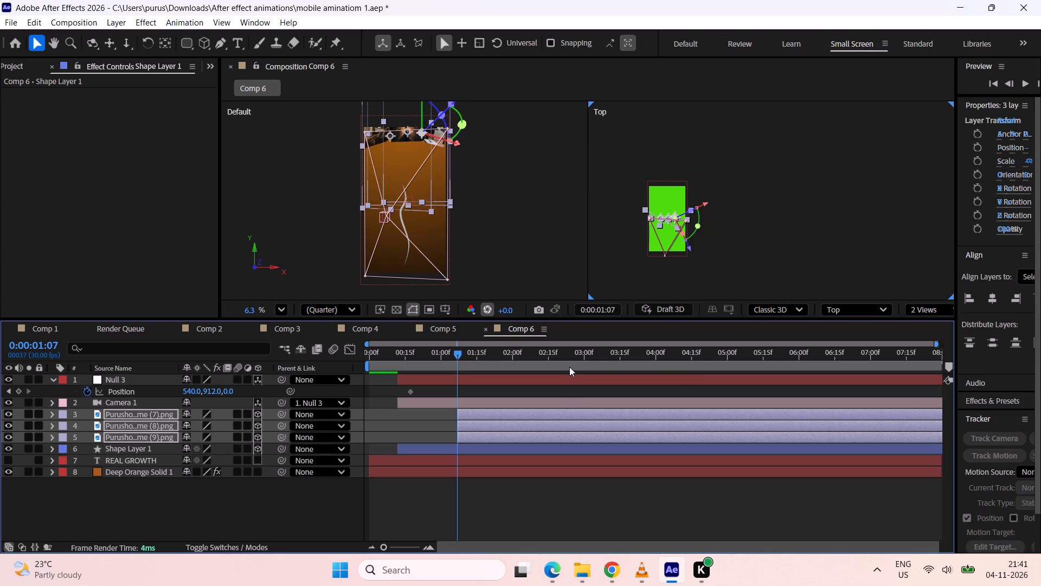
key("ctrl+z")
key("ctrl+z")
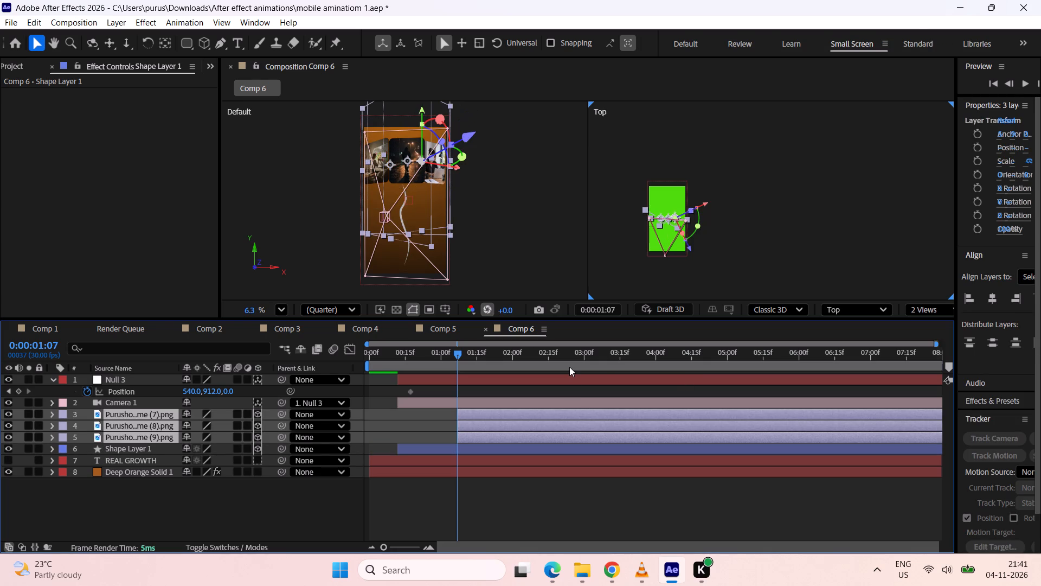
left_click(509, 505)
Copy Null 3's Position keyframe from 0:00:00:17 to 0:00:01:07 and delete the original keyframe.
left_click_drag(453, 351, 410, 381)
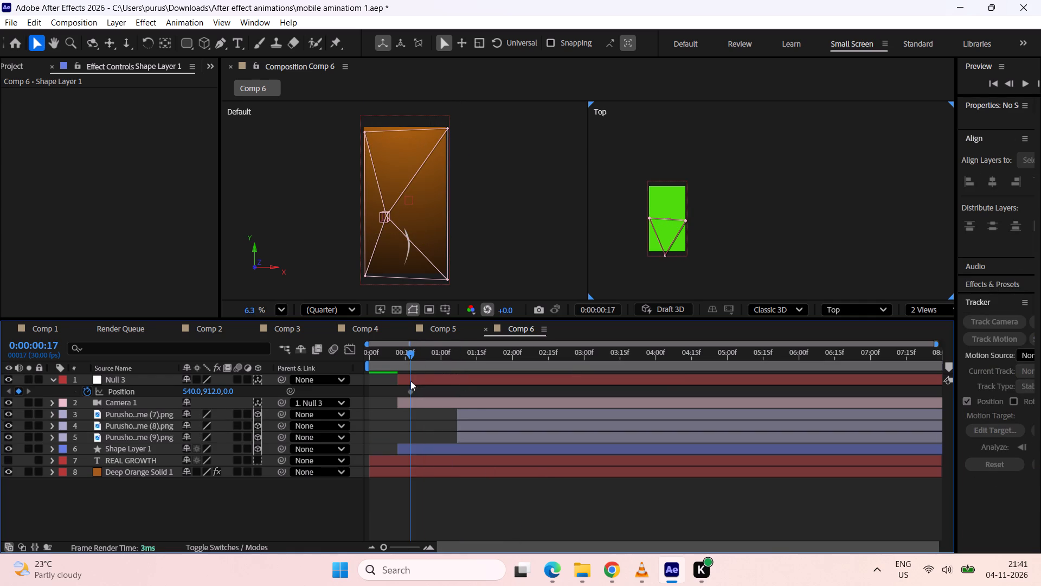
left_click_drag(410, 381, 463, 362)
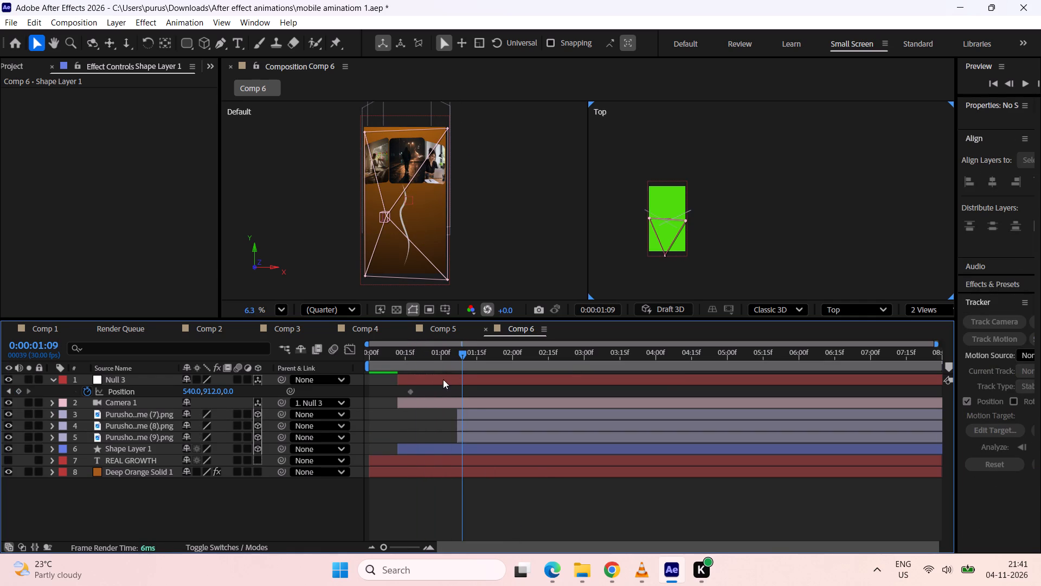
left_click(412, 393)
left_click_drag(462, 355, 459, 355)
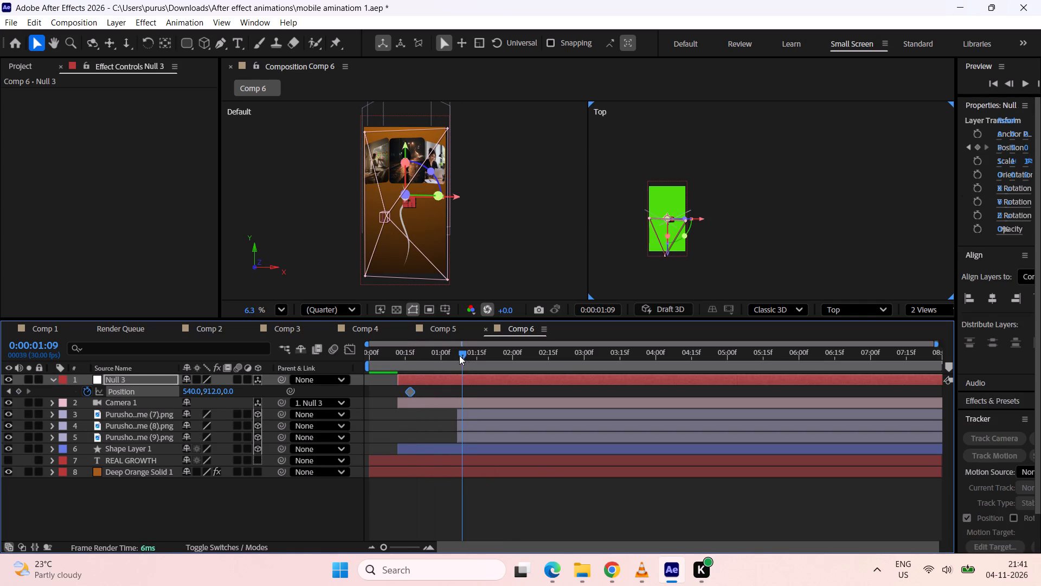
left_click_drag(459, 355, 458, 356)
left_click(408, 391)
key("ctrl+c")
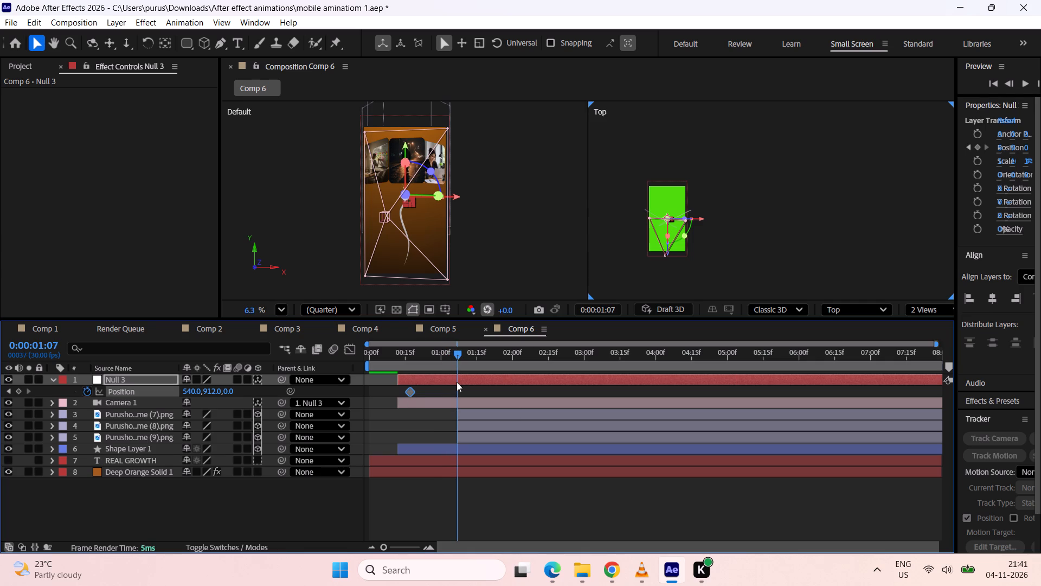
key("ctrl+v")
left_click(410, 392)
key("BackSpace")
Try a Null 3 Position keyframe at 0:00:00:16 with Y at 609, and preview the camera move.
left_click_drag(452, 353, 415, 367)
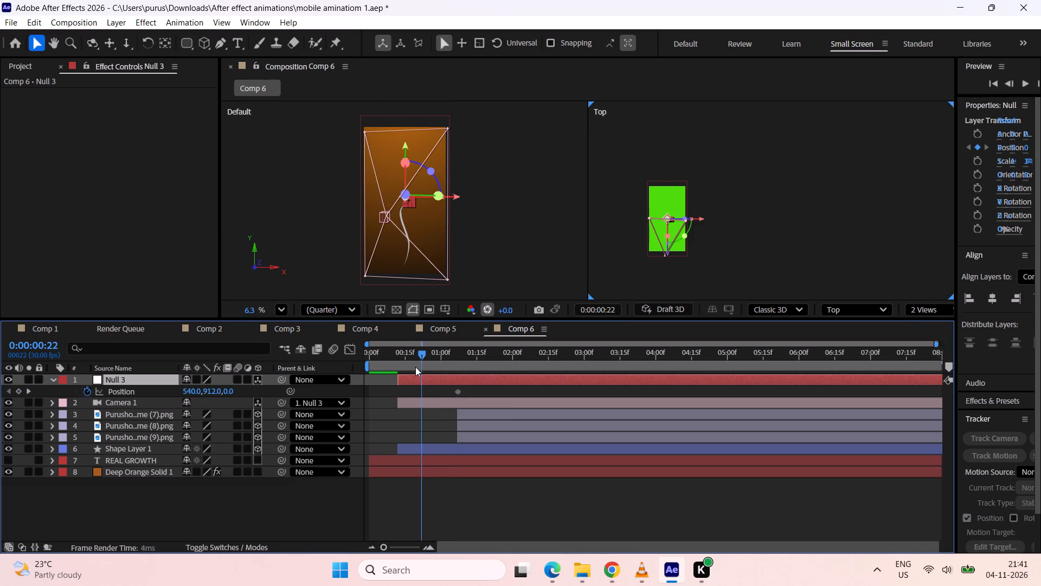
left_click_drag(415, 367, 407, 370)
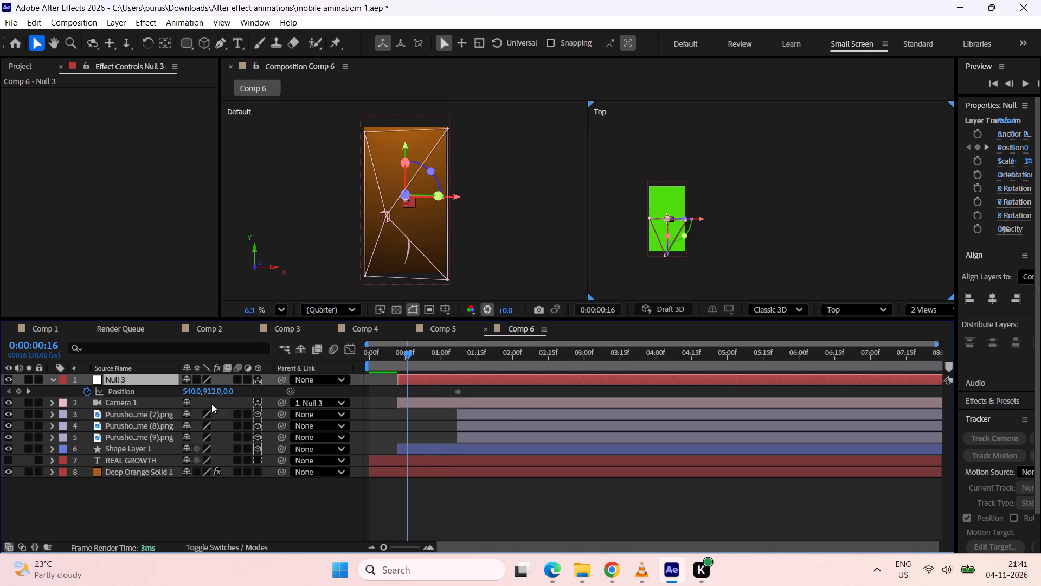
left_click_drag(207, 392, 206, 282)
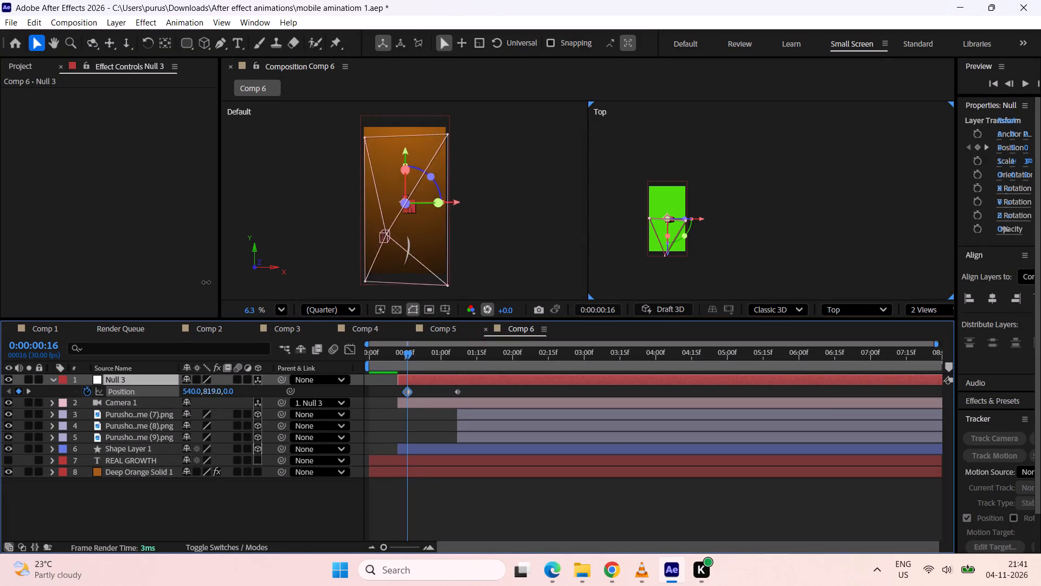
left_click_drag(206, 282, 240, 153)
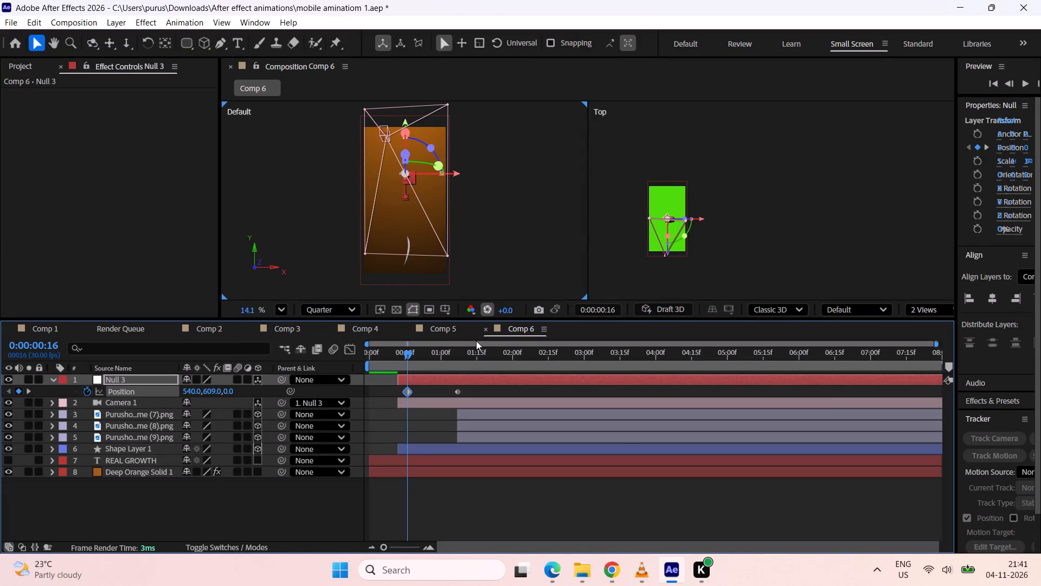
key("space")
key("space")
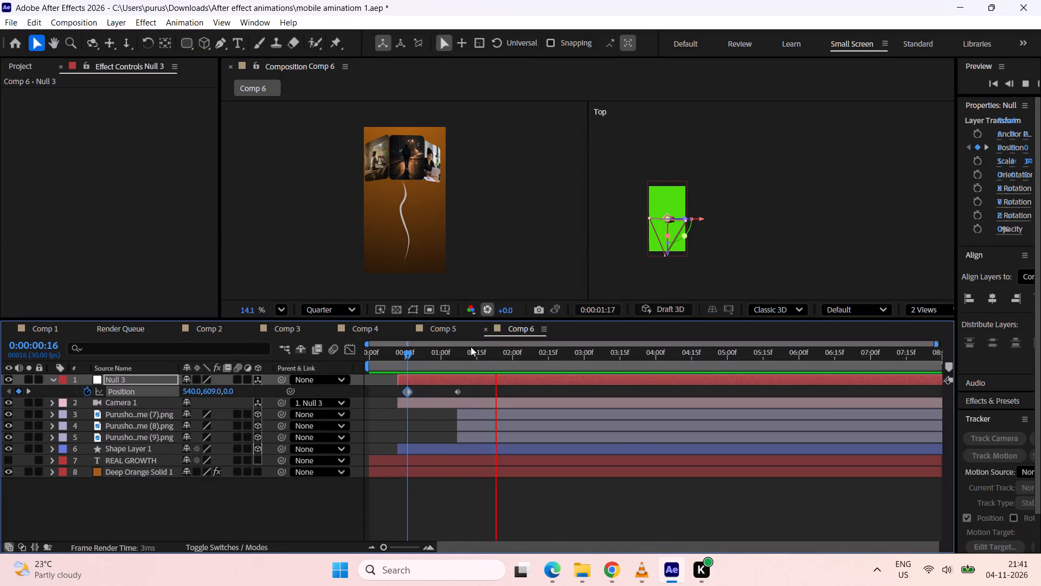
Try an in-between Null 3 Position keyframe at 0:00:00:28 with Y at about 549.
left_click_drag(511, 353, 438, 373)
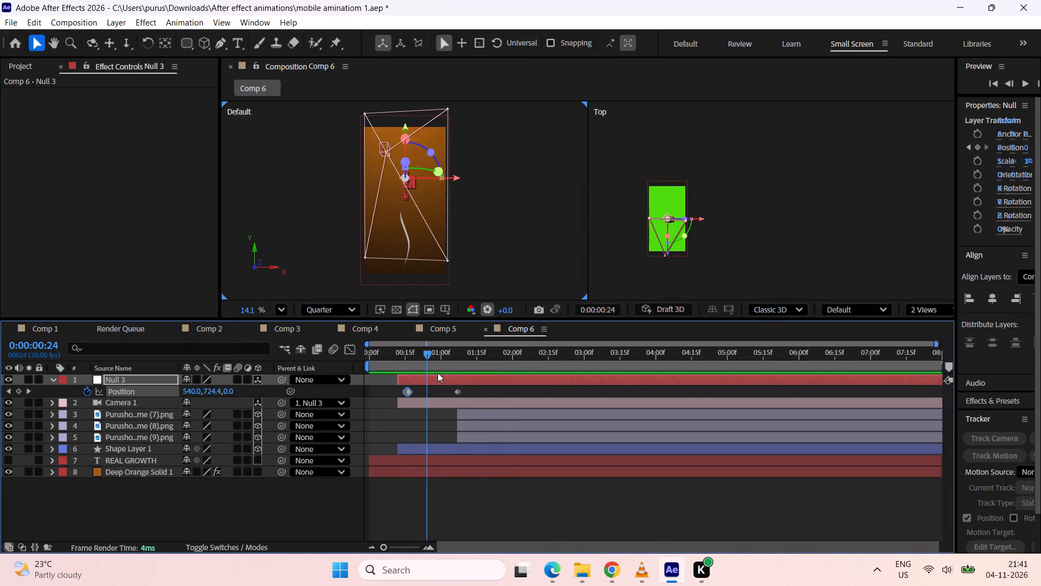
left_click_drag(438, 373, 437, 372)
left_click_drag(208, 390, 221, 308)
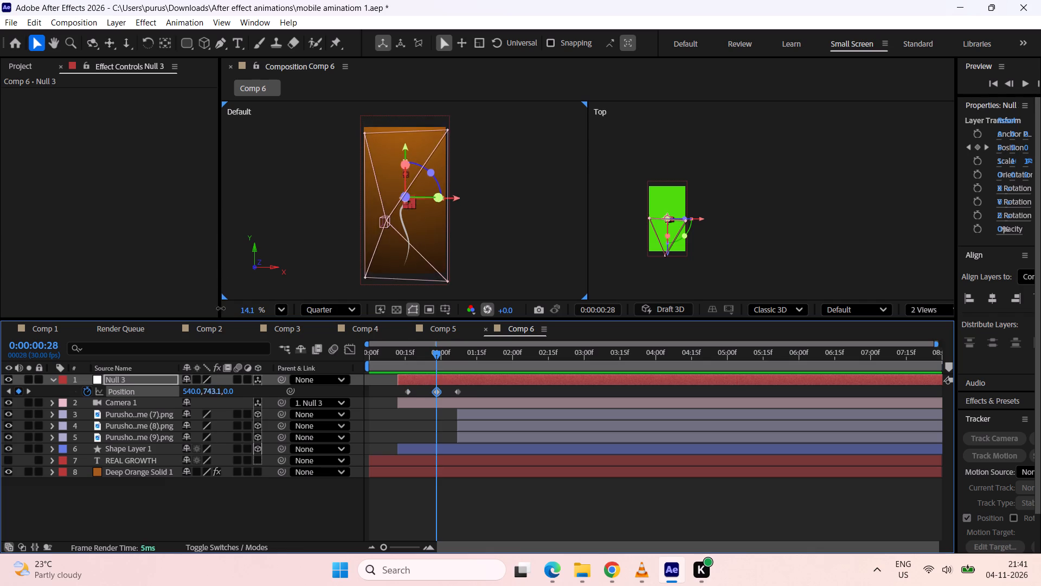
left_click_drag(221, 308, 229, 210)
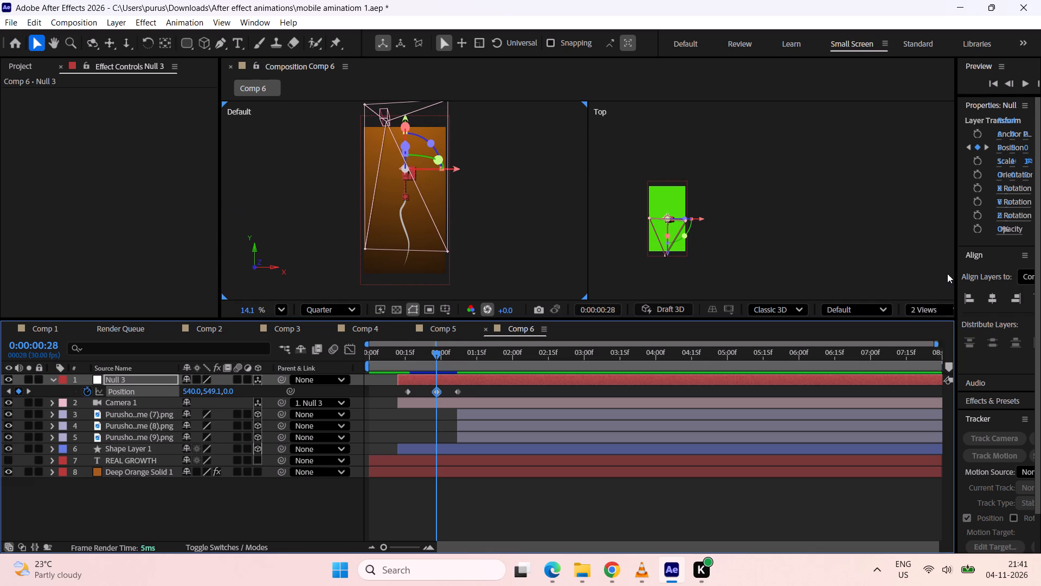
Switch the composition viewer to a single view.
left_click(931, 314)
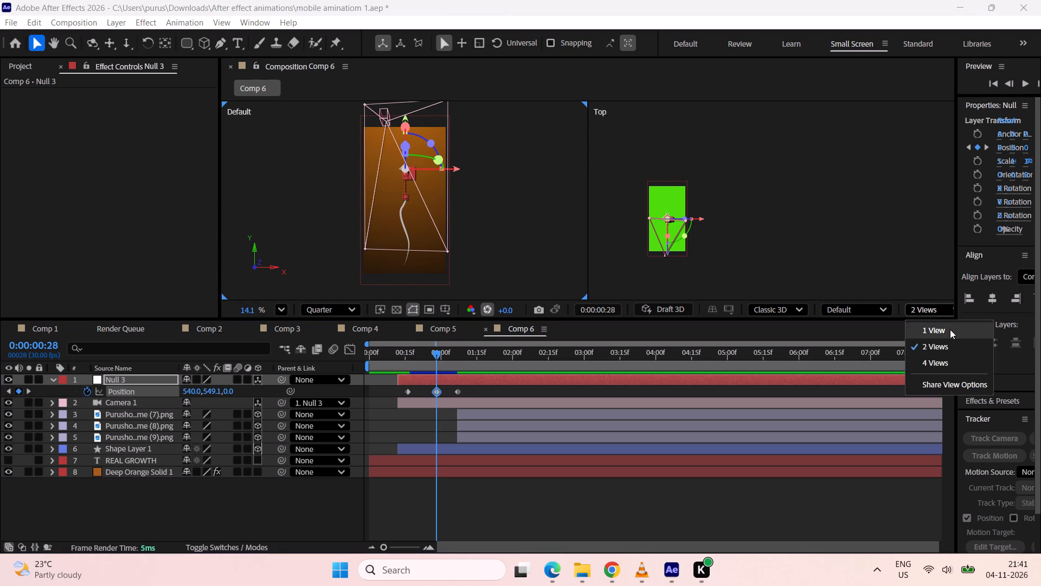
left_click(950, 329)
left_click(627, 234)
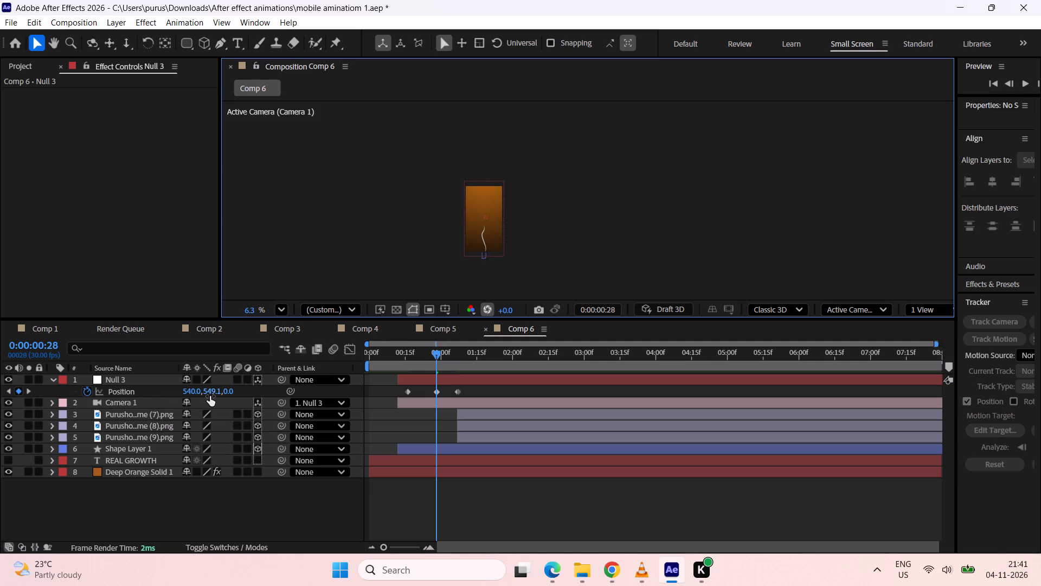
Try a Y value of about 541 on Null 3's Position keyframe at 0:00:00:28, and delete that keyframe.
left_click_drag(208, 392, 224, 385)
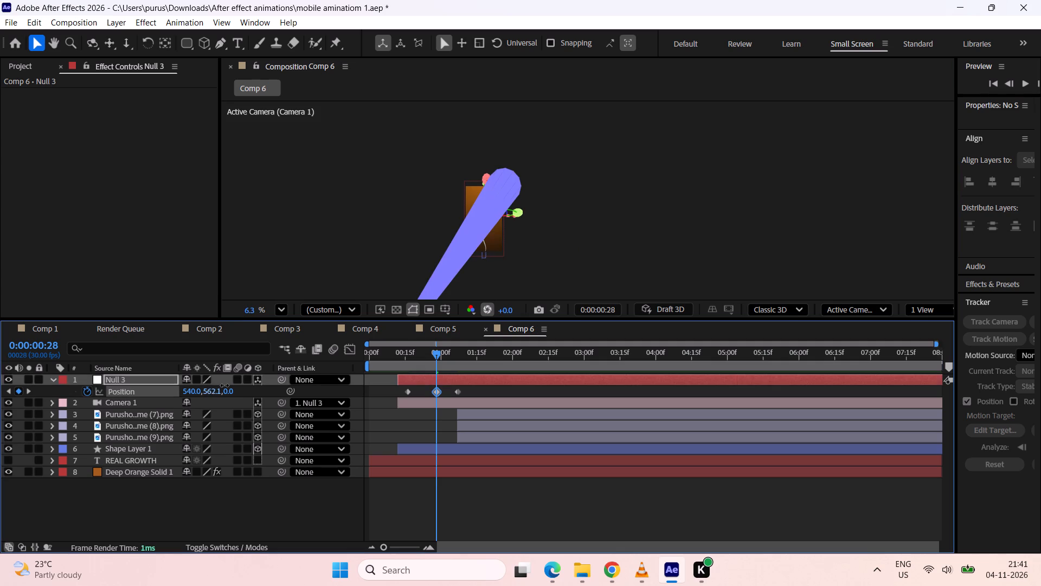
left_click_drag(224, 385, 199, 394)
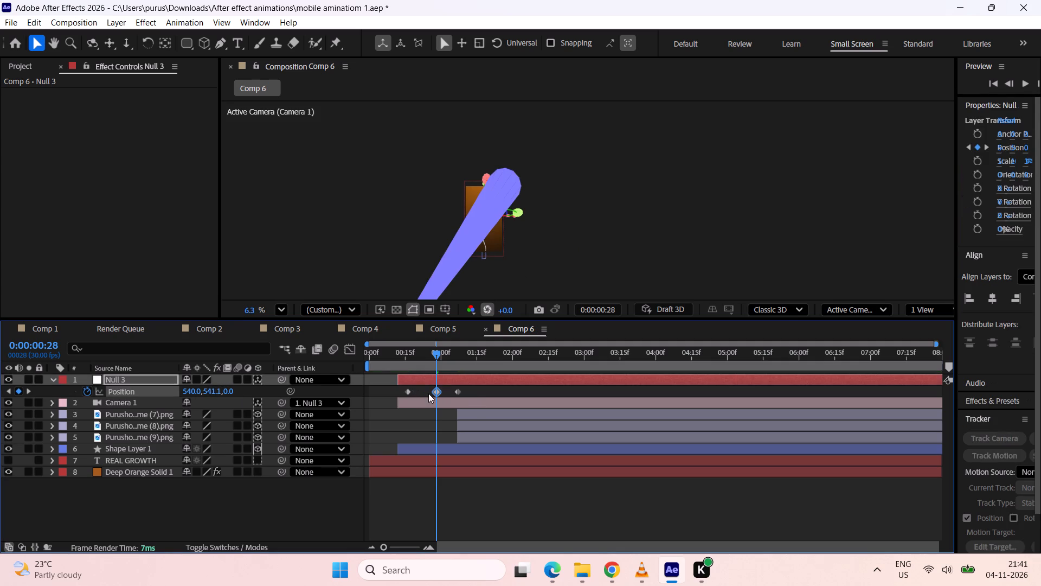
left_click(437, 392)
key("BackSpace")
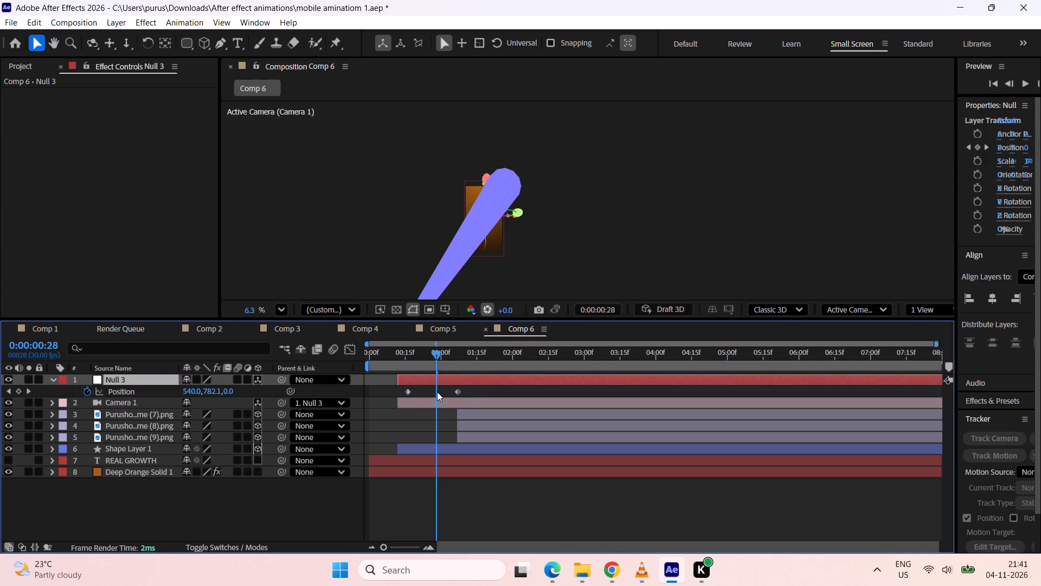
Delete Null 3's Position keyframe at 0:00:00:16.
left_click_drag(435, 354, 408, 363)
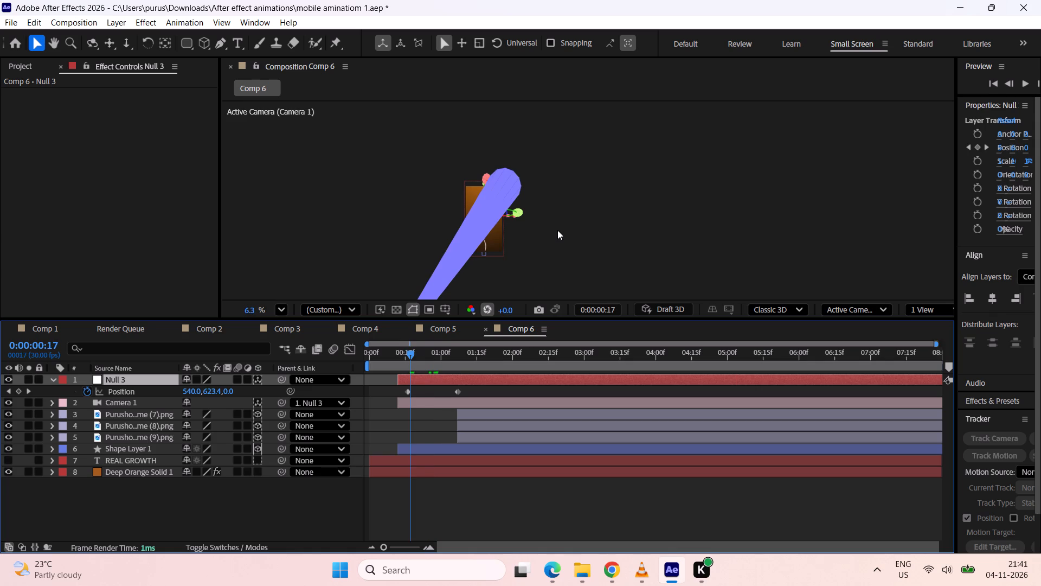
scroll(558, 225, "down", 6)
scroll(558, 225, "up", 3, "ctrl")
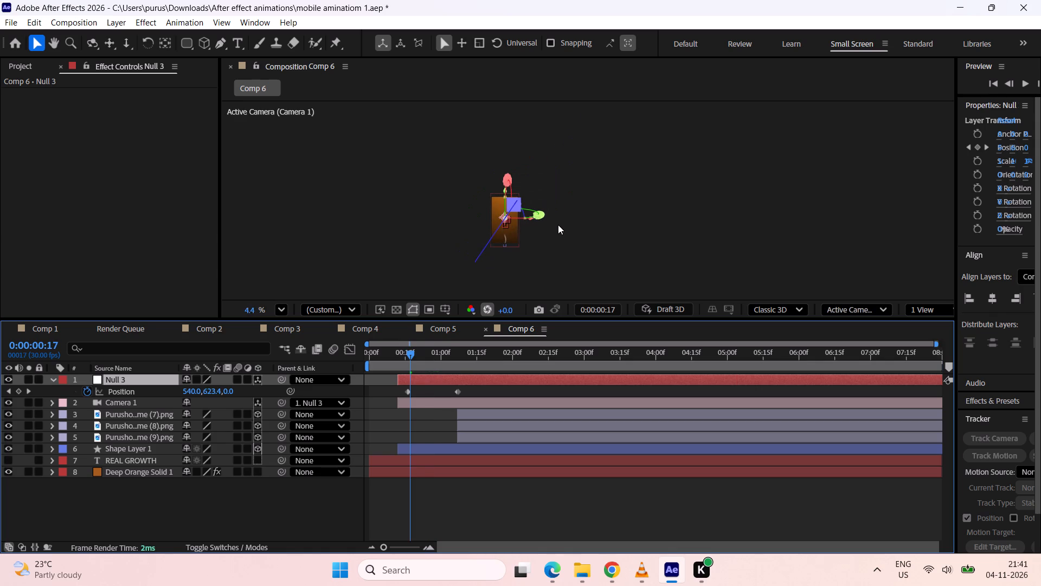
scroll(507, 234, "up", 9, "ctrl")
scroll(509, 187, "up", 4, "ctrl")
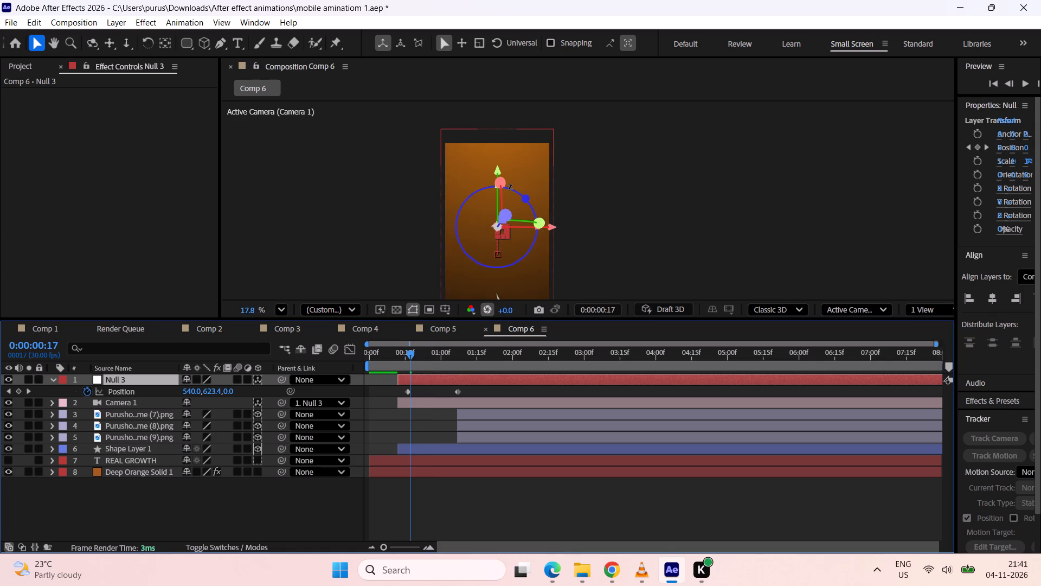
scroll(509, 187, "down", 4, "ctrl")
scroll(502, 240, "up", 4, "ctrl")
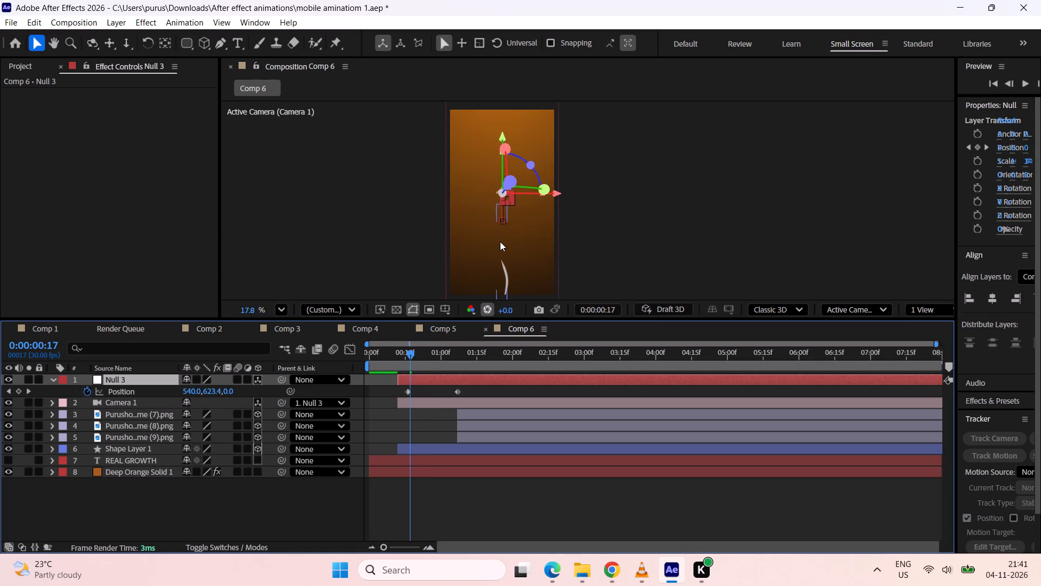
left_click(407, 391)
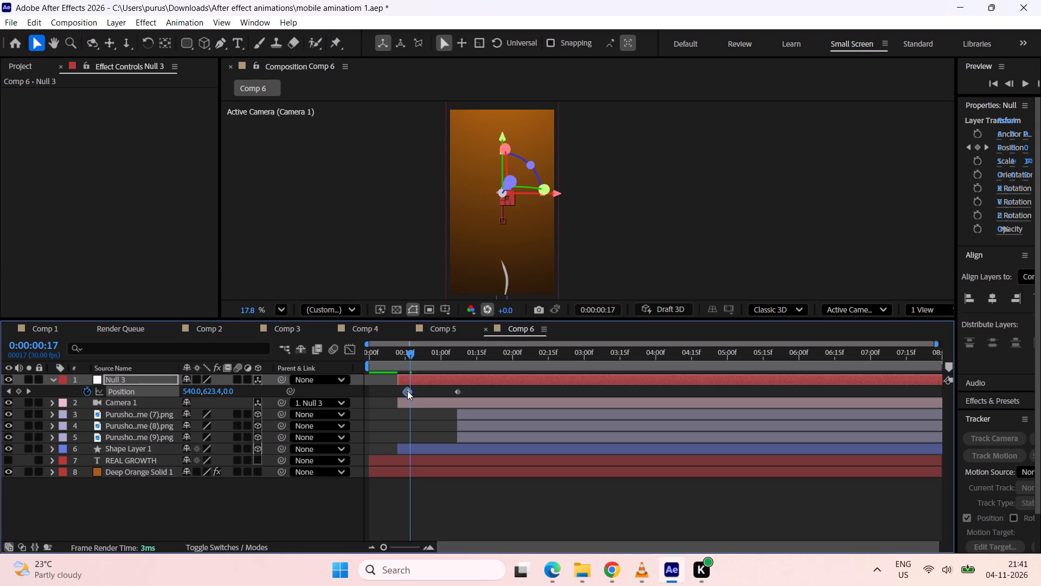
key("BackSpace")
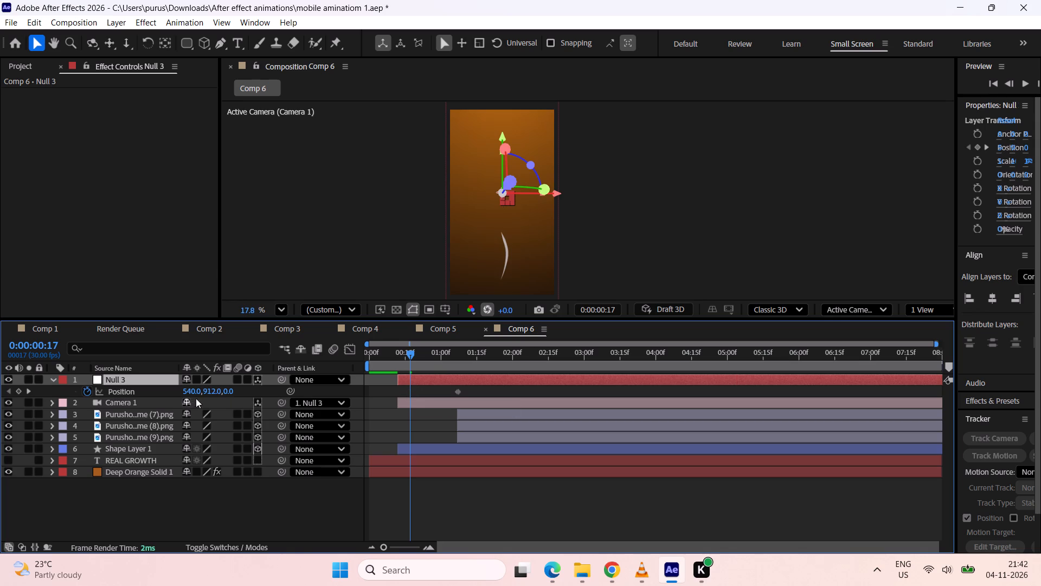
Add a Null 3 Position keyframe with Y at 1468 at 0:00:00:17, and move that keyframe to 0:00:00:15.
left_click_drag(208, 393, 201, 578)
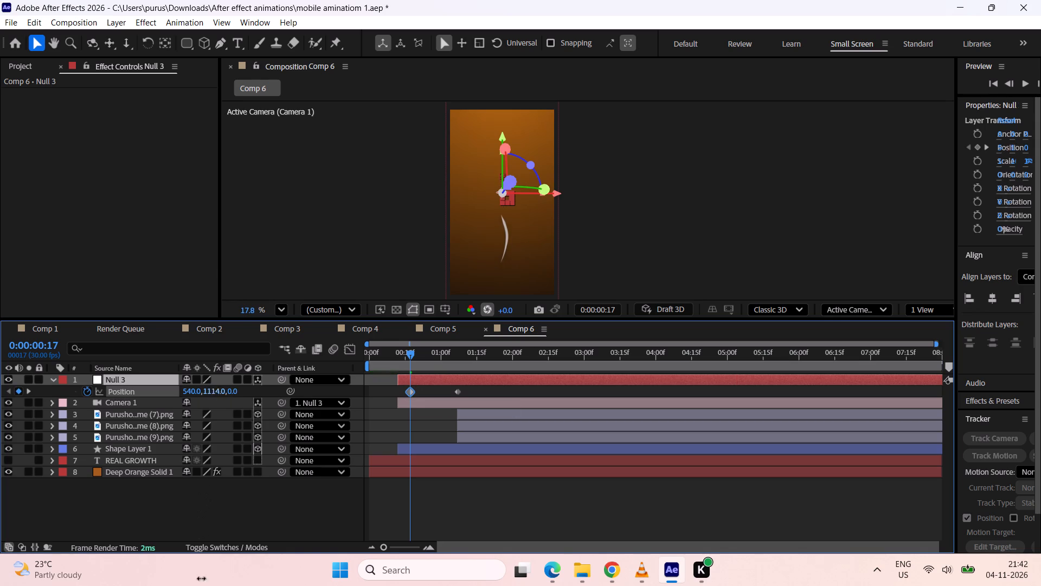
left_click_drag(201, 578, 194, 585)
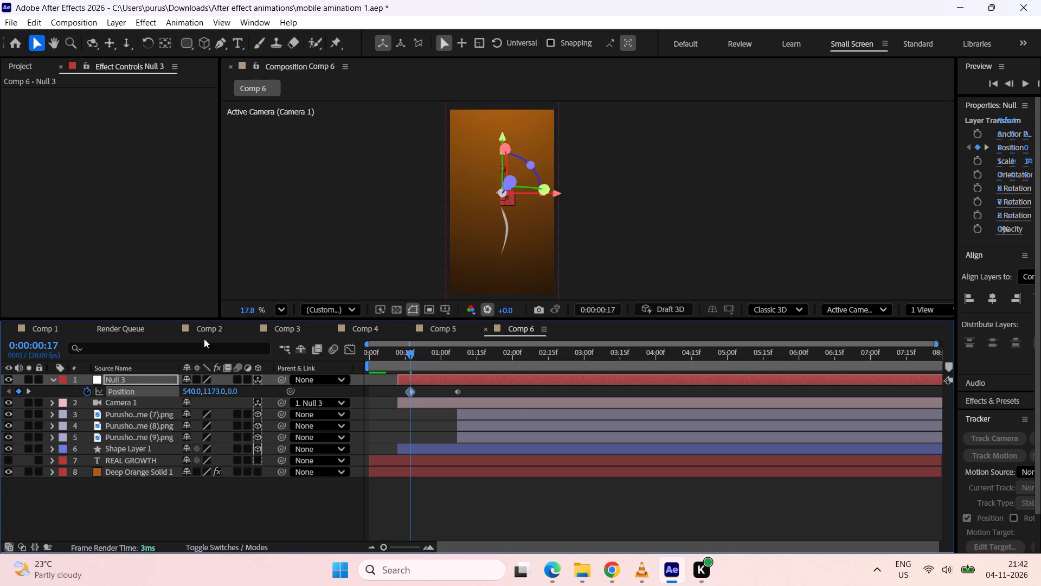
left_click_drag(218, 393, 222, 470)
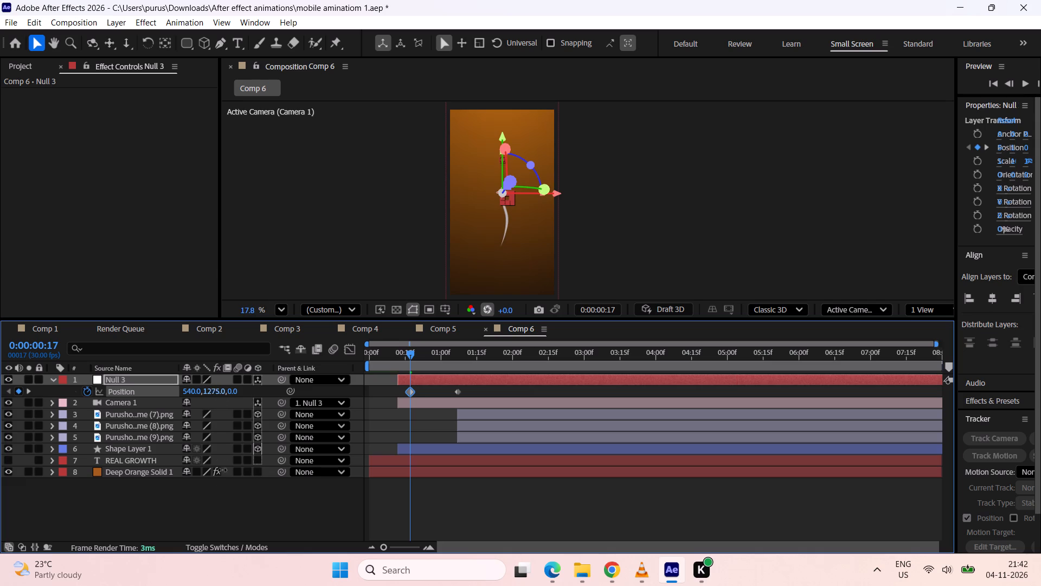
left_click_drag(222, 470, 226, 585)
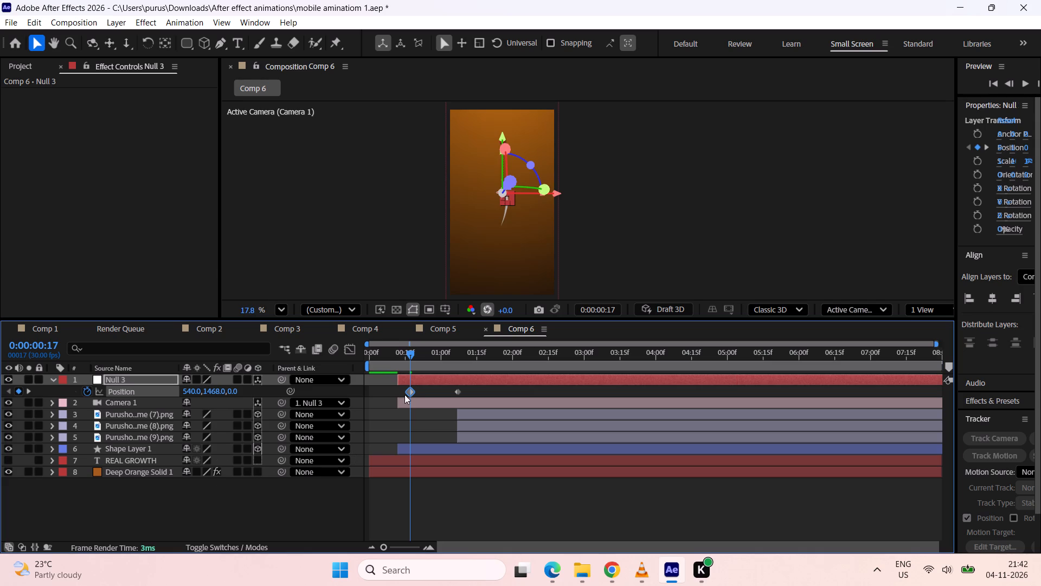
left_click_drag(408, 394, 403, 394)
Apply Easy Ease to both Null 3 Position keyframes and preview the camera move.
left_click_drag(487, 391, 420, 394)
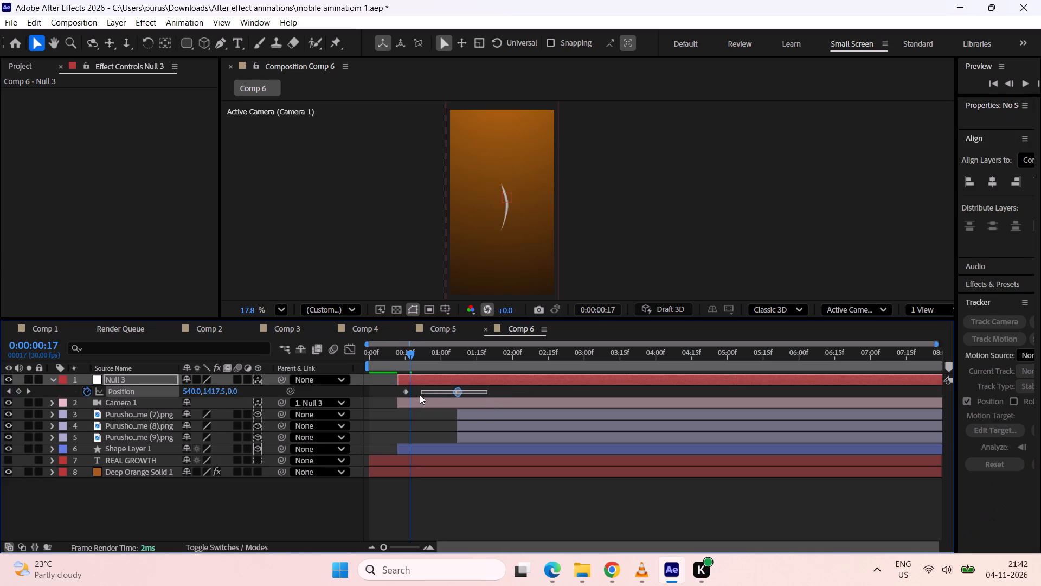
left_click_drag(420, 394, 401, 394)
key("F9")
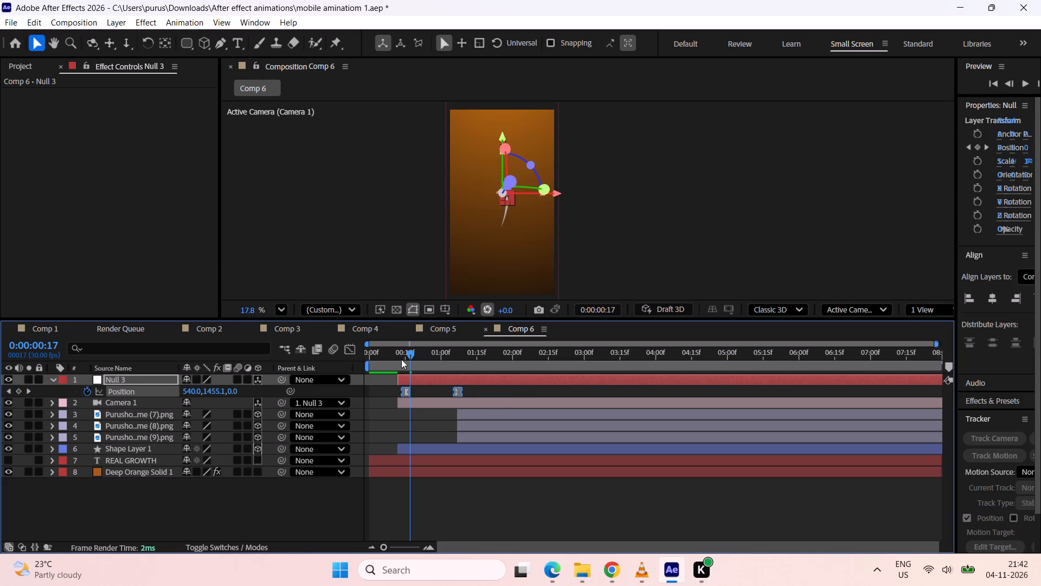
left_click_drag(413, 354, 378, 368)
key("space")
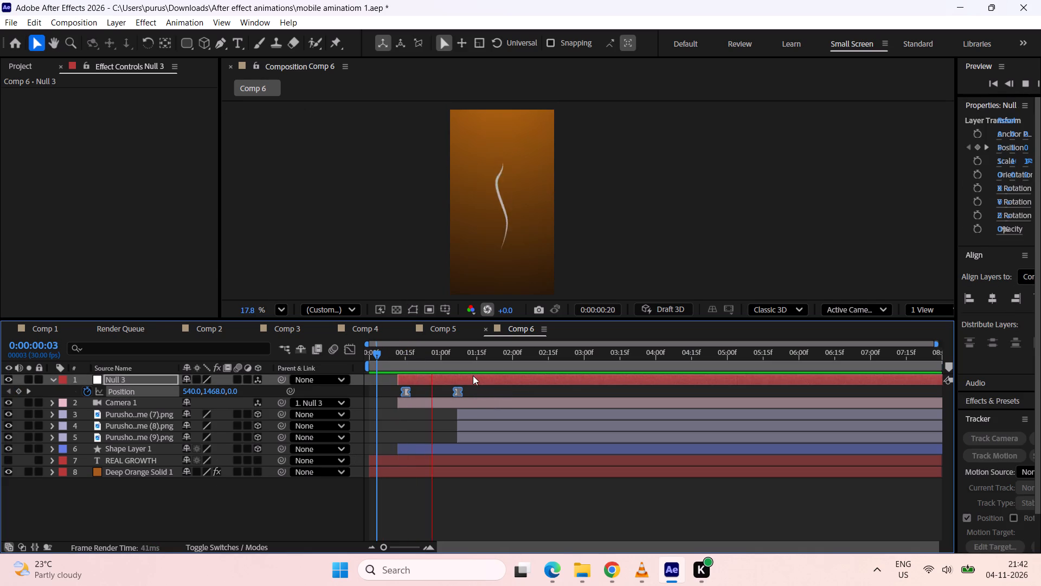
key("space")
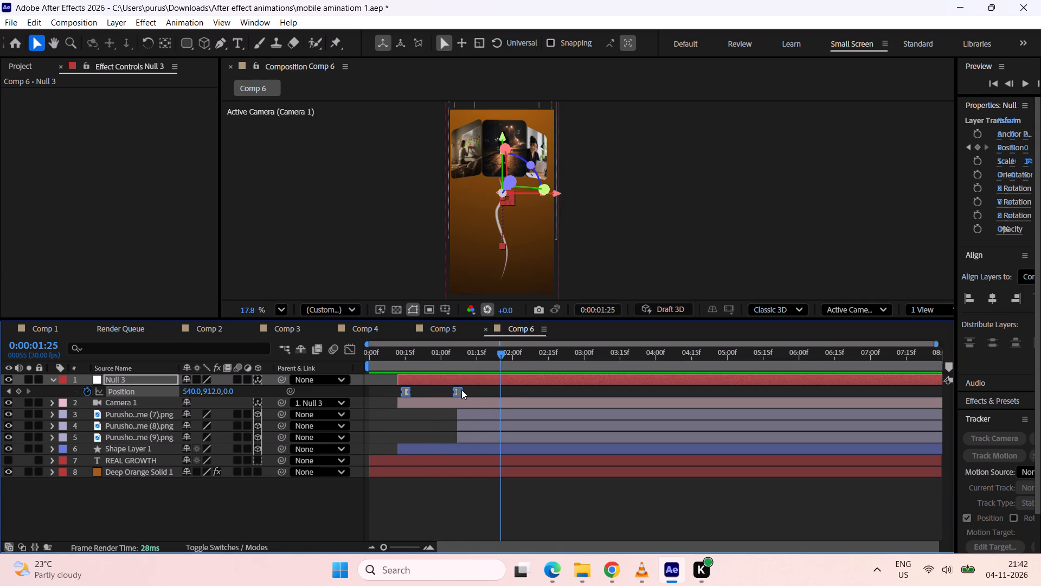
Move Null 3's second Position keyframe to about 0:00:01:21 and preview the slower camera move.
left_click_drag(461, 390, 507, 383)
left_click_drag(457, 396, 474, 389)
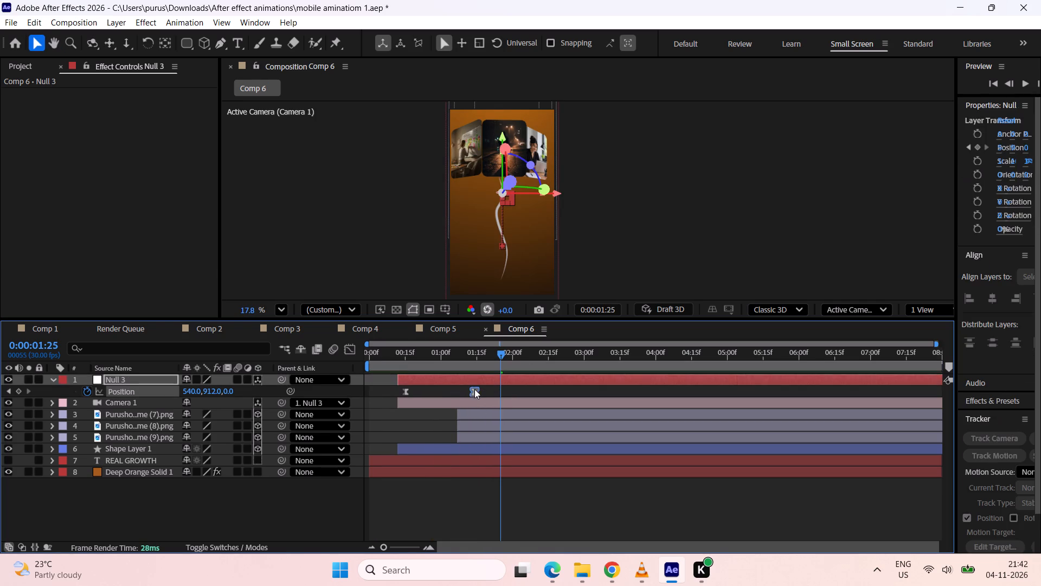
left_click_drag(474, 389, 490, 388)
left_click_drag(500, 355, 388, 383)
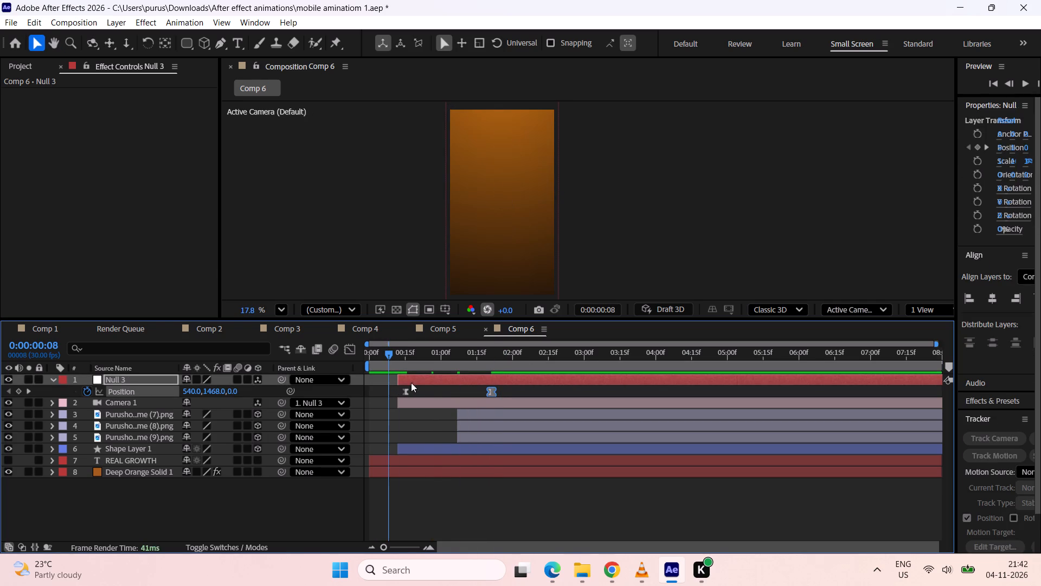
key("space")
key("space")
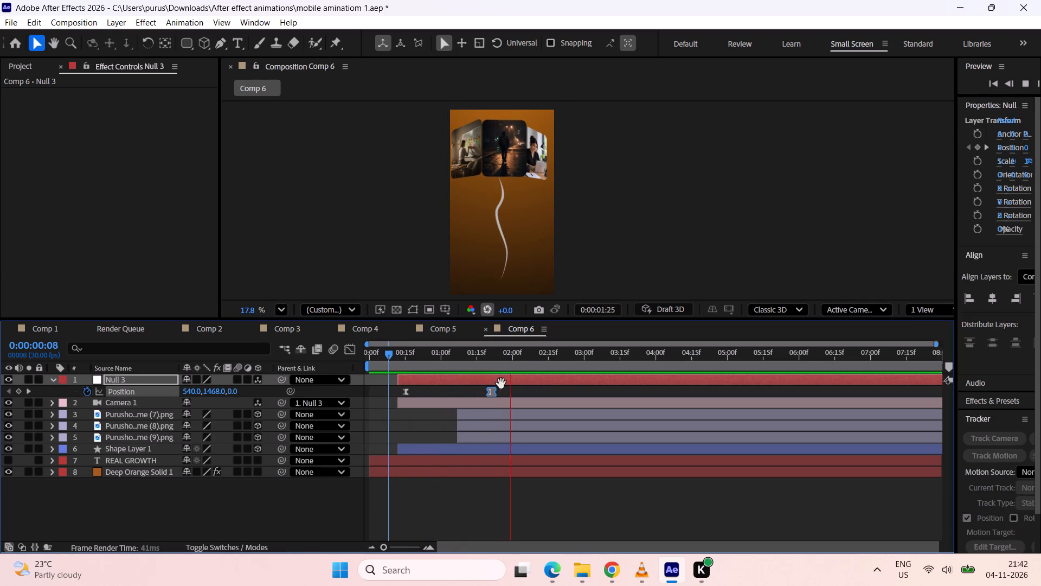
Select Null 3's first Position keyframe and review the camera move from 0:00:00:07.
left_click_drag(513, 354, 383, 387)
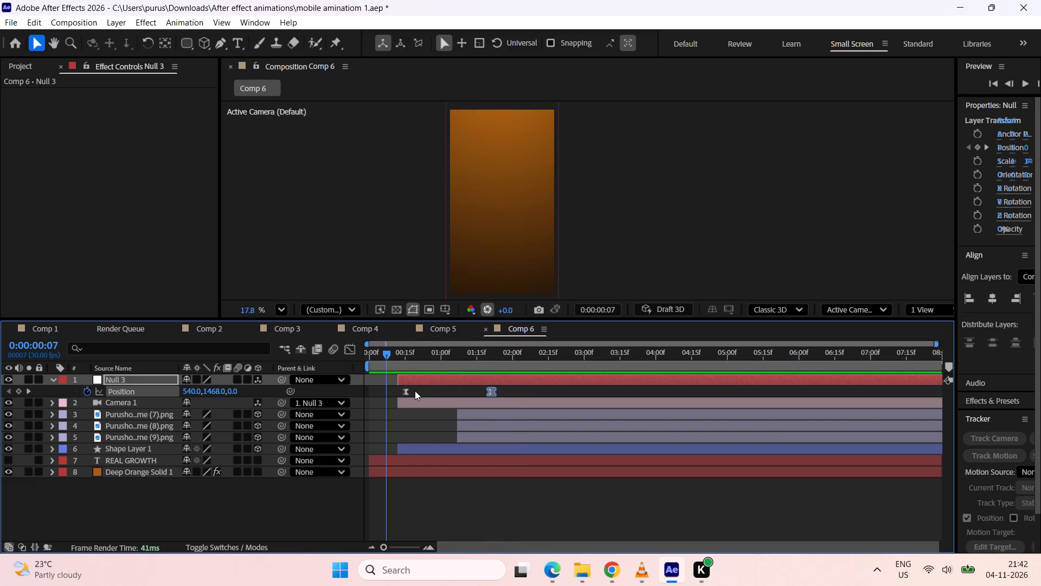
left_click(404, 392)
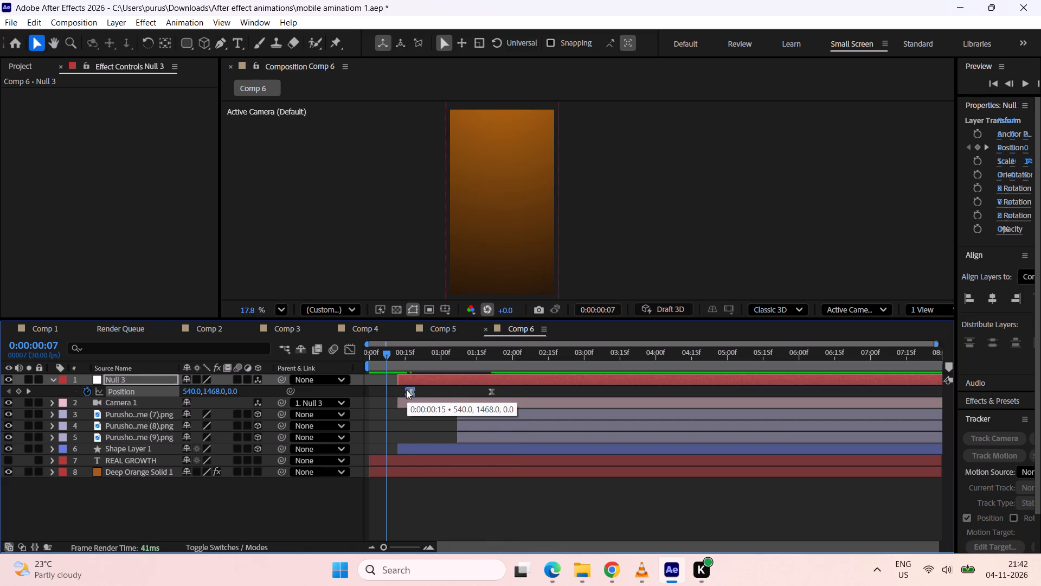
key("space")
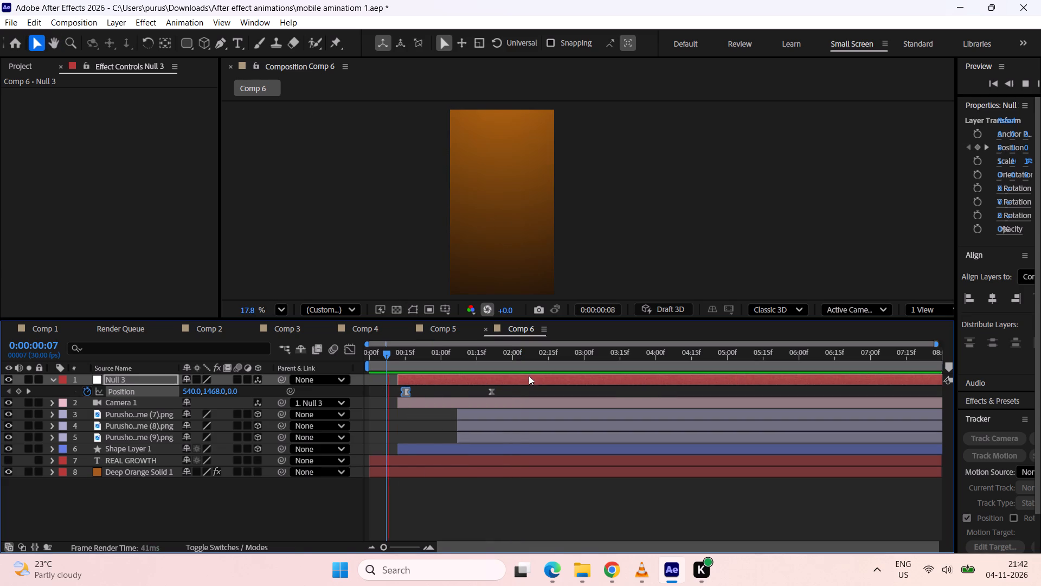
key("space")
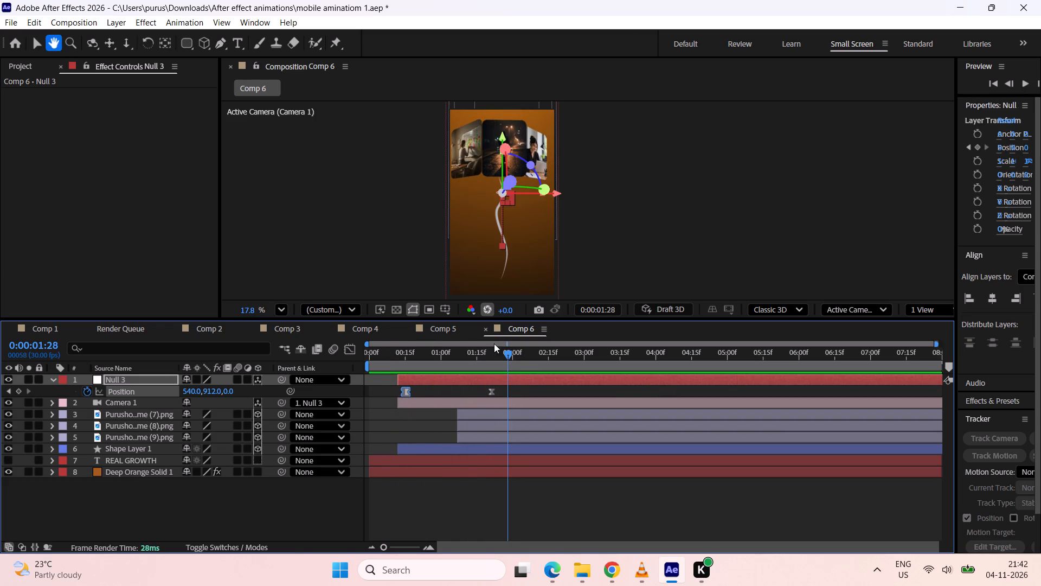
left_click_drag(502, 349, 418, 375)
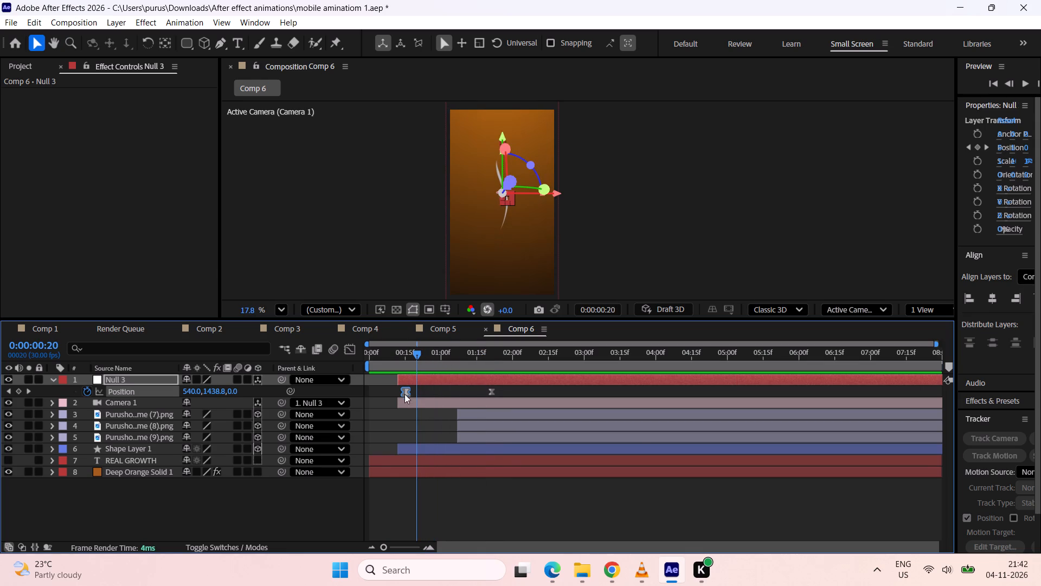
Move Null 3's first Position keyframe to about 0:00:01:01 and preview the camera move from 0:00:00:12.
left_click_drag(404, 394, 444, 391)
left_click_drag(422, 352, 397, 361)
key("space")
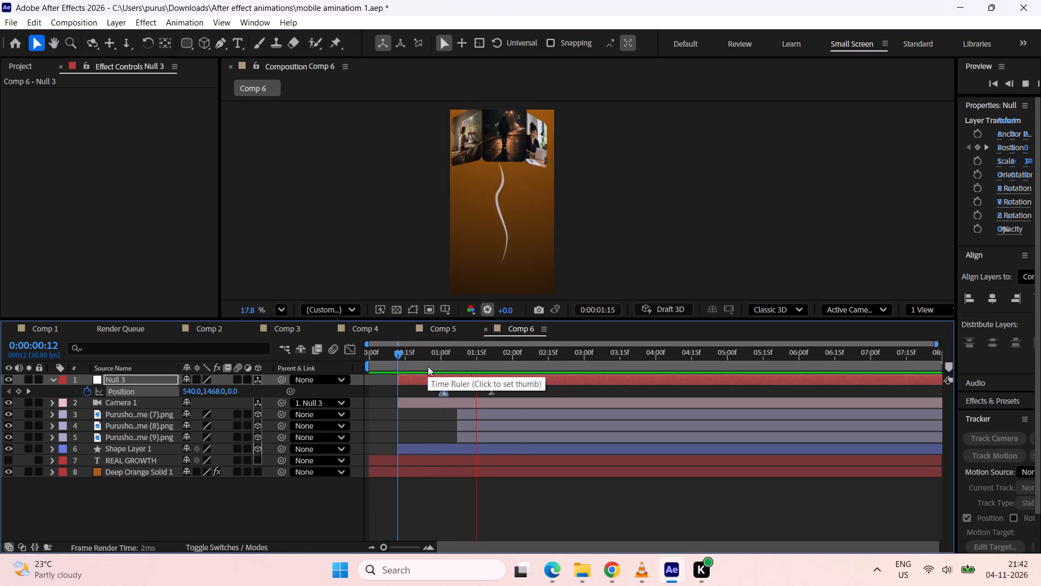
key("space")
left_click_drag(522, 346, 417, 373)
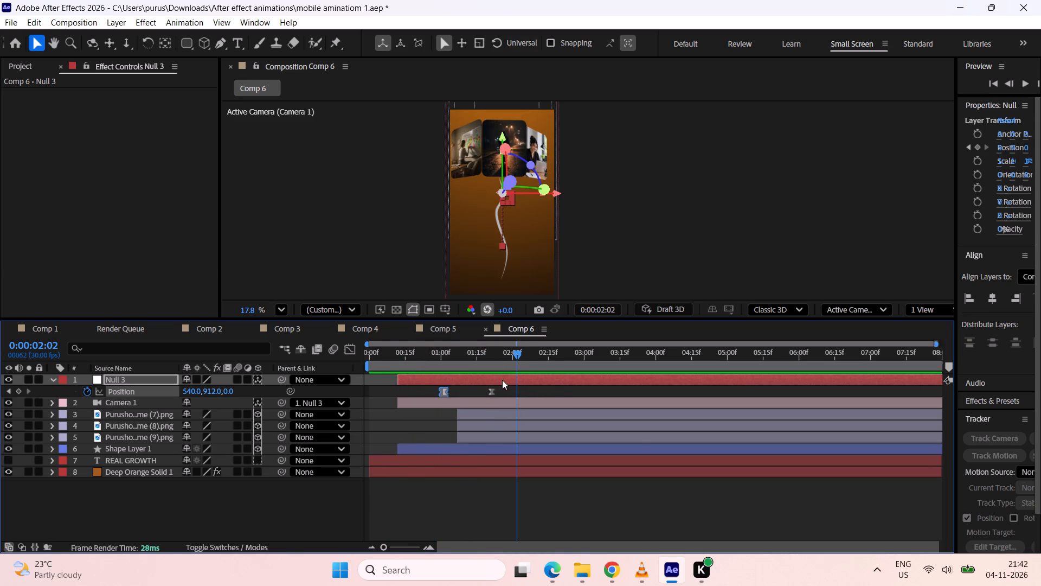
left_click_drag(514, 354, 472, 368)
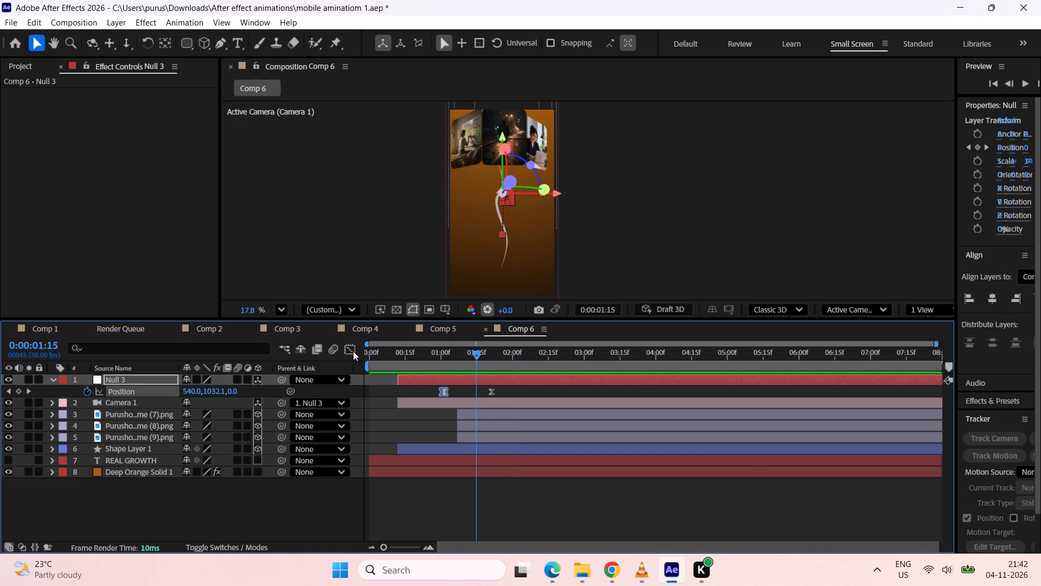
Reshape Null 3's Position speed curve to peak early with a long ease into the second keyframe, and preview the motion.
left_click(351, 351)
left_click_drag(511, 482, 466, 517)
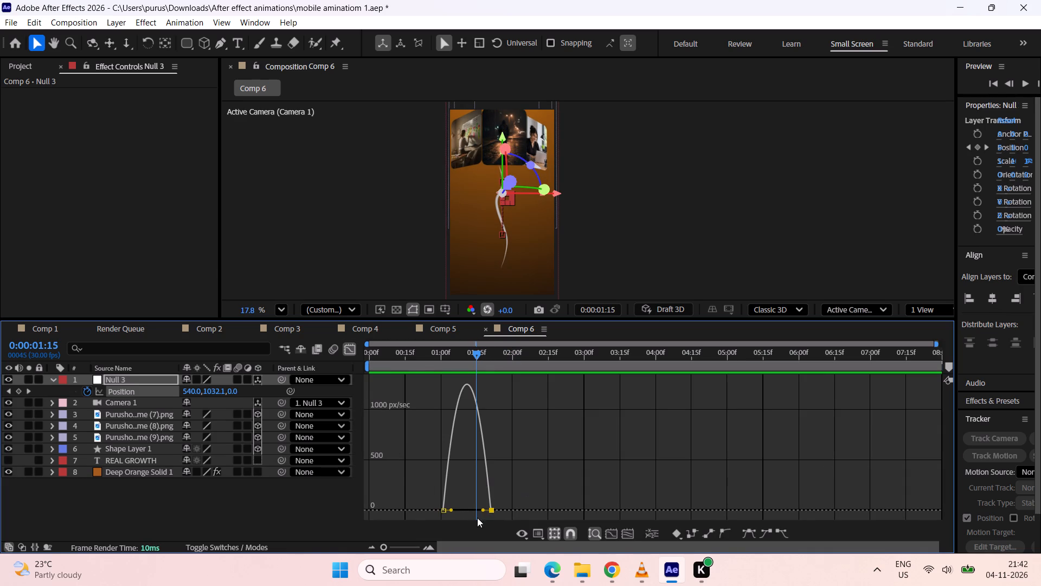
left_click_drag(484, 512, 465, 512)
left_click(453, 512)
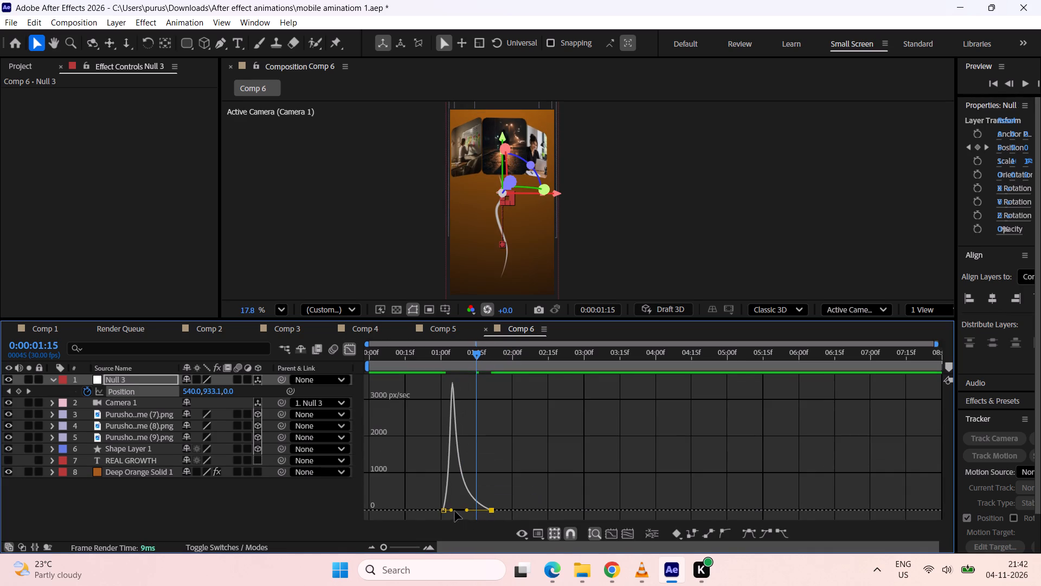
left_click(354, 352)
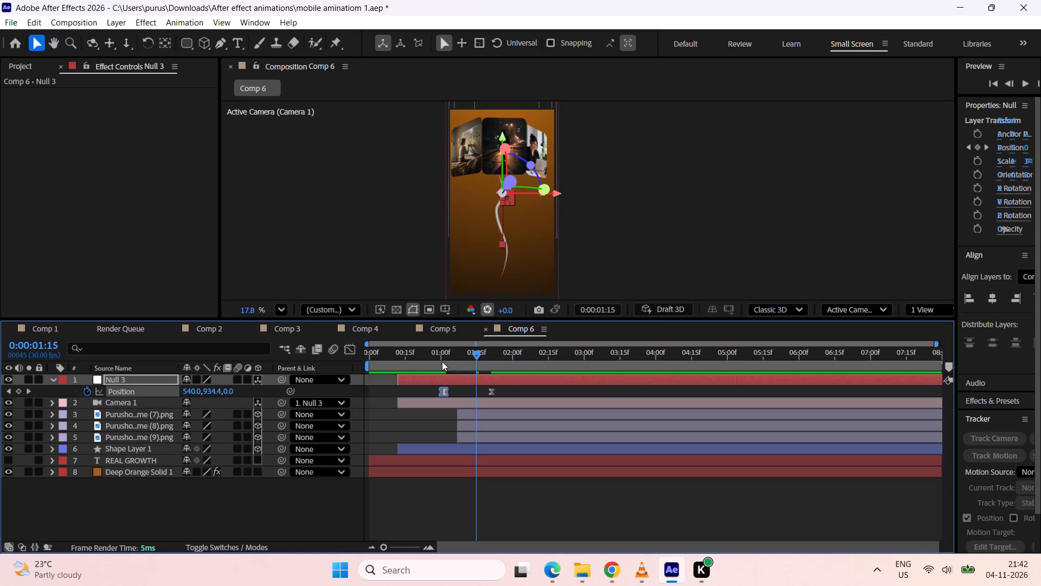
left_click_drag(474, 349, 385, 384)
key("space")
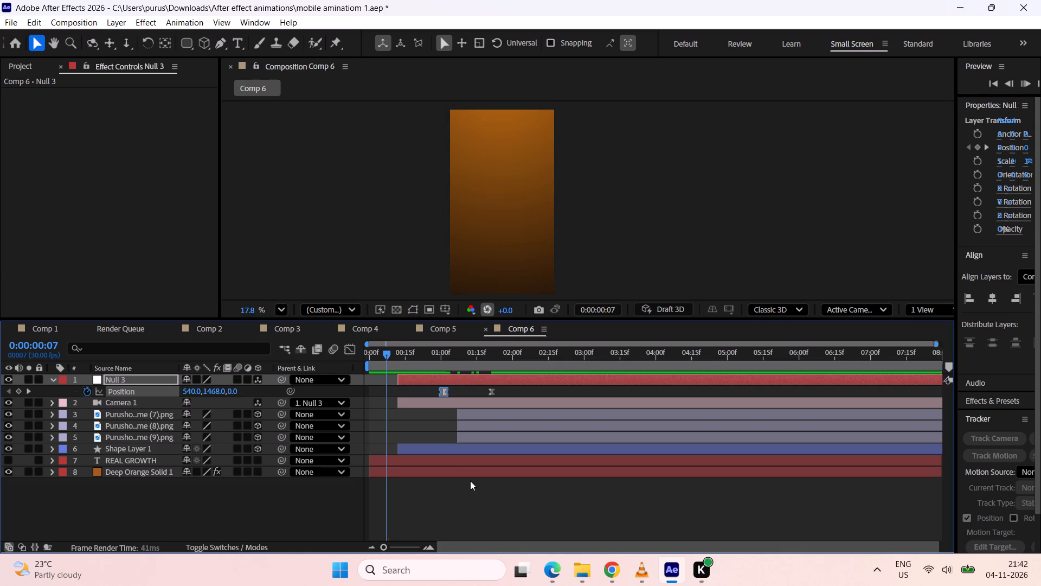
key("space")
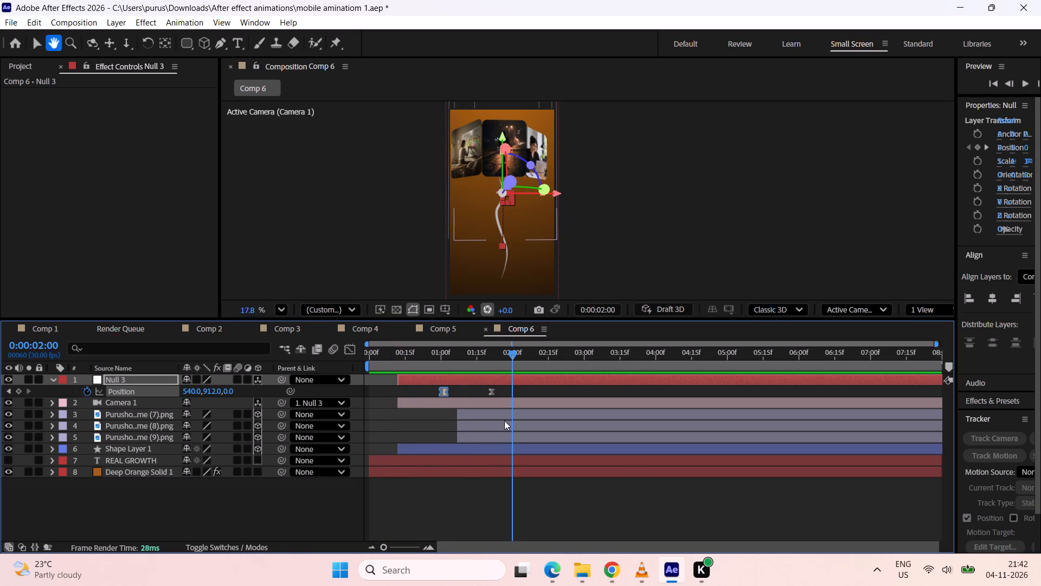
Move Null 3's second Position keyframe to about 0:00:02:01 and preview the camera move from 0:00:00:10.
left_click_drag(491, 393, 514, 393)
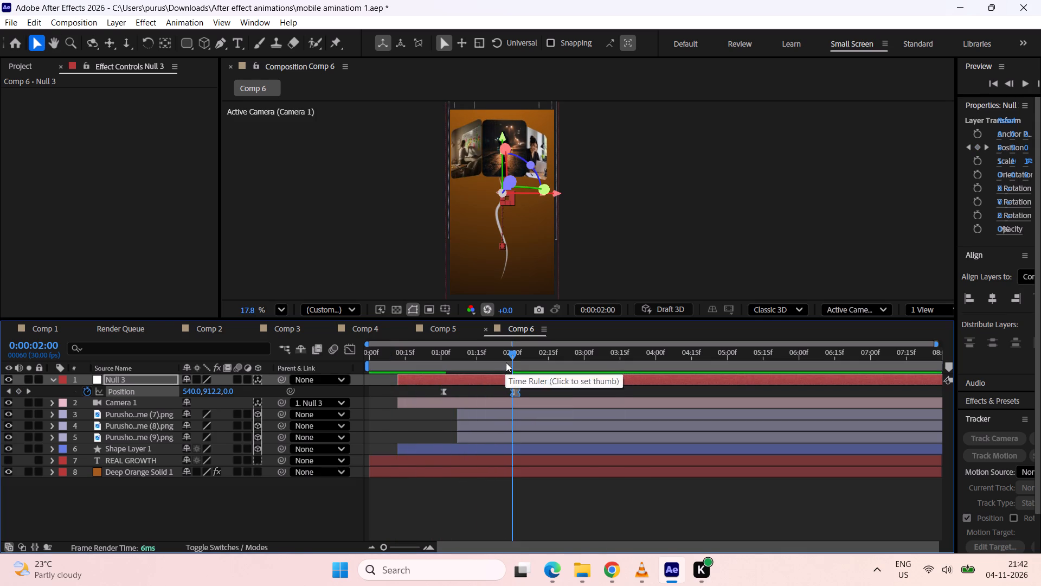
left_click_drag(510, 355, 391, 396)
key("space")
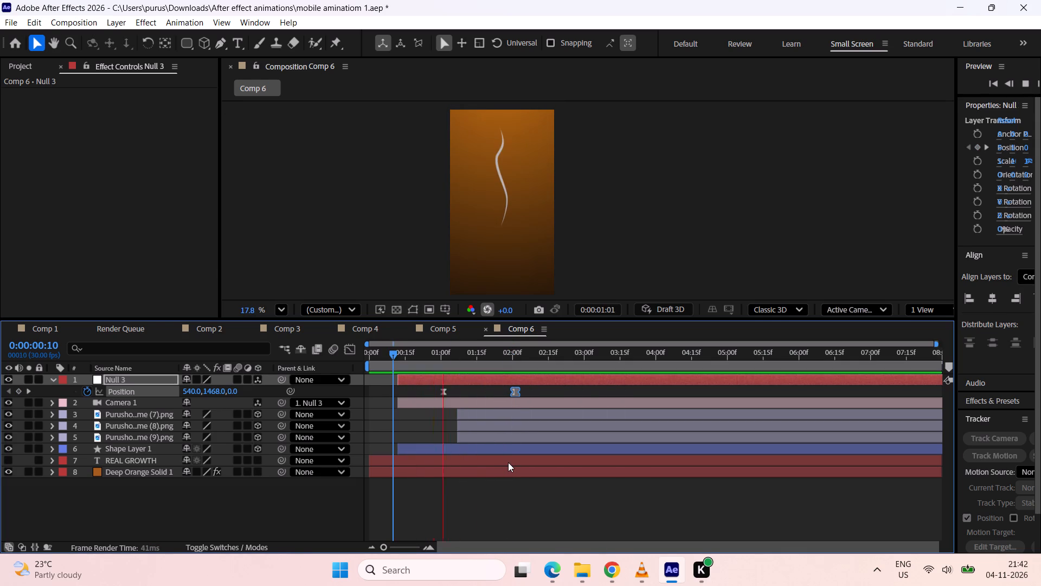
key("space")
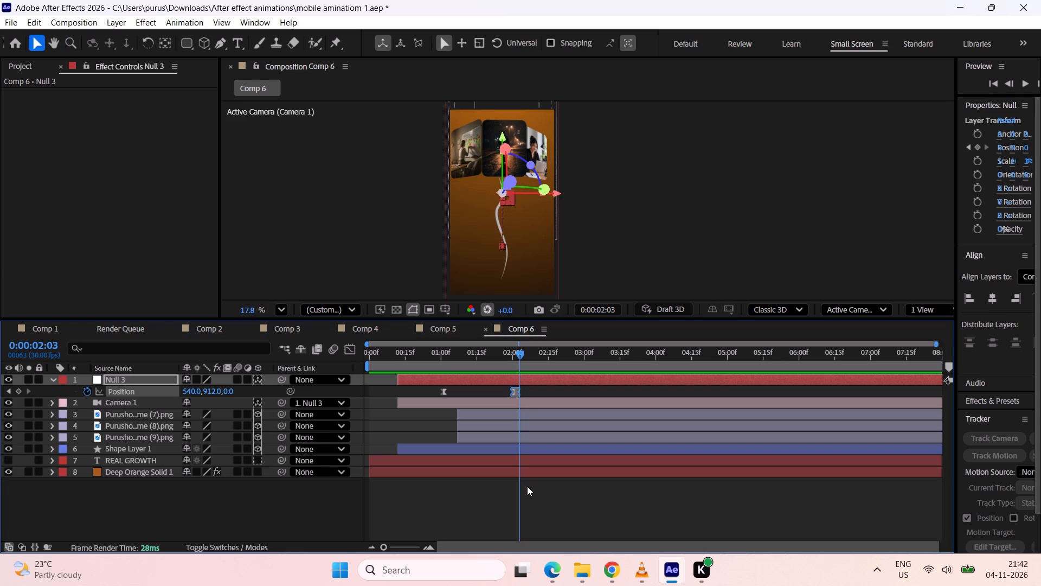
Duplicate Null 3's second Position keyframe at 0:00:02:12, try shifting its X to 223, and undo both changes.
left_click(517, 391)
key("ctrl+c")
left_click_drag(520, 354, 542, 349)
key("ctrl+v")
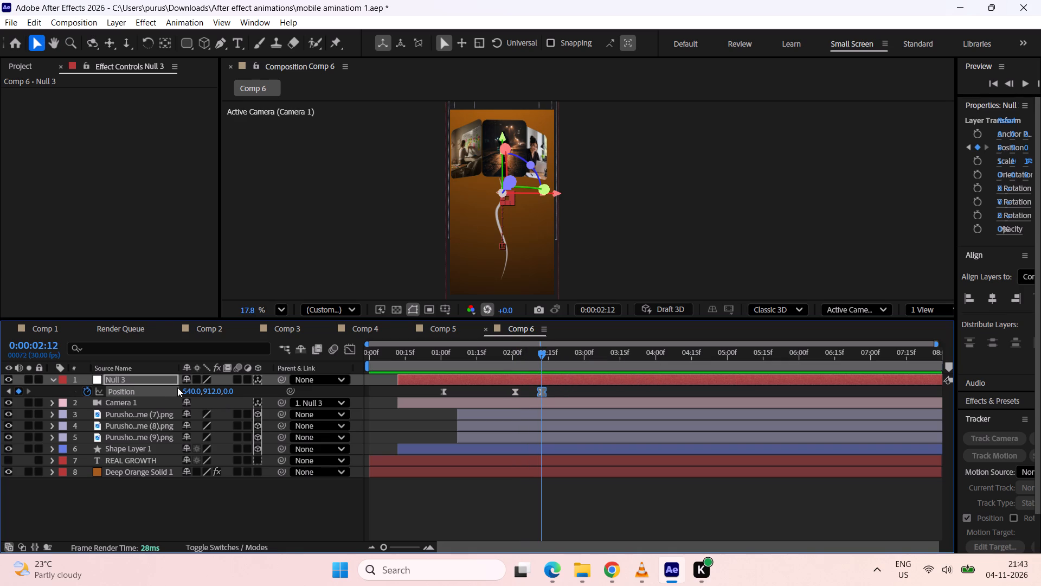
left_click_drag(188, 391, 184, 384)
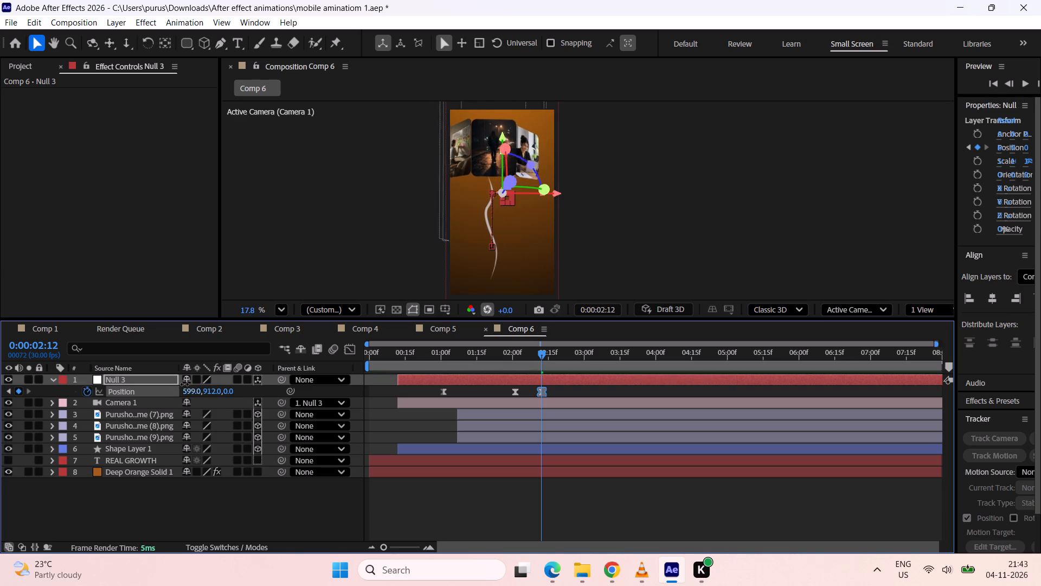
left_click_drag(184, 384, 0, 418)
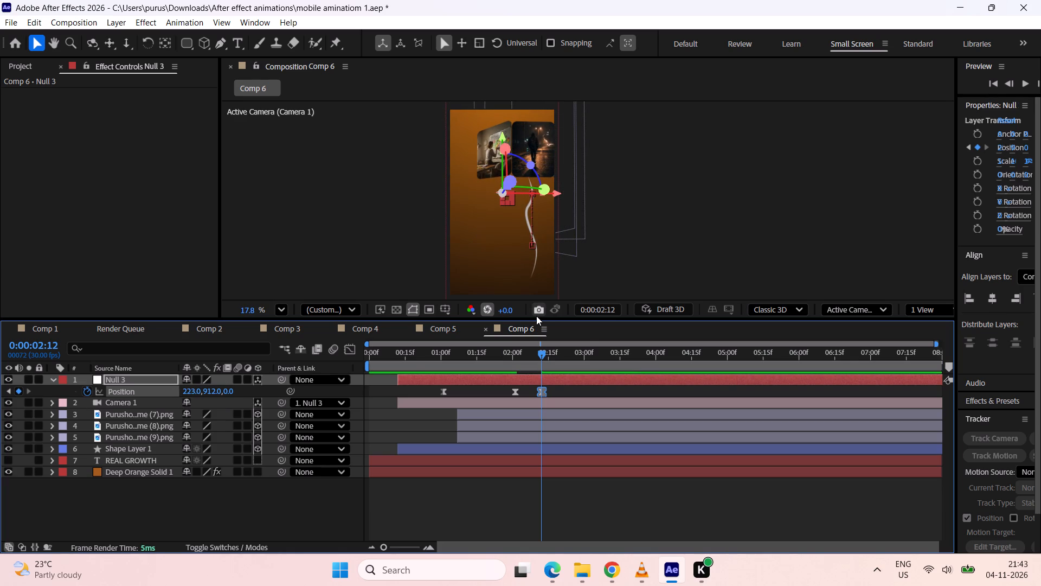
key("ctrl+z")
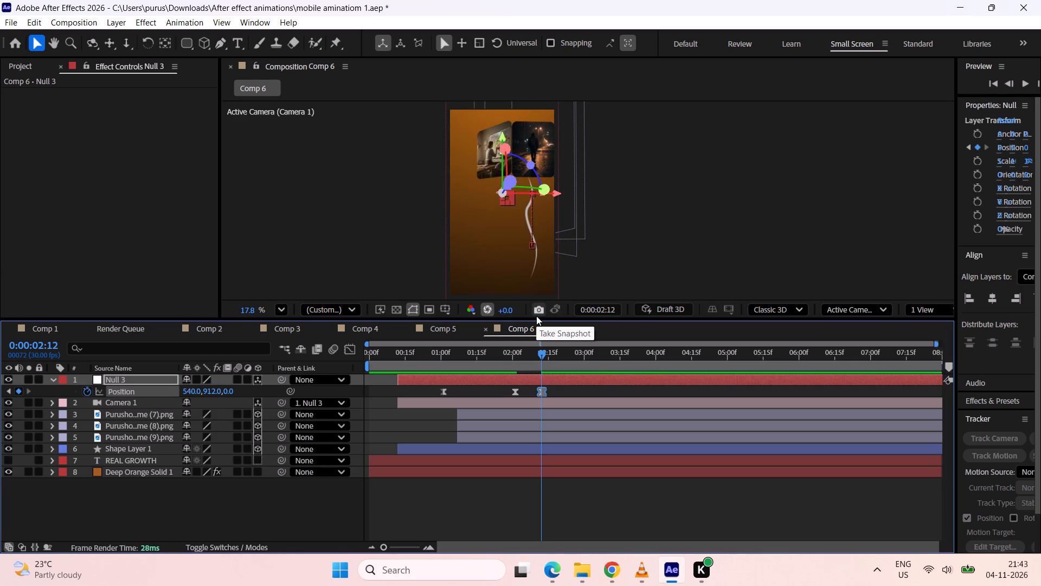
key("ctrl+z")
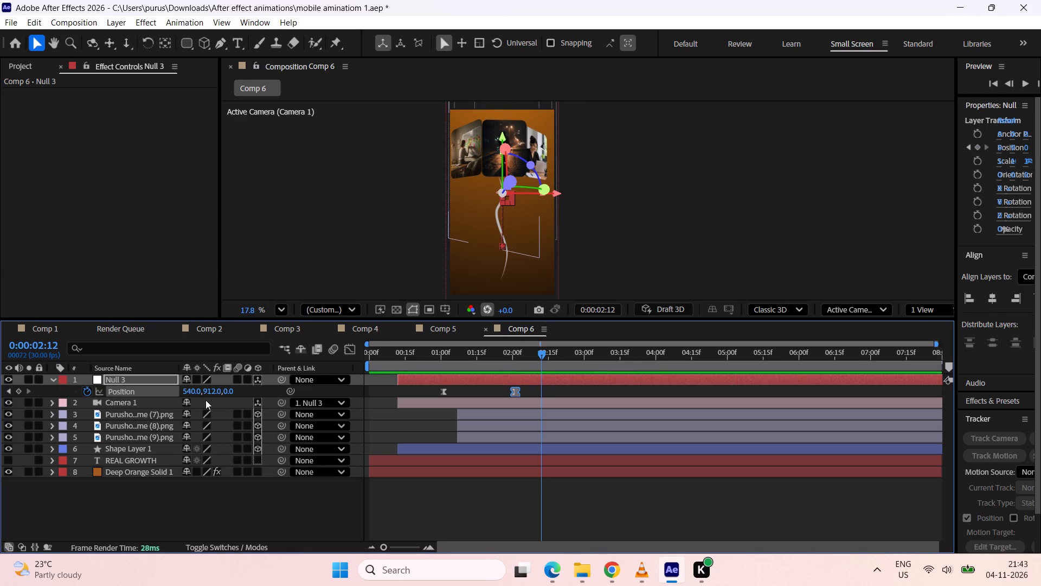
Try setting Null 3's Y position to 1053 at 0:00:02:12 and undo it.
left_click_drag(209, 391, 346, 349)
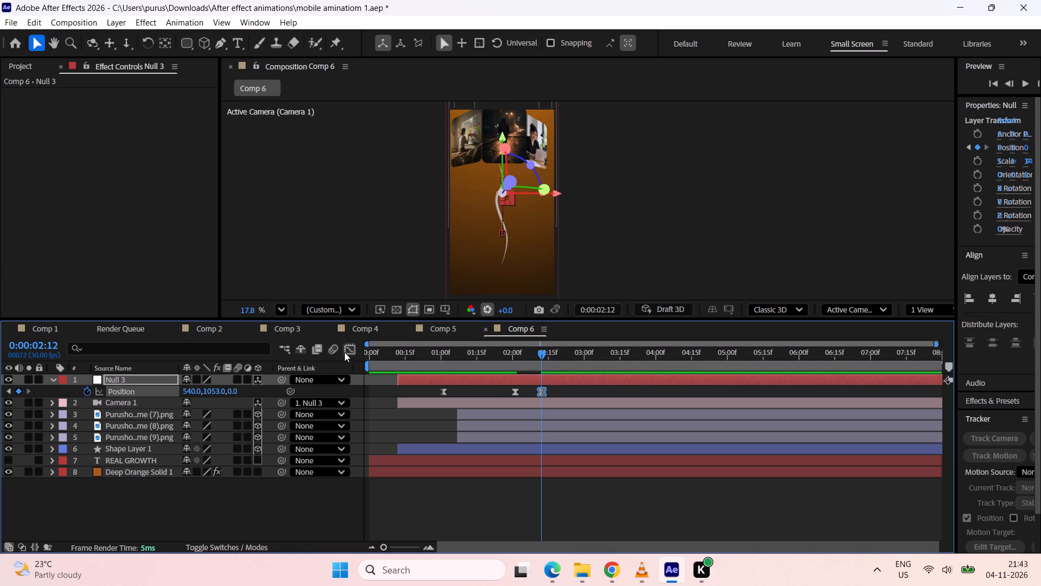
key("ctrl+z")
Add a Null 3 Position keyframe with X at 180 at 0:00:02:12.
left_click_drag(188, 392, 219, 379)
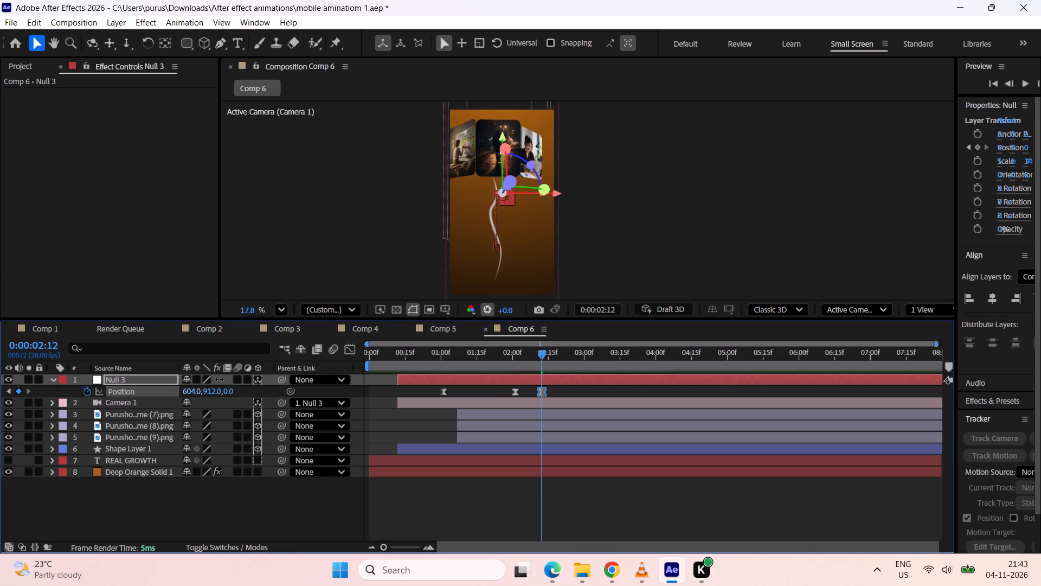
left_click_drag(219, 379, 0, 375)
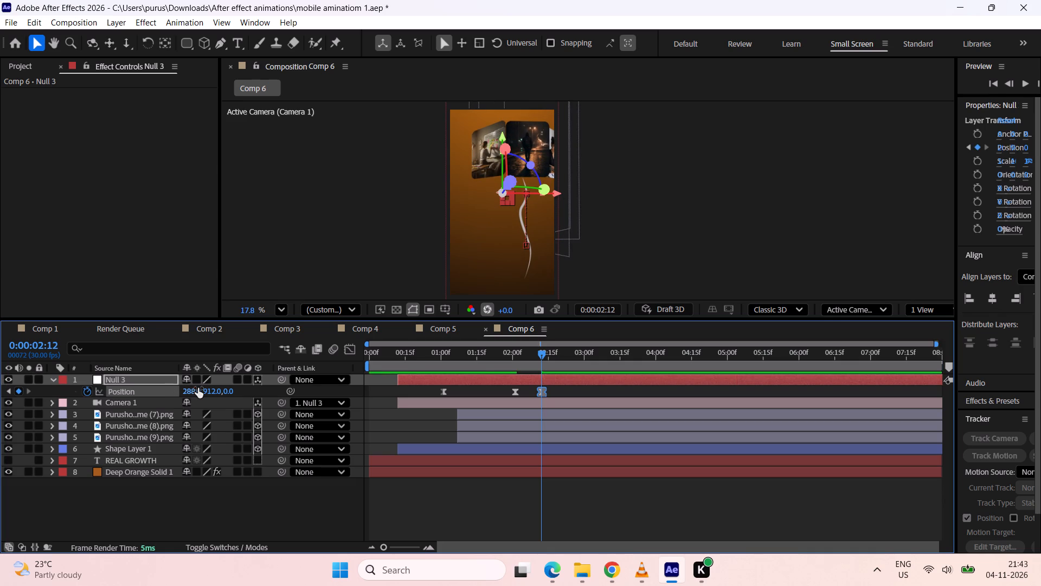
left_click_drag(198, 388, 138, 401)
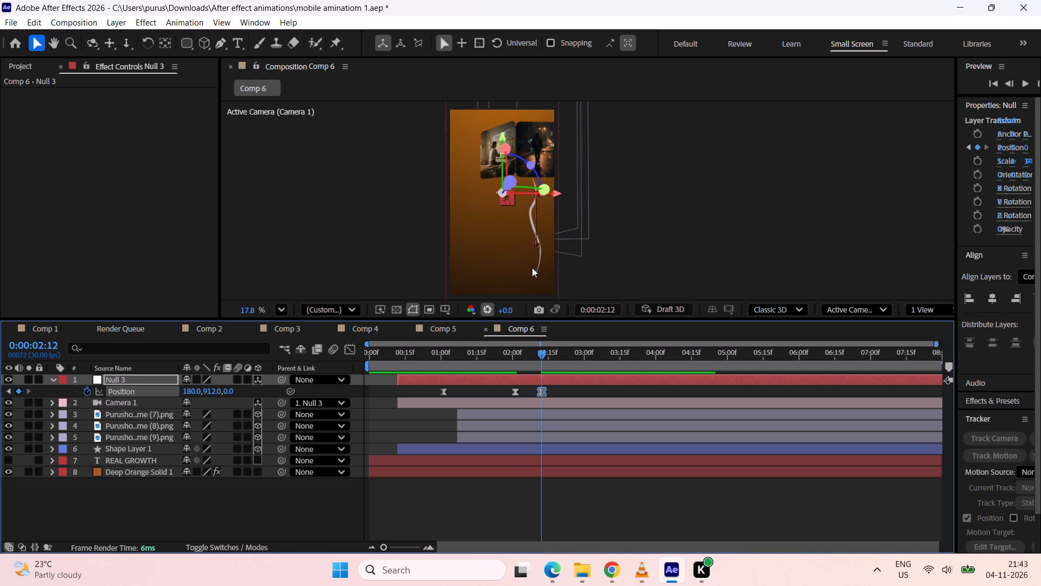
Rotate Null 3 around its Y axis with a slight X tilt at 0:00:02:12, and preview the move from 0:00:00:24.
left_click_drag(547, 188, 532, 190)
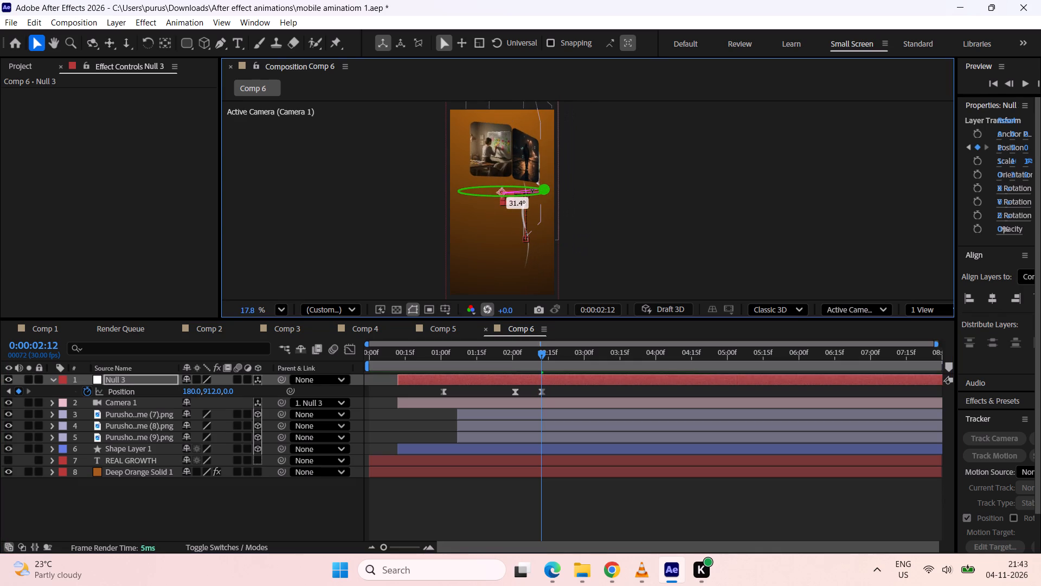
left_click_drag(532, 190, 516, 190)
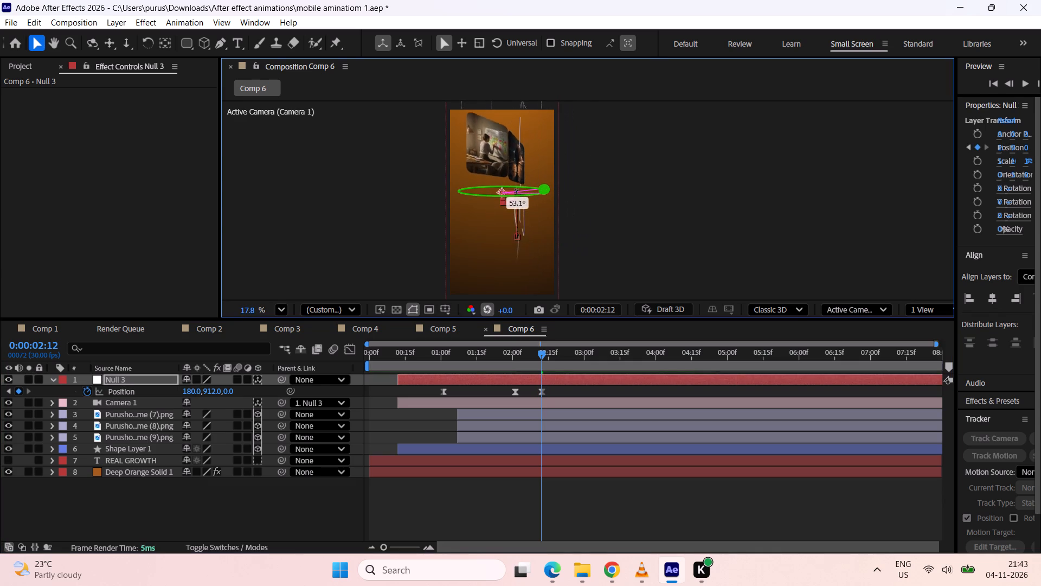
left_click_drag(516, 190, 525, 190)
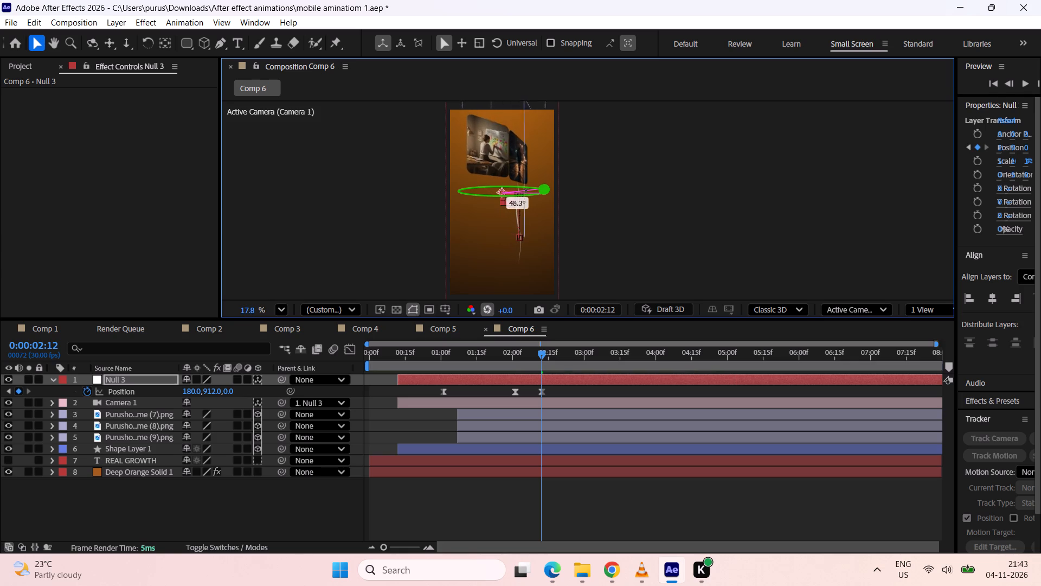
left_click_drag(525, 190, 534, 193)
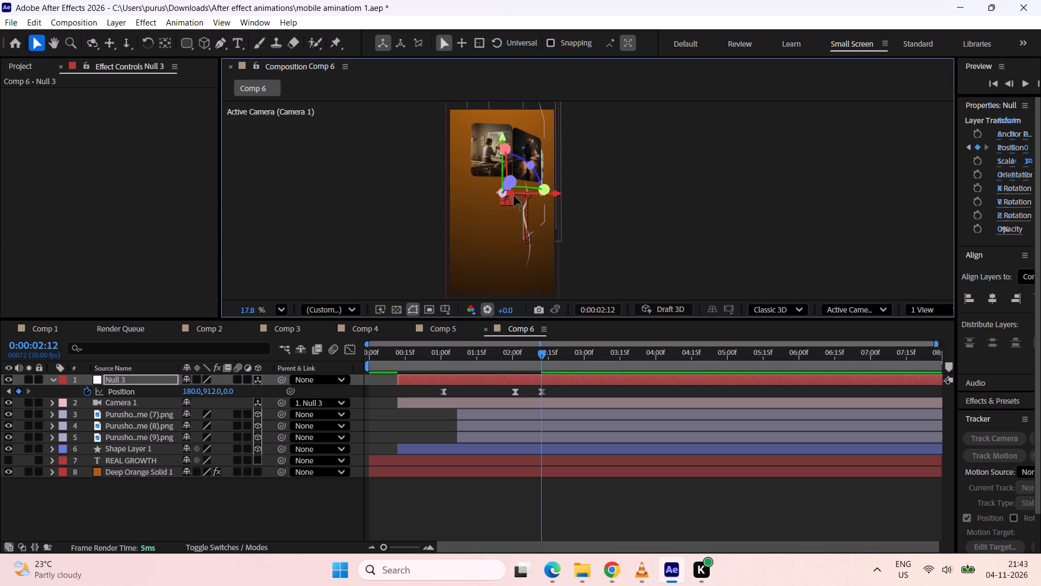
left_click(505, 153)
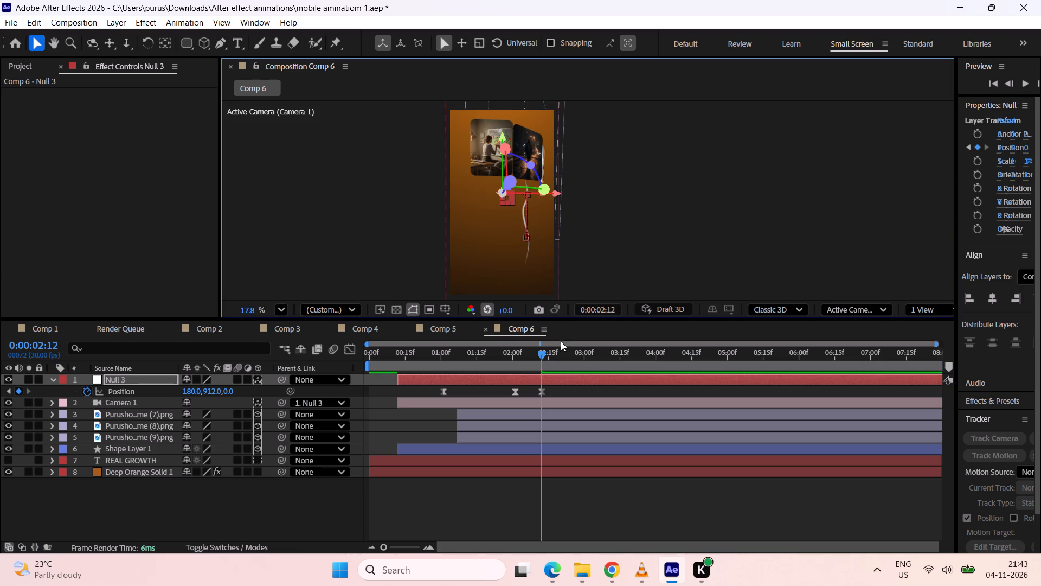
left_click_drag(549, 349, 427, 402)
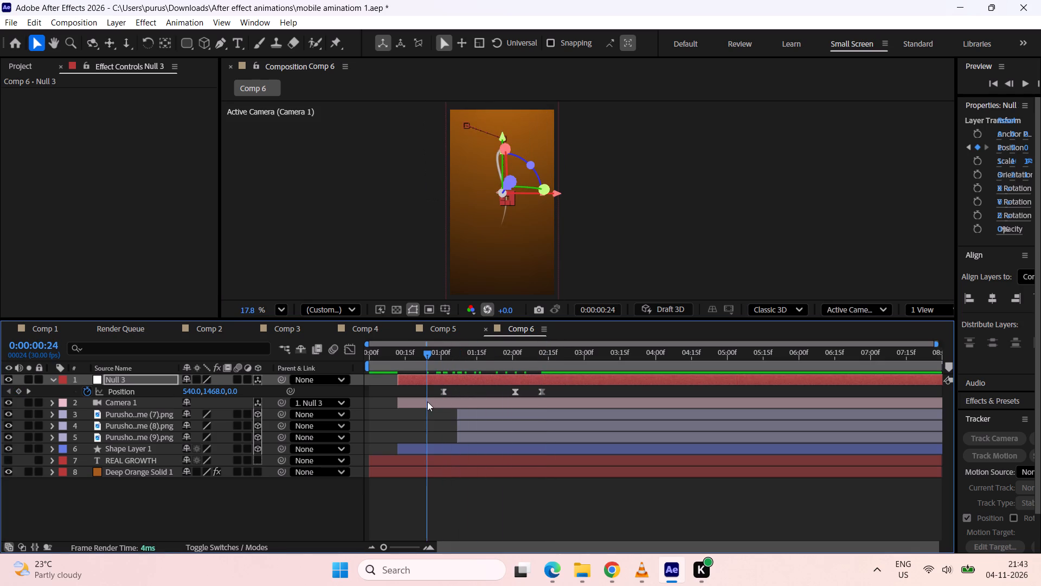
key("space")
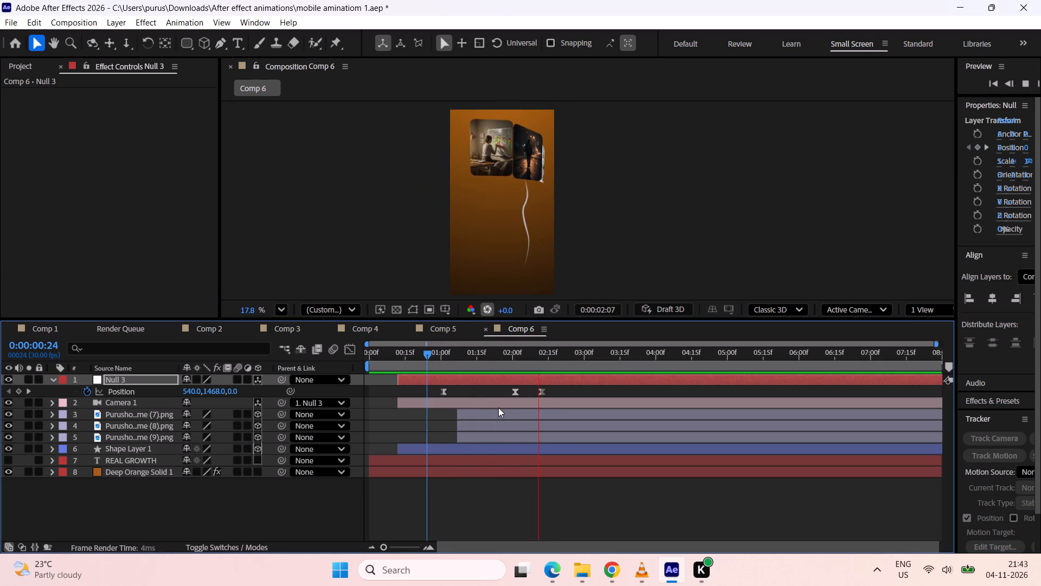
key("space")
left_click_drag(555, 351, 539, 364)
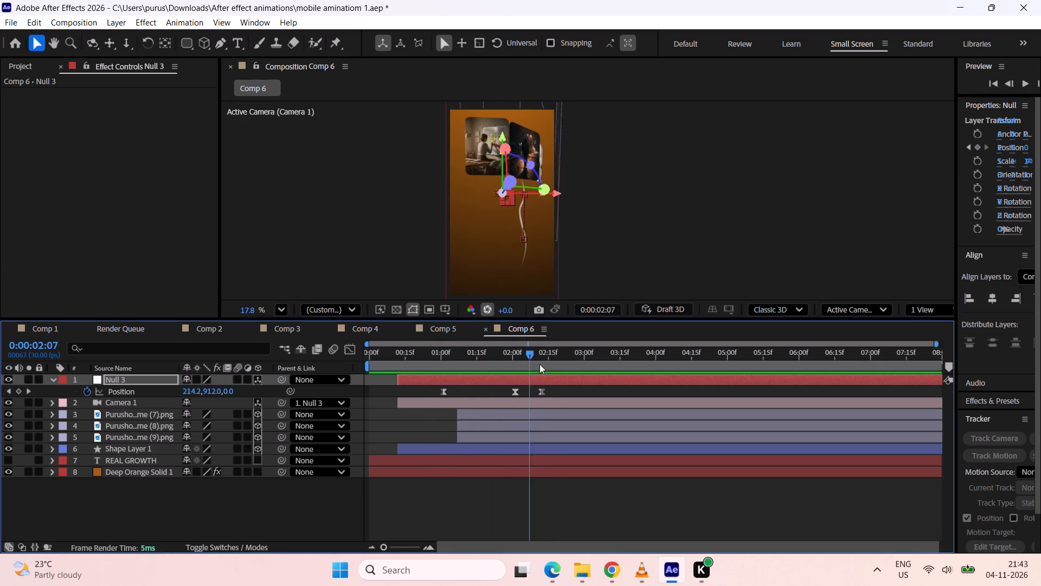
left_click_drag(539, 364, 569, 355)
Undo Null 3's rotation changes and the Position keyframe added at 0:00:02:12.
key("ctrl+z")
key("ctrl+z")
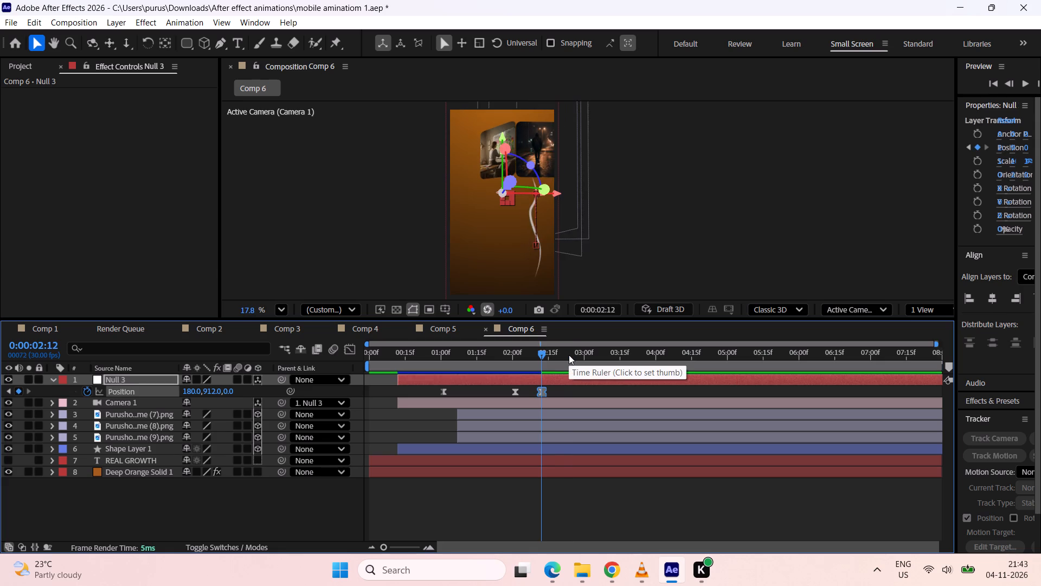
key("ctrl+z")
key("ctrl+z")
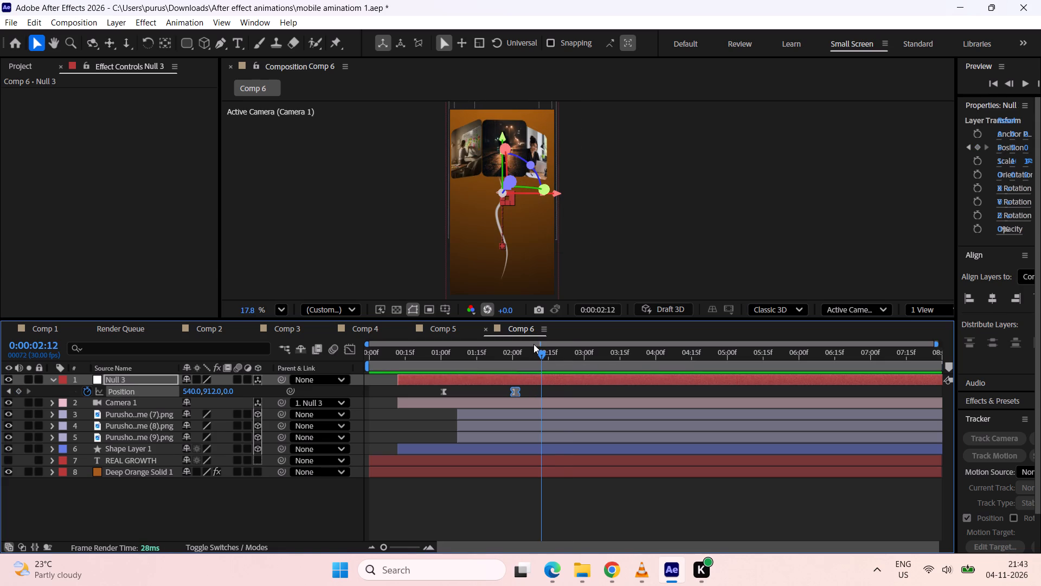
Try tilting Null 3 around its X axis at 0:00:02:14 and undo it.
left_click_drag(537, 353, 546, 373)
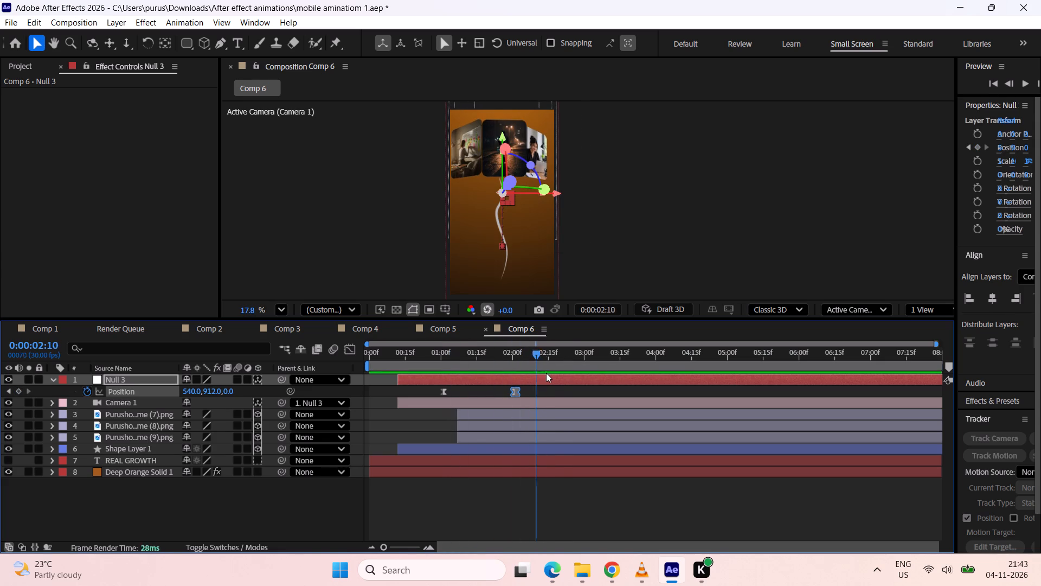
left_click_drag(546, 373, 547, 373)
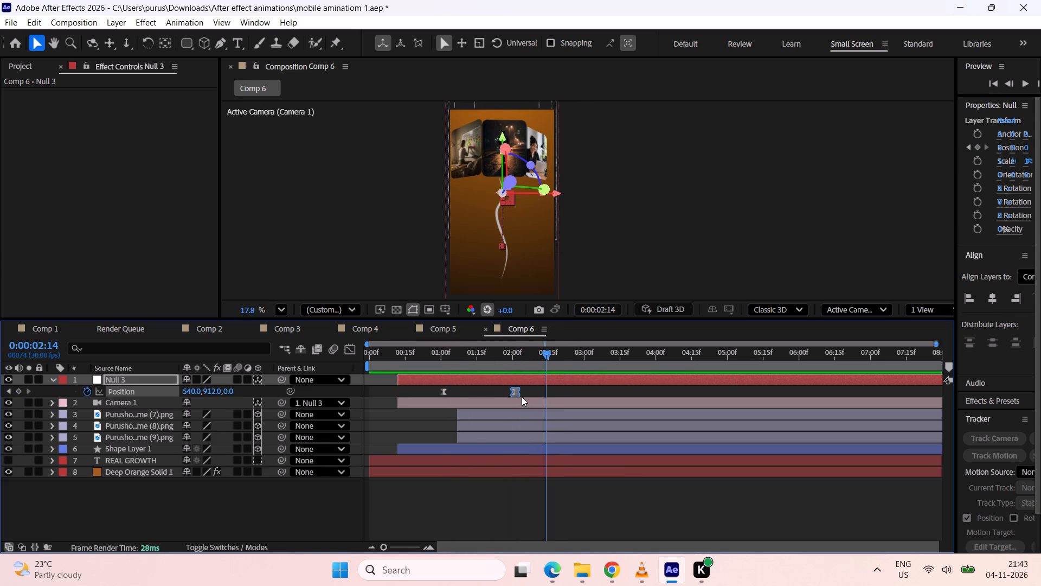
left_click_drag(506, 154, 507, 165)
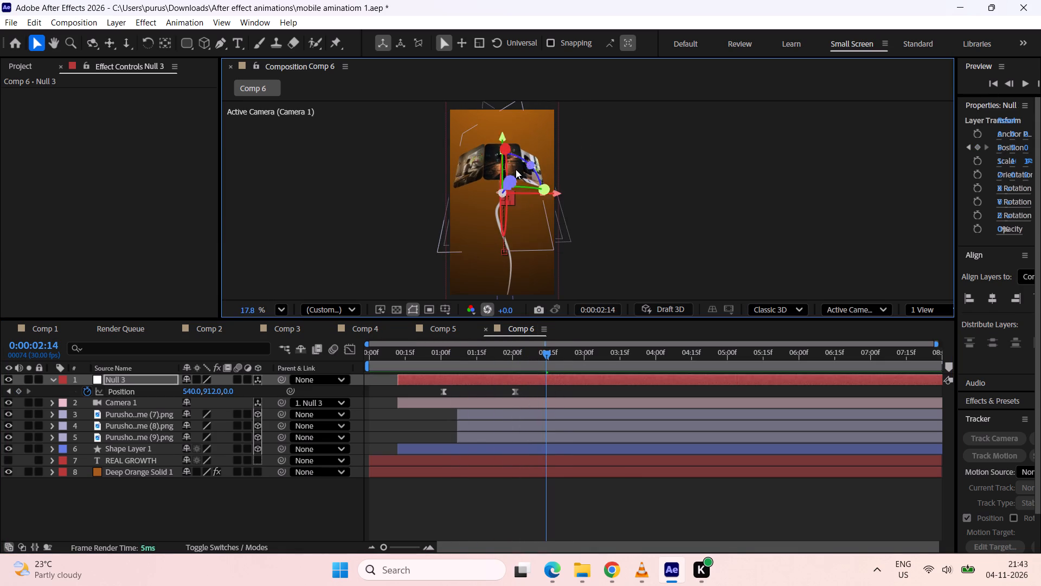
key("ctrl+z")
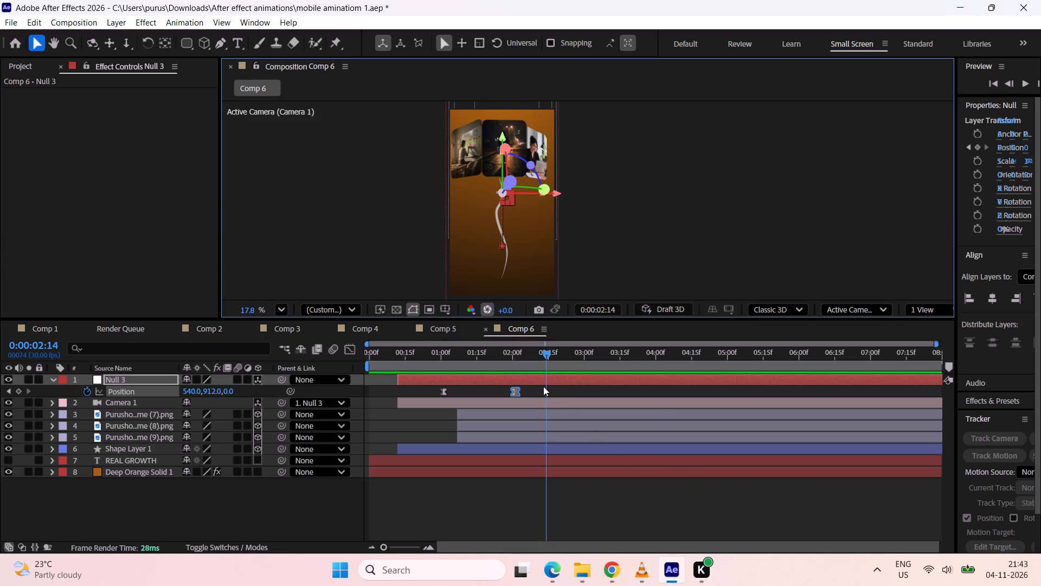
Move Null 3's second Position keyframe to 0:00:01:25 and paste a copy of it at 0:00:02:06.
left_click(529, 399)
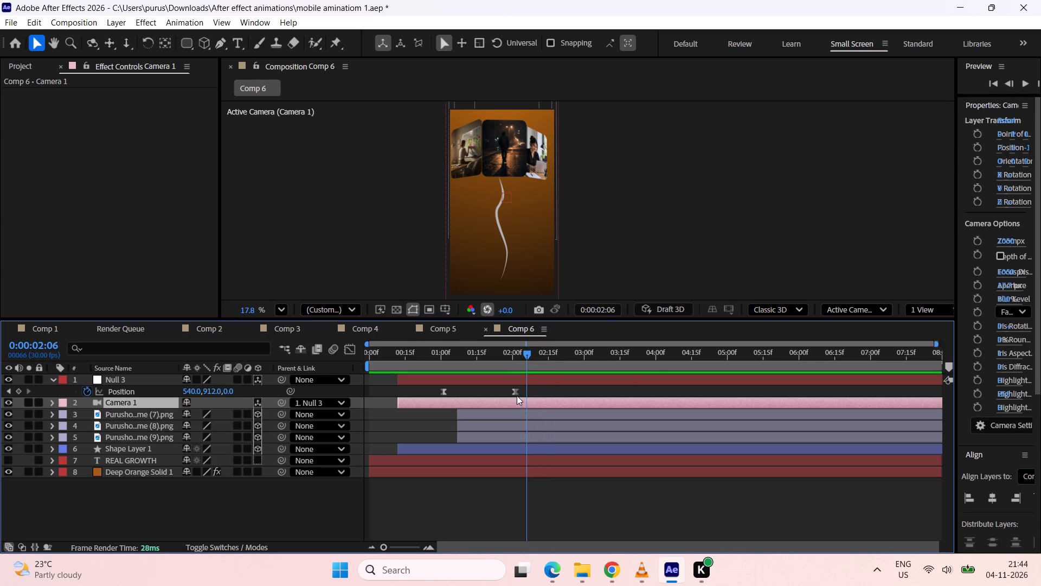
left_click_drag(517, 396, 502, 395)
left_click(502, 395)
key("ctrl+c")
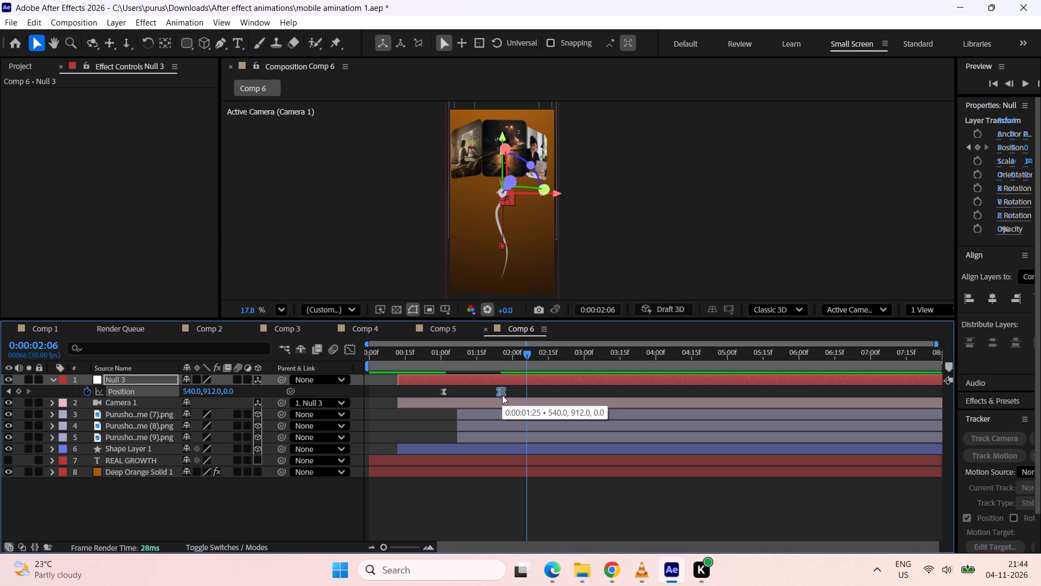
key("ctrl+v")
Shift Null 3's pasted Position keyframe earlier to about 0:00:02:04 and preview the camera move.
left_click_drag(530, 349, 564, 337)
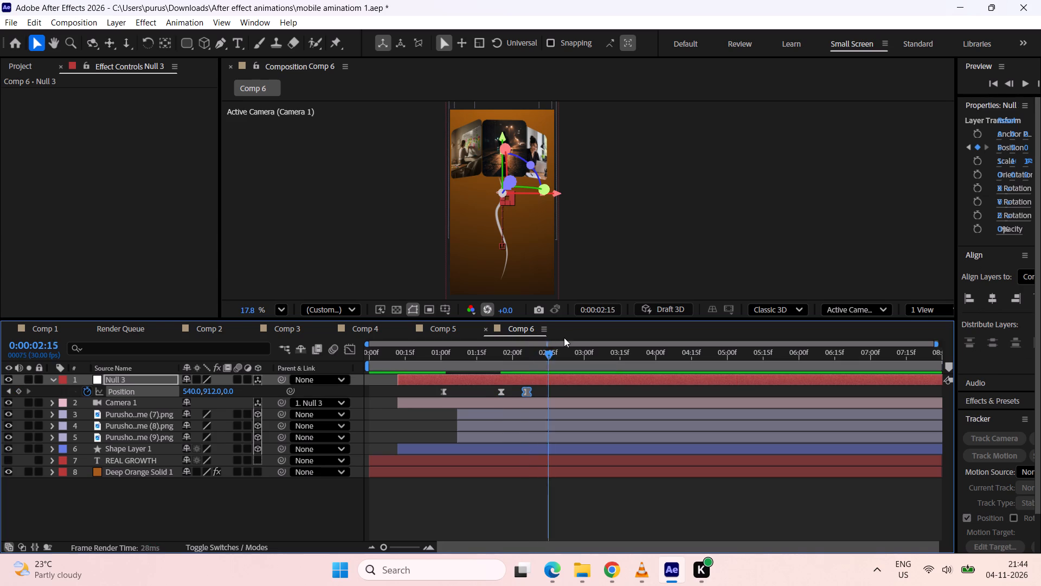
left_click_drag(564, 337, 546, 345)
left_click_drag(531, 391, 528, 393)
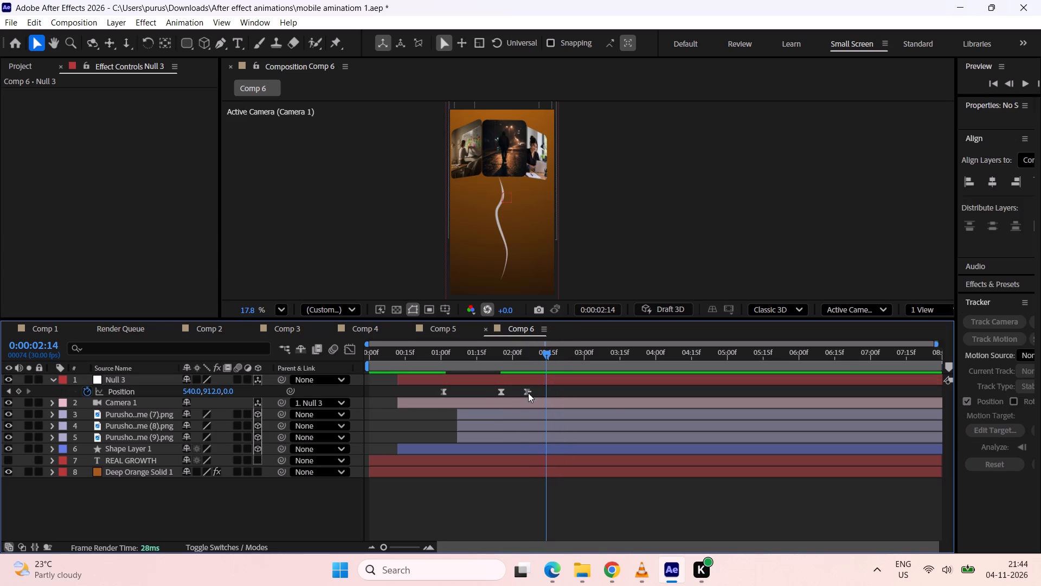
left_click_drag(528, 393, 526, 393)
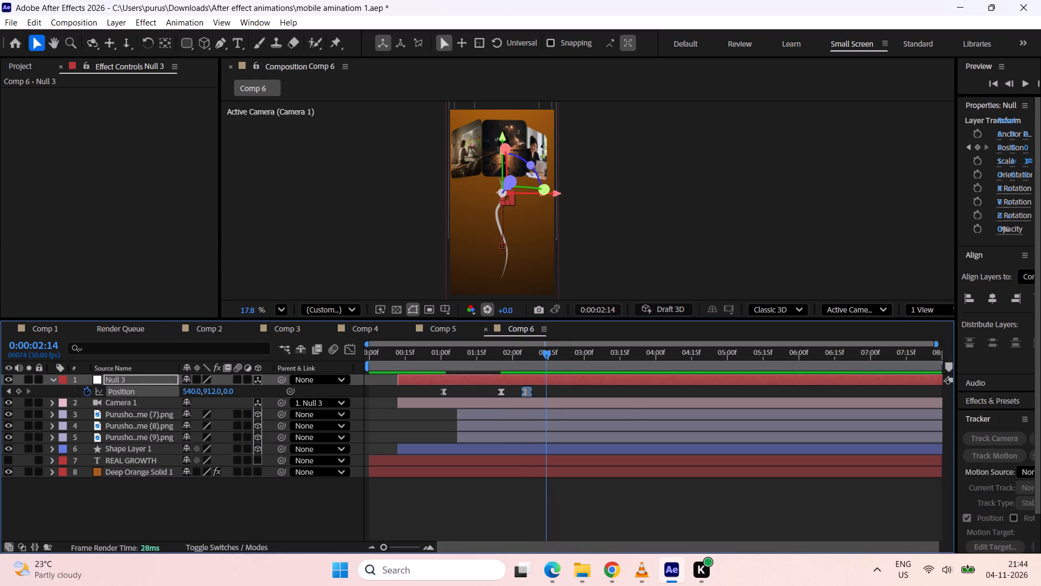
left_click(383, 549)
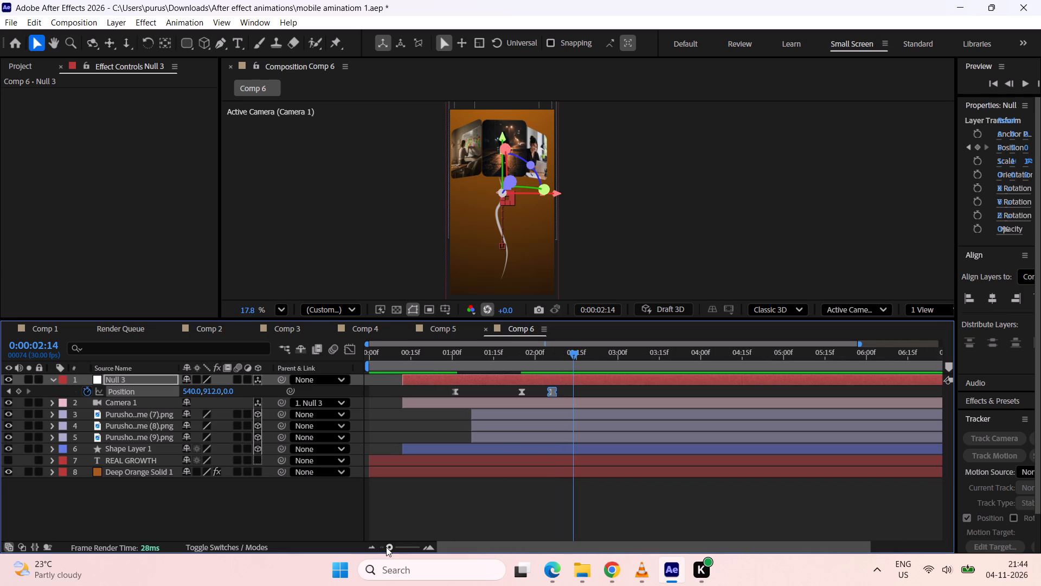
left_click_drag(554, 391, 549, 391)
left_click_drag(573, 353, 548, 365)
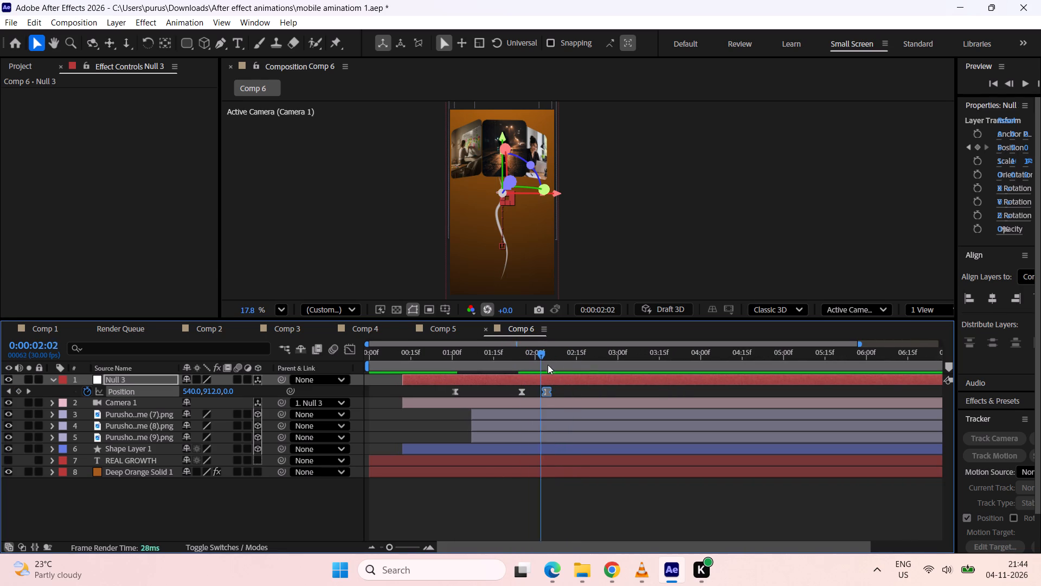
left_click_drag(548, 365, 506, 383)
key("space")
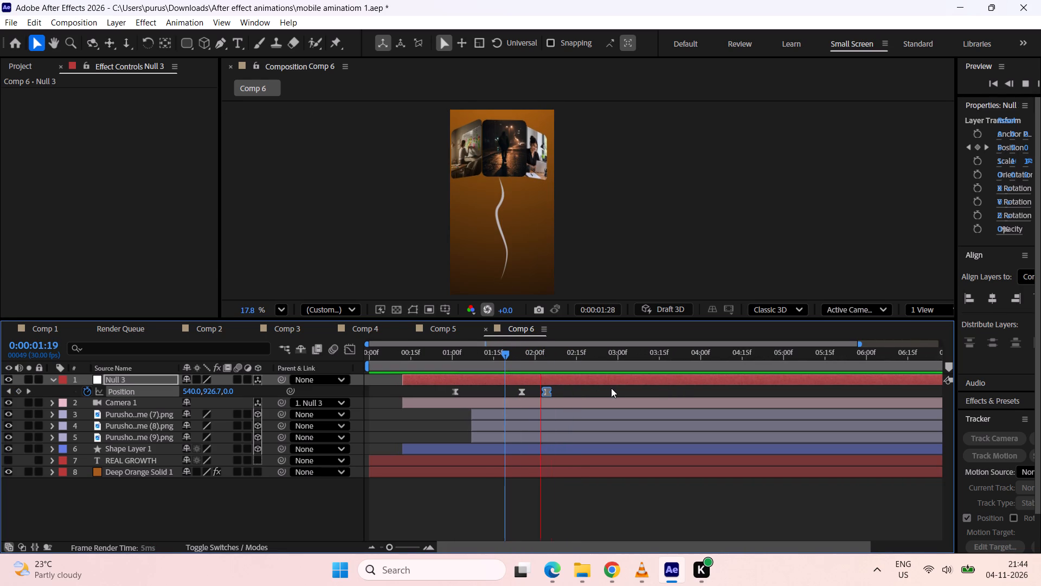
key("space")
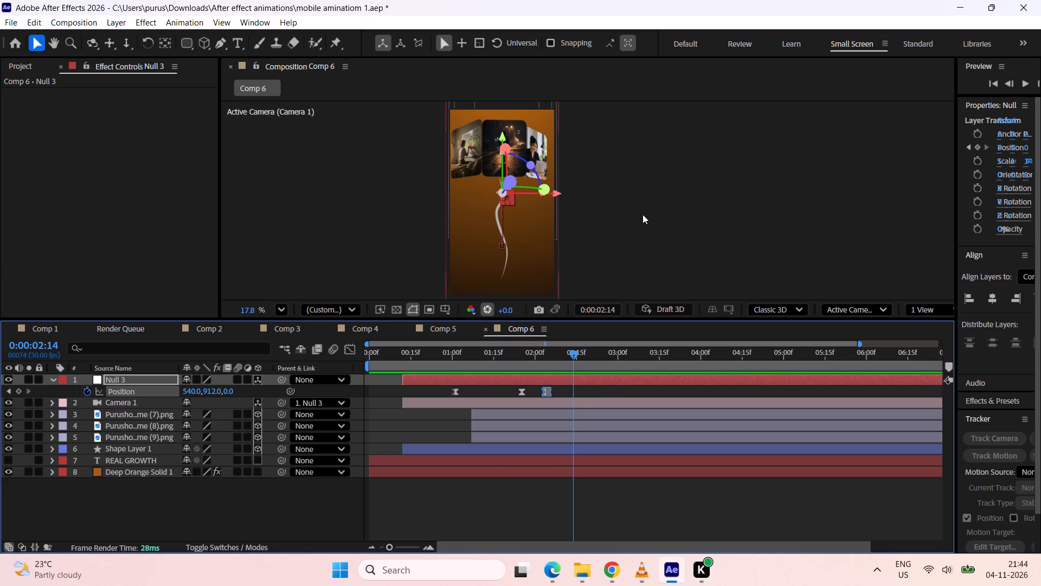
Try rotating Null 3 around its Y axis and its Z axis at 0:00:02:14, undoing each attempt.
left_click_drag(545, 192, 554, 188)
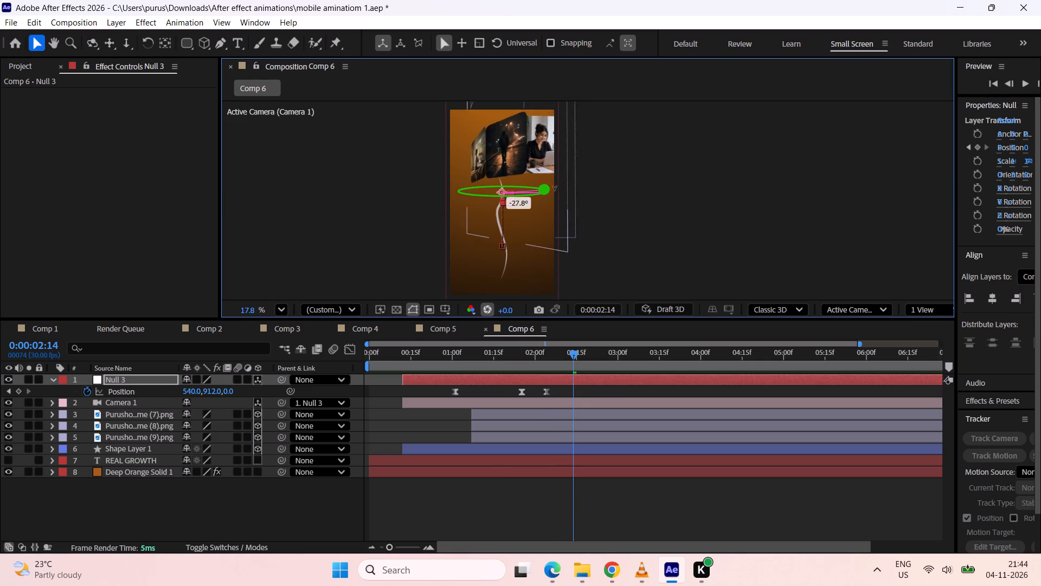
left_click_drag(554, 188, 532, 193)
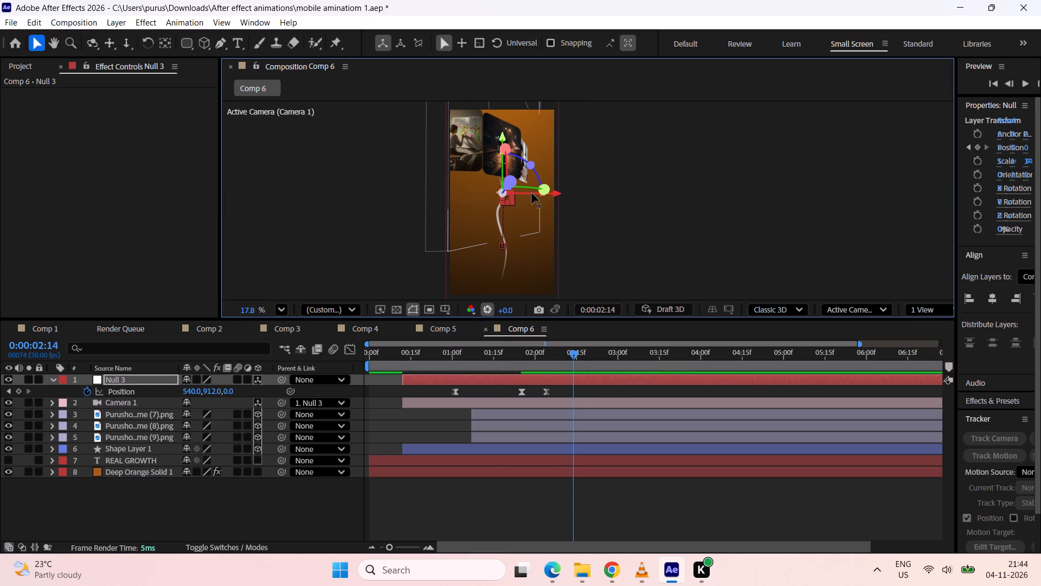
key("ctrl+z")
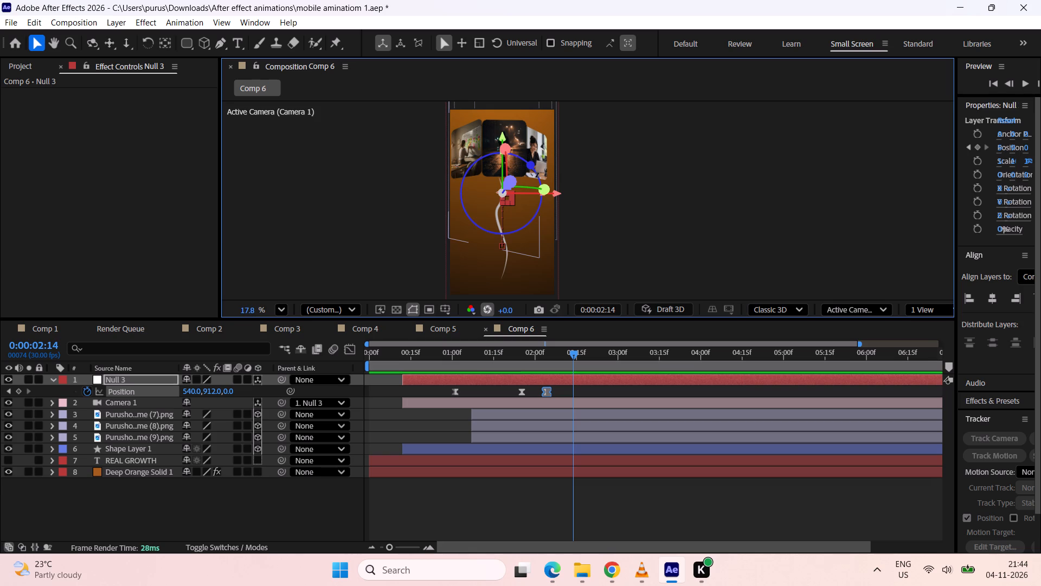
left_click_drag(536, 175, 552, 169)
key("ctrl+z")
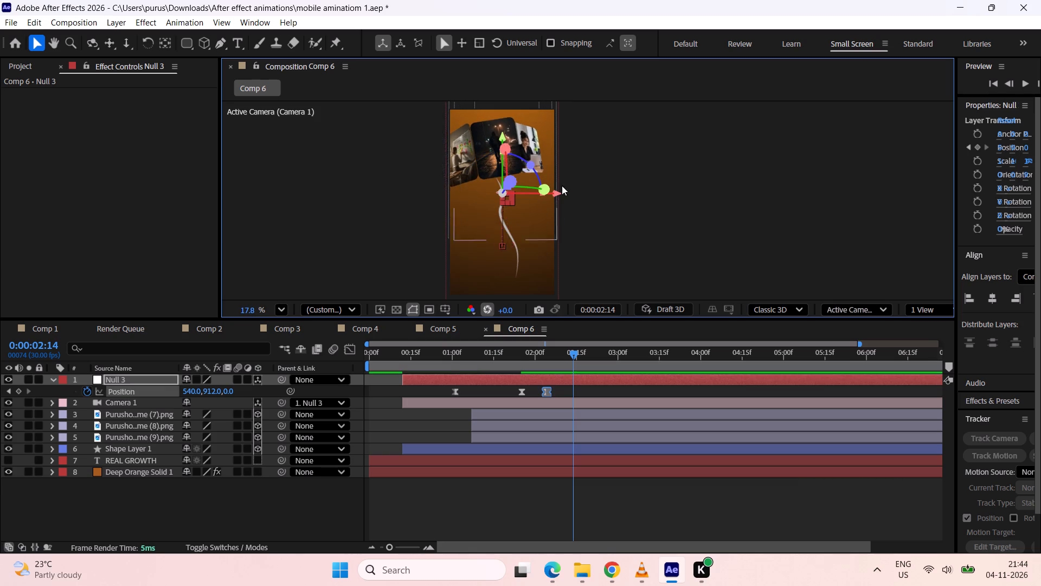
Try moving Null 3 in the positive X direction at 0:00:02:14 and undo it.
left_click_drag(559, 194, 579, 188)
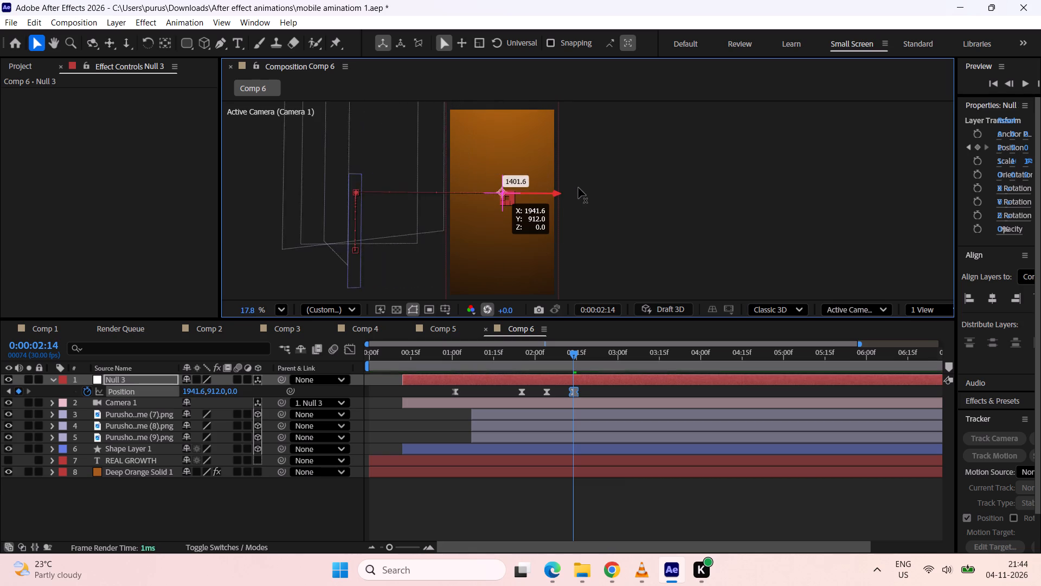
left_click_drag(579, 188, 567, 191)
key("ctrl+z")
Move Null 3 along its X axis to -14.1 at 0:00:02:14, adding a Position keyframe.
left_click_drag(560, 194, 560, 194)
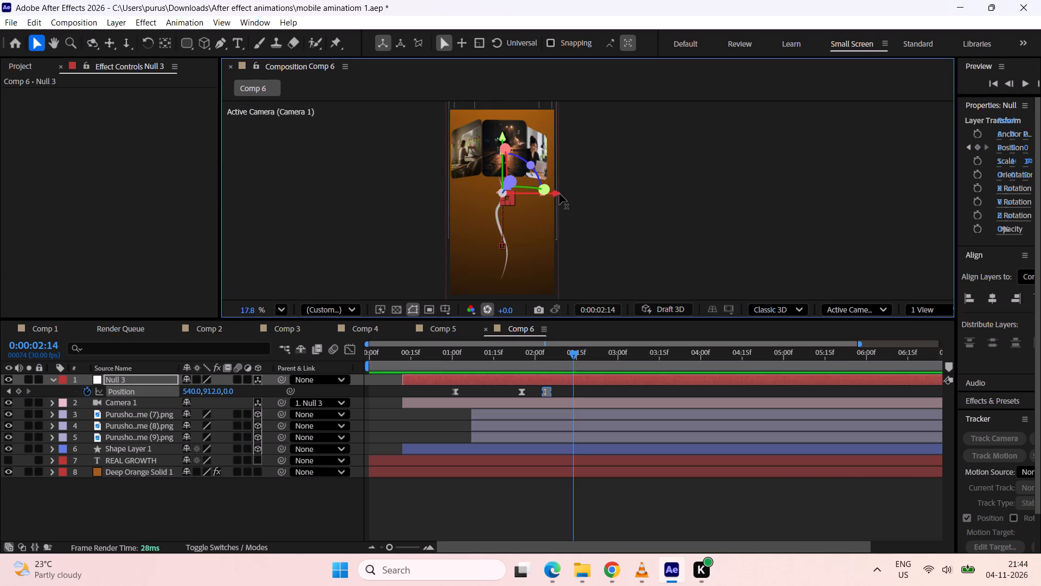
left_click_drag(560, 194, 551, 198)
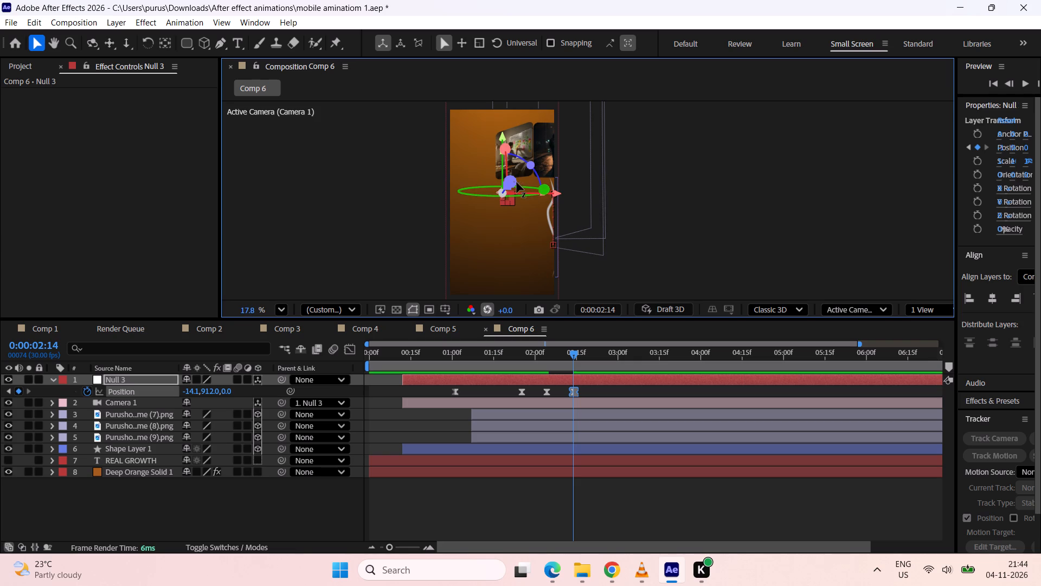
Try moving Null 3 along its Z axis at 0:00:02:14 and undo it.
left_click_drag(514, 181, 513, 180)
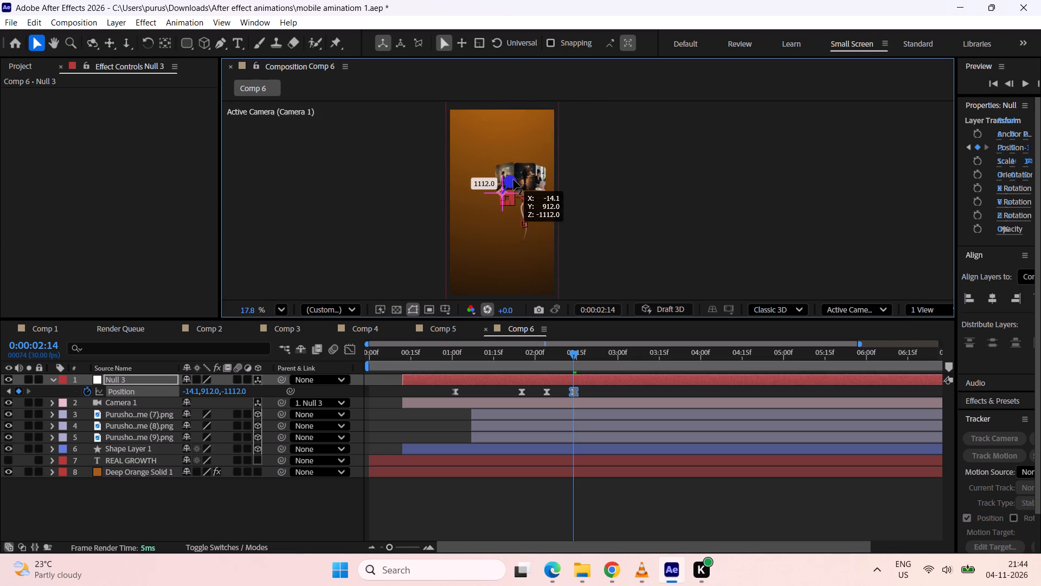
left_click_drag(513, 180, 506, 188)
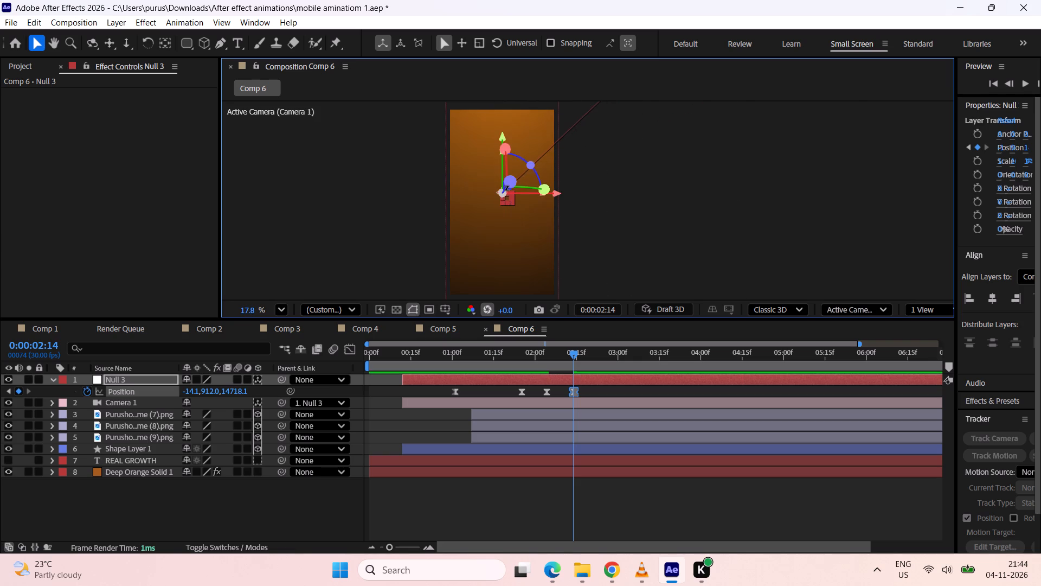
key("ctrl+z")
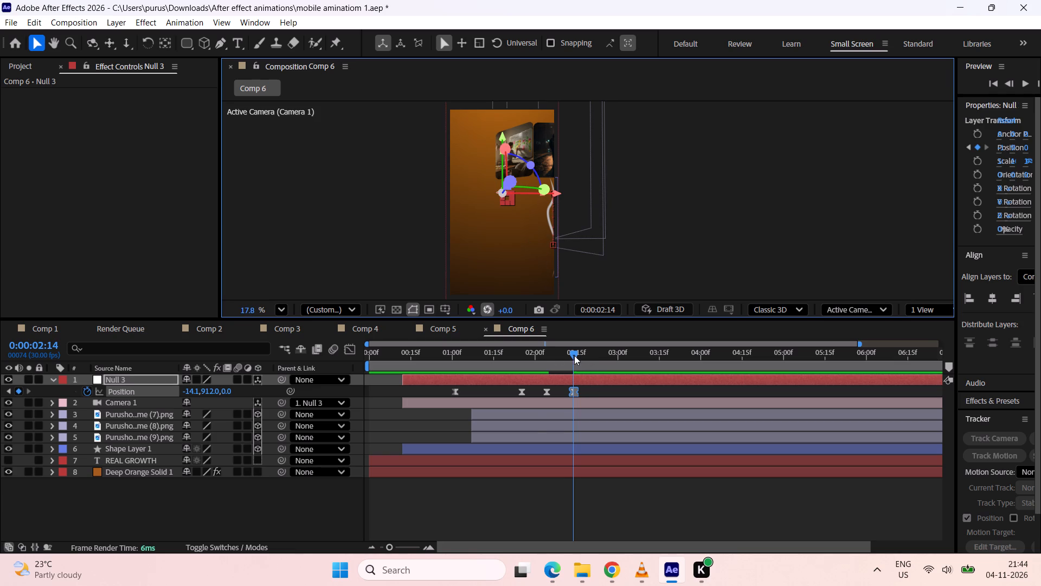
Move Null 3's last Position keyframe to about 0:00:02:11 and preview the sideways move from 0:00:01:23.
left_click_drag(574, 355, 566, 347)
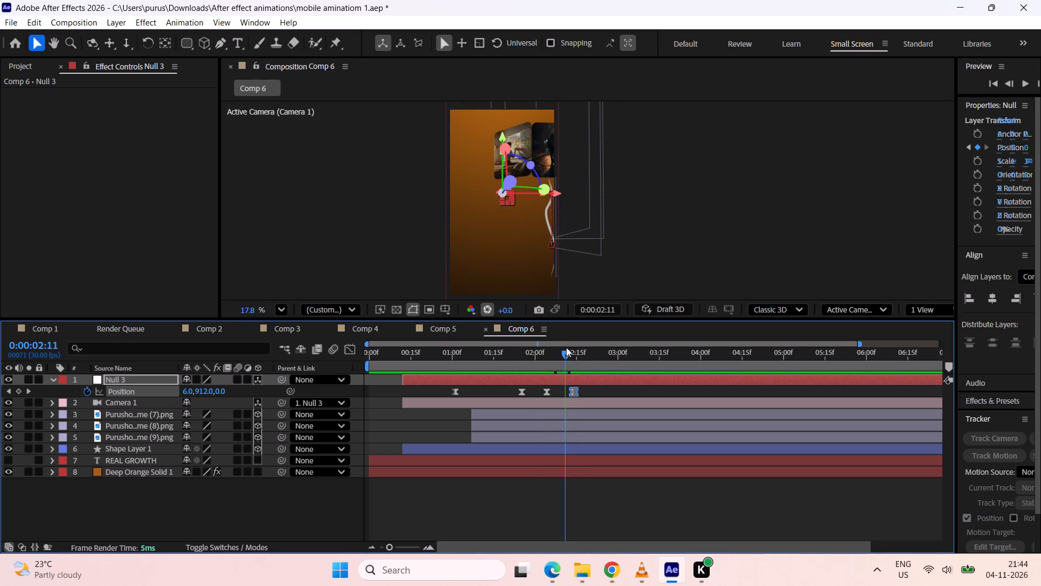
left_click_drag(566, 347, 569, 346)
left_click_drag(574, 391, 566, 394)
left_click_drag(570, 351, 518, 370)
key("space")
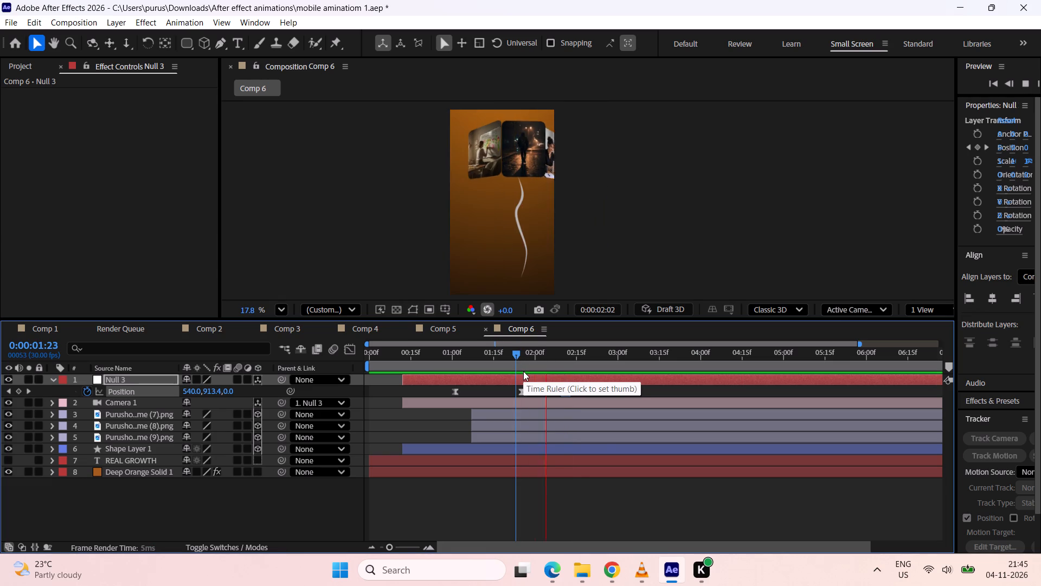
key("space")
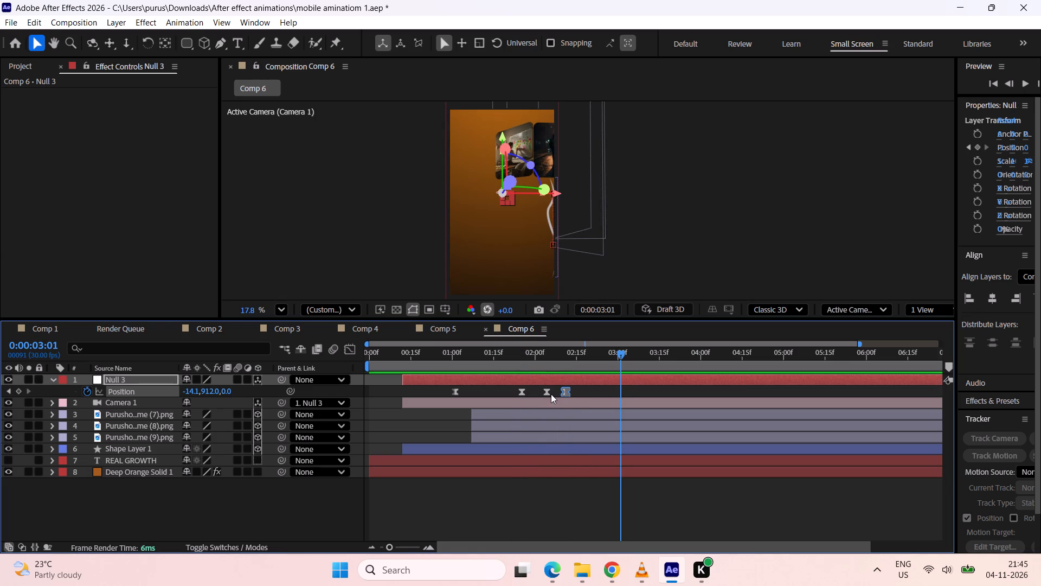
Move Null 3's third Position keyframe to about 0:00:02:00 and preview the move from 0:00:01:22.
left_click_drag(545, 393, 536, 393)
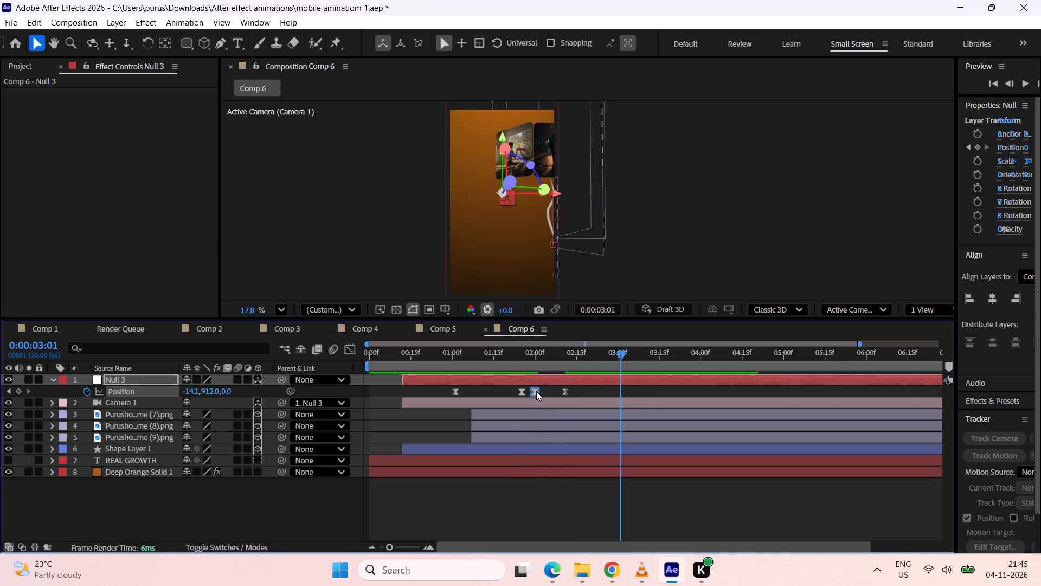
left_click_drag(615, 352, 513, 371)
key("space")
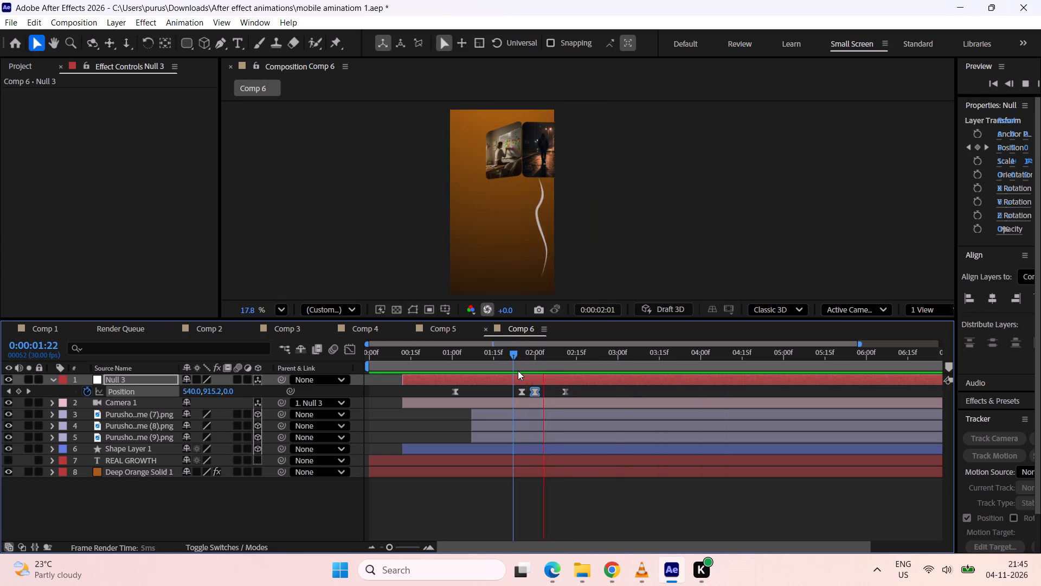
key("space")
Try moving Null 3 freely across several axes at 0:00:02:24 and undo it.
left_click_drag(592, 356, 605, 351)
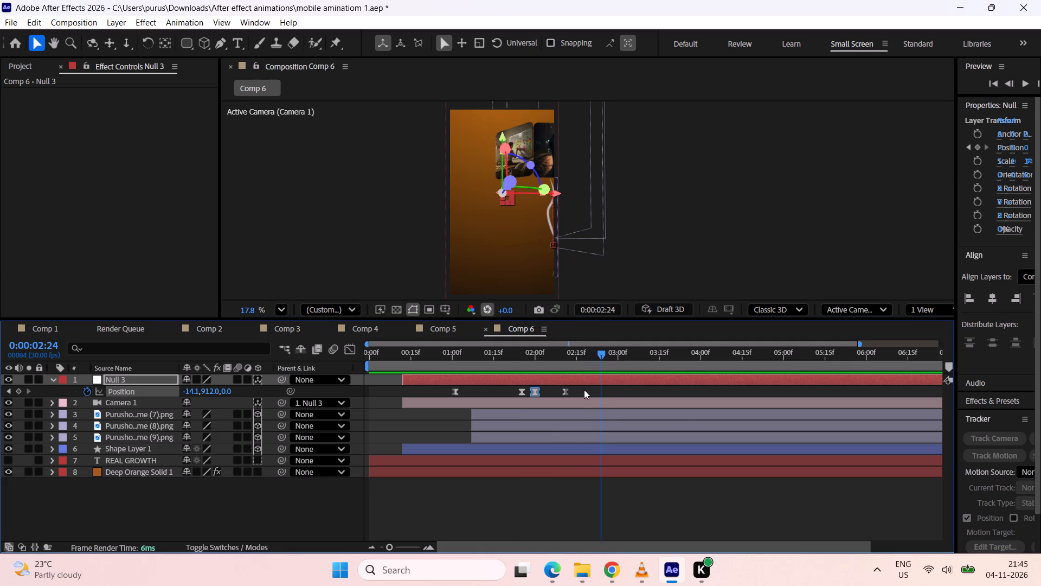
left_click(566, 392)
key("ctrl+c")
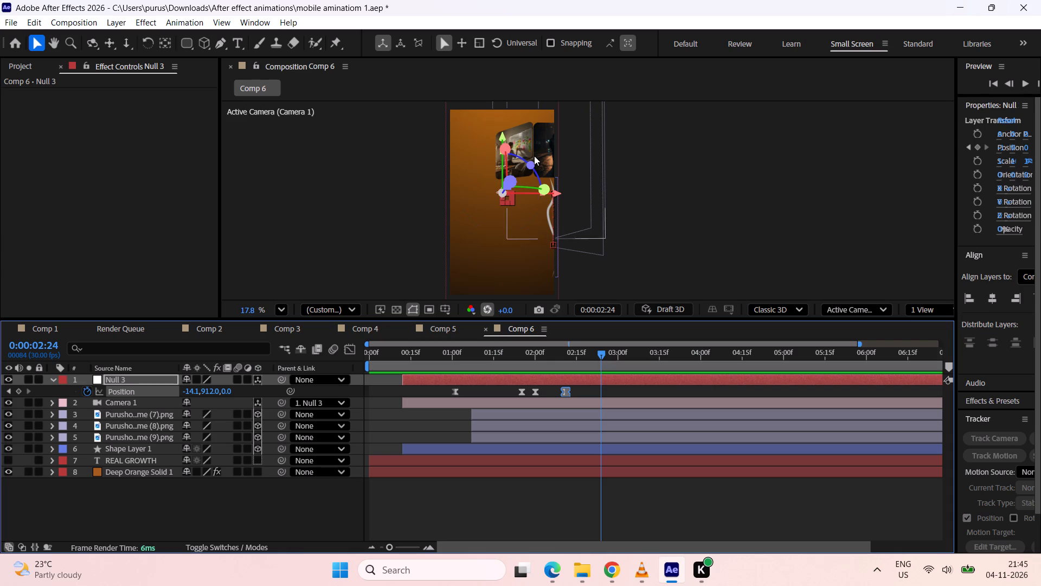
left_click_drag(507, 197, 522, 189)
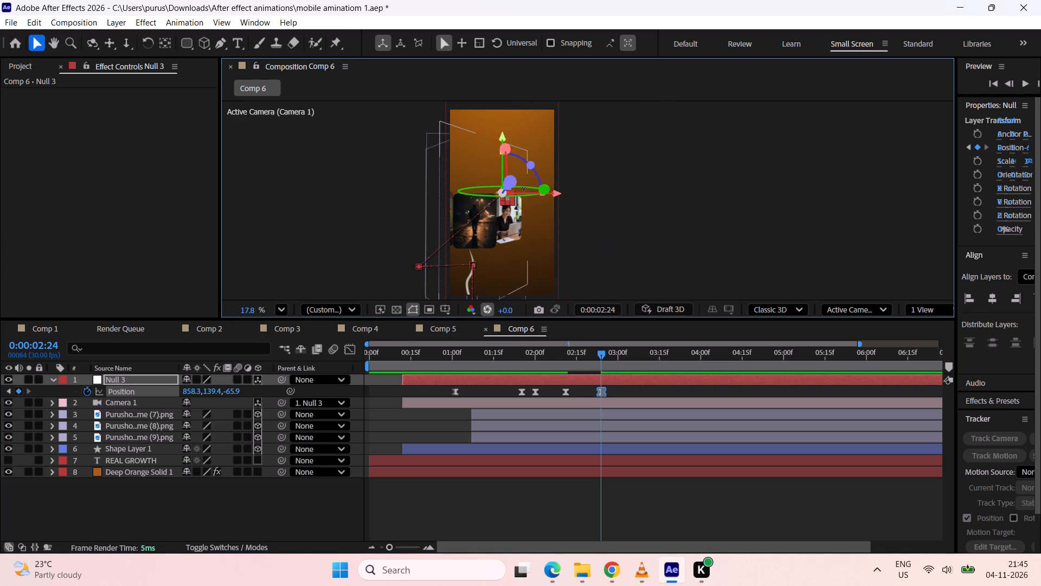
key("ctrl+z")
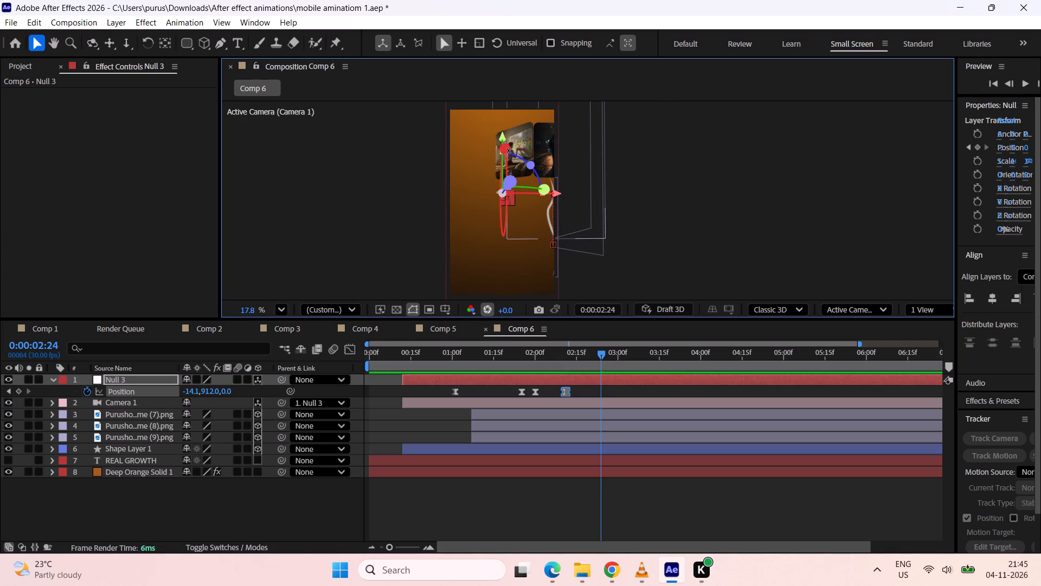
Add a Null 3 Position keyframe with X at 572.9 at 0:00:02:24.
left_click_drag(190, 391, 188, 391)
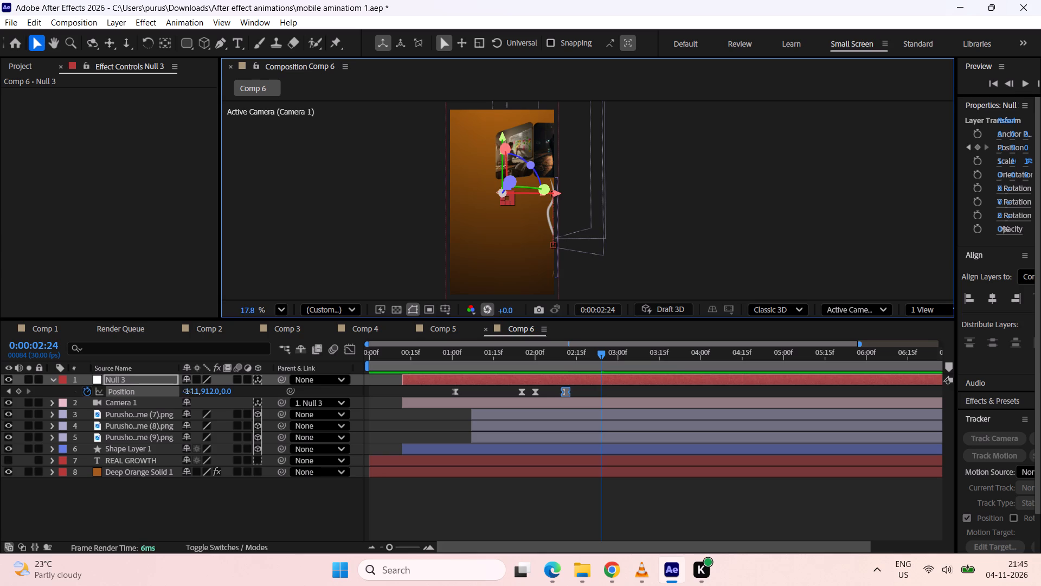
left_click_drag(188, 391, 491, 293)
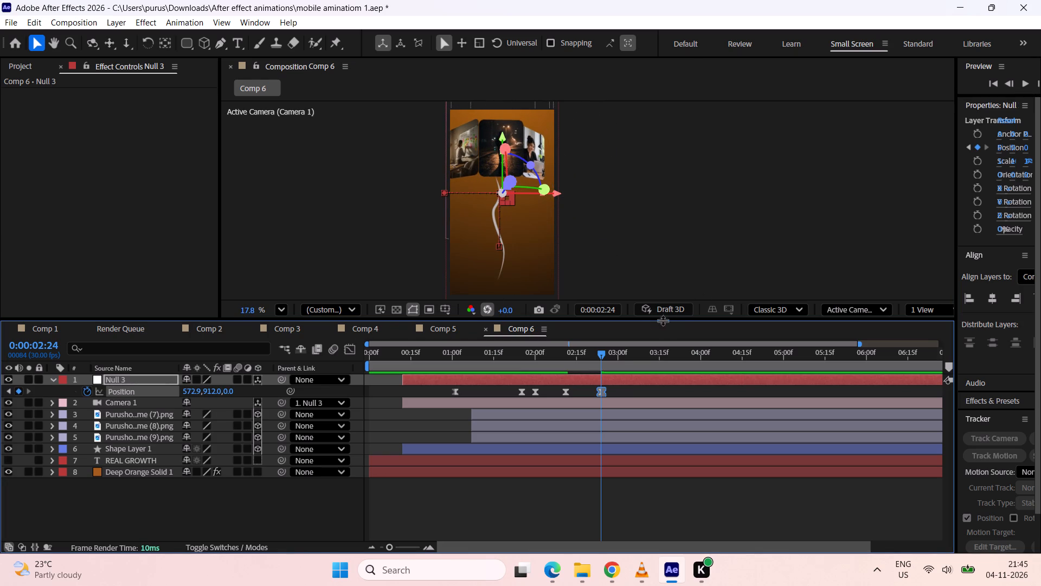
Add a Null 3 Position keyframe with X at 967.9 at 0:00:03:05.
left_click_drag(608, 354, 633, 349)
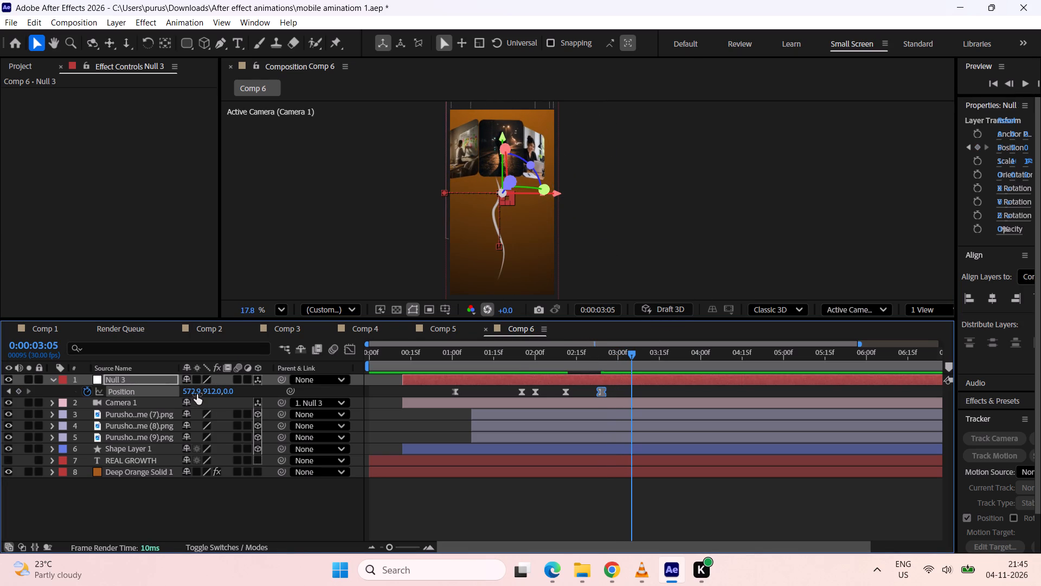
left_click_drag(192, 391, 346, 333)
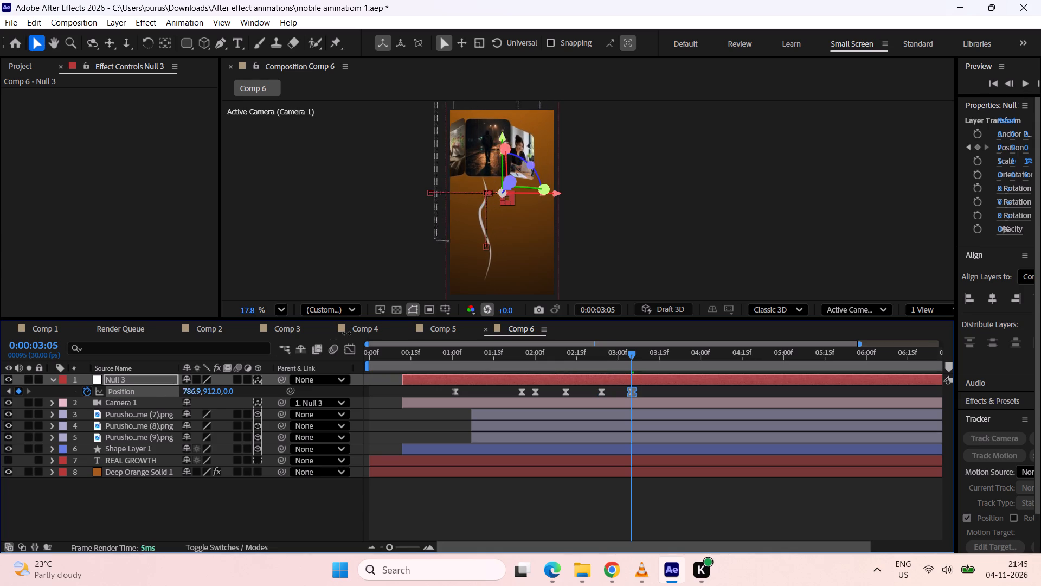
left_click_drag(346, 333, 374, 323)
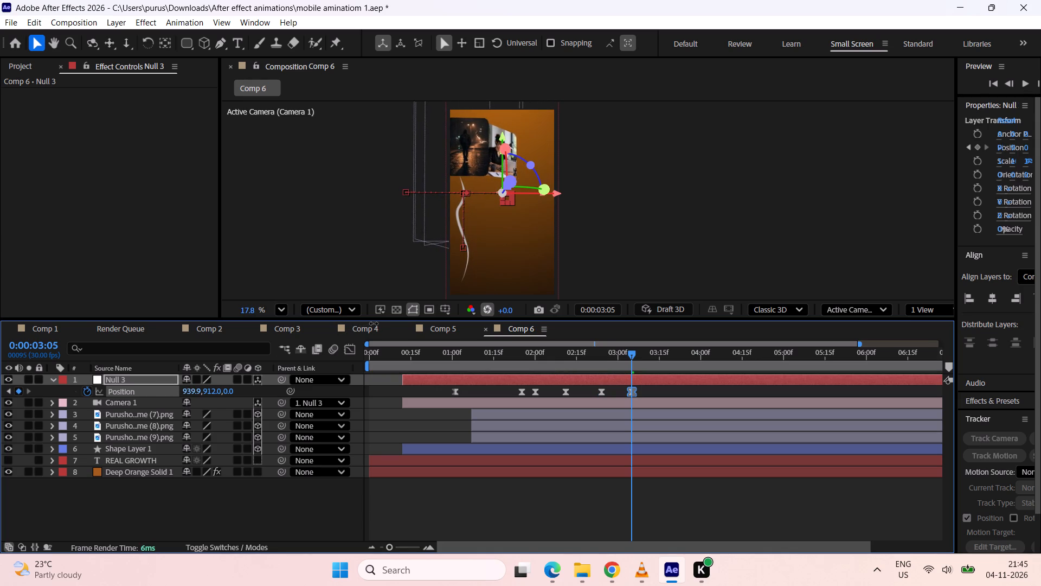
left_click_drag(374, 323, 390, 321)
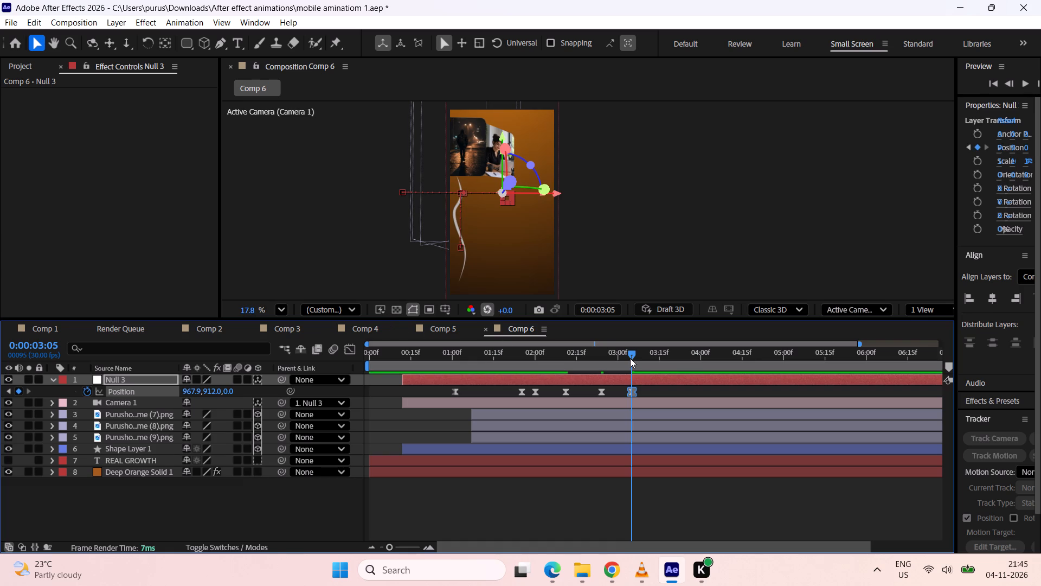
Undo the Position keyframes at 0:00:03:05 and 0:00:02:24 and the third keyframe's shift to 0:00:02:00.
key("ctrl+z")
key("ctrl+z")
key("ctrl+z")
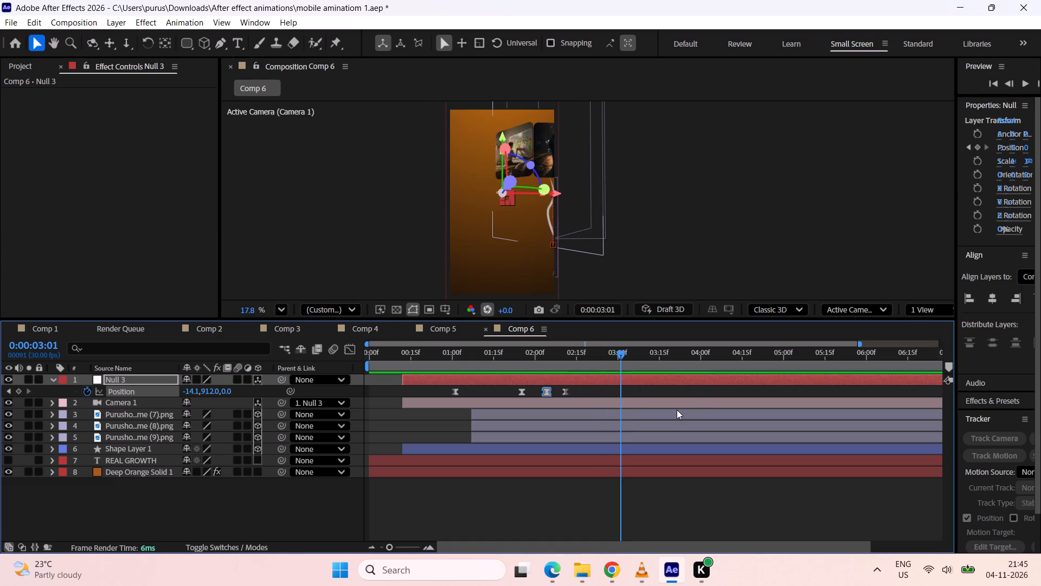
Undo Null 3's remaining third and fourth Position keyframes, keeping only the first two, and check the motion up to 0:00:01:22.
key("ctrl+z")
key("ctrl+z")
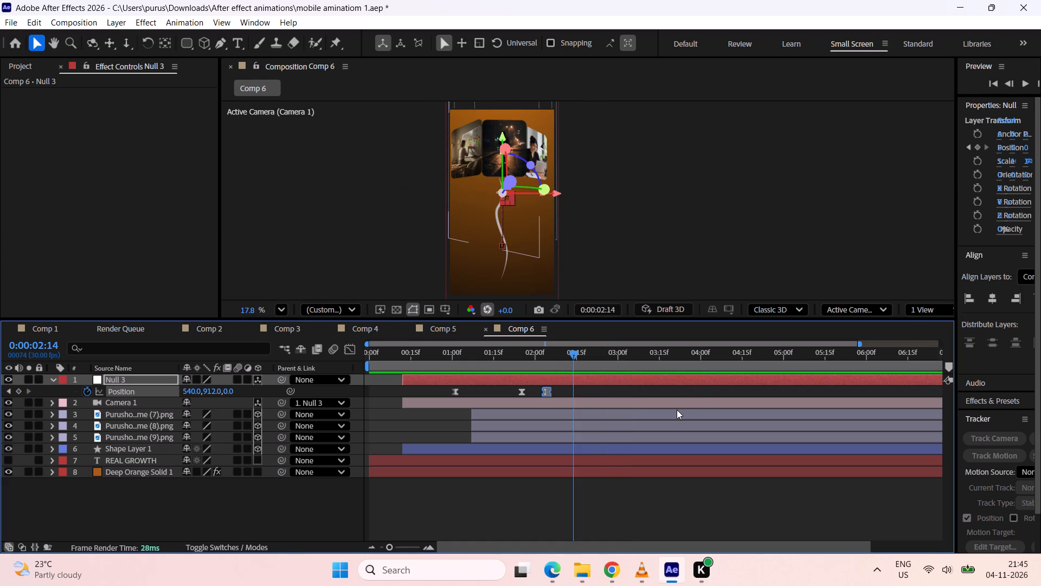
key("ctrl+z")
key("ctrl+z")
left_click_drag(555, 353, 457, 364)
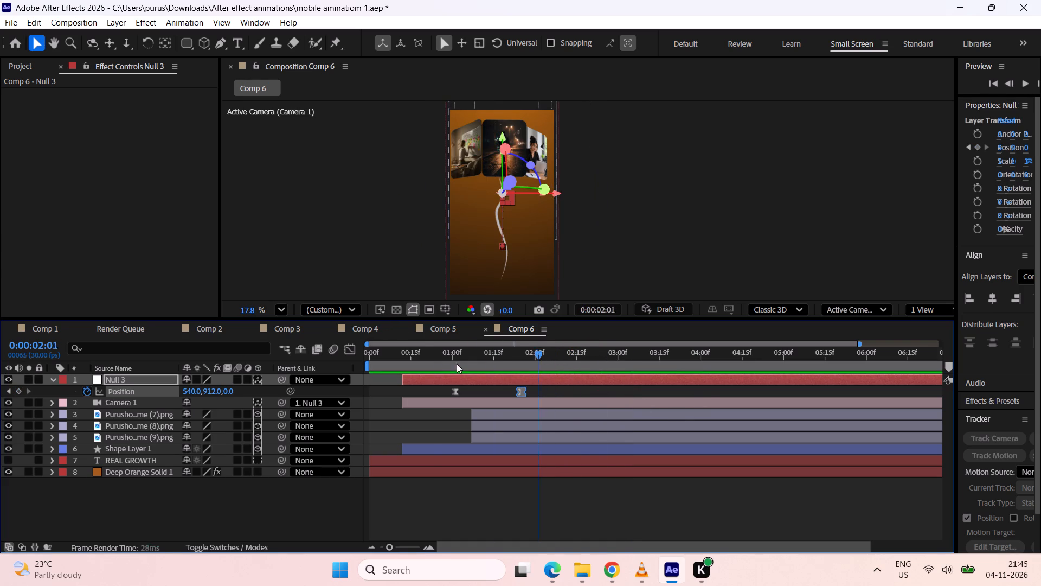
left_click_drag(457, 364, 510, 351)
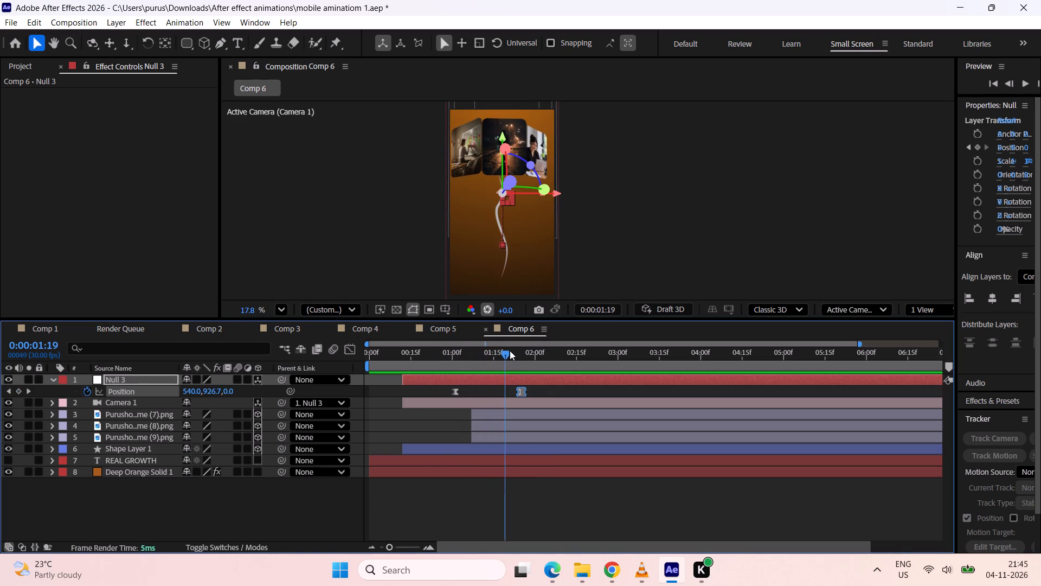
left_click_drag(510, 351, 516, 349)
left_click(549, 388)
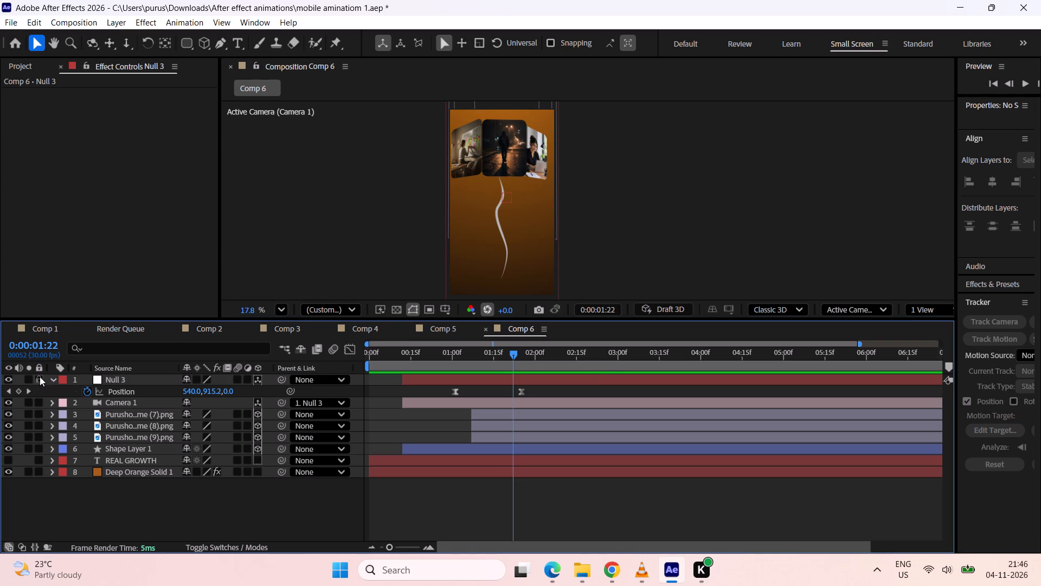
Collapse Null 3's properties and add a new two-node camera with the 35mm preset to Comp 6.
left_click(55, 380)
right_click(152, 495)
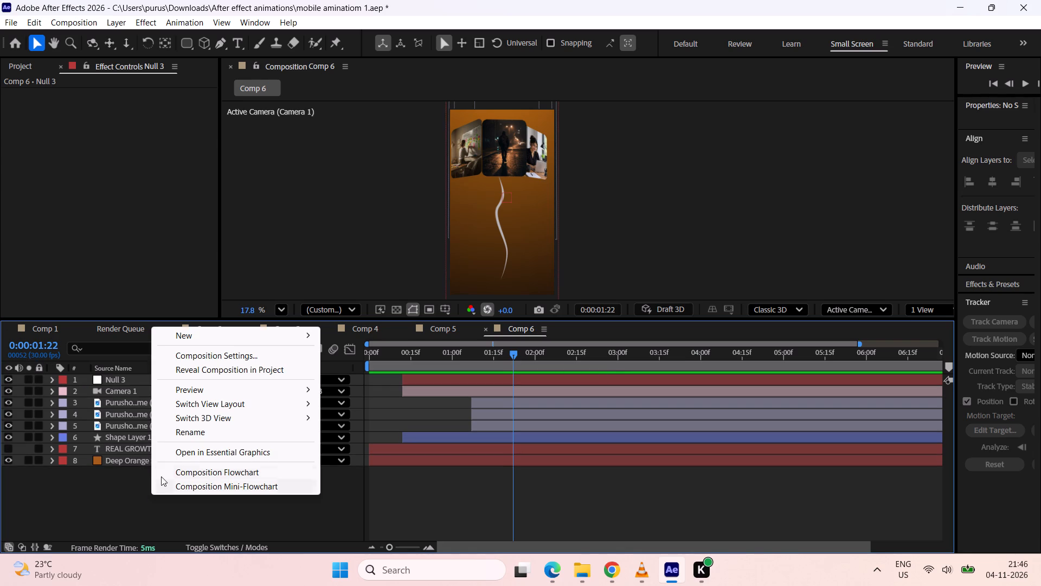
left_click(206, 335)
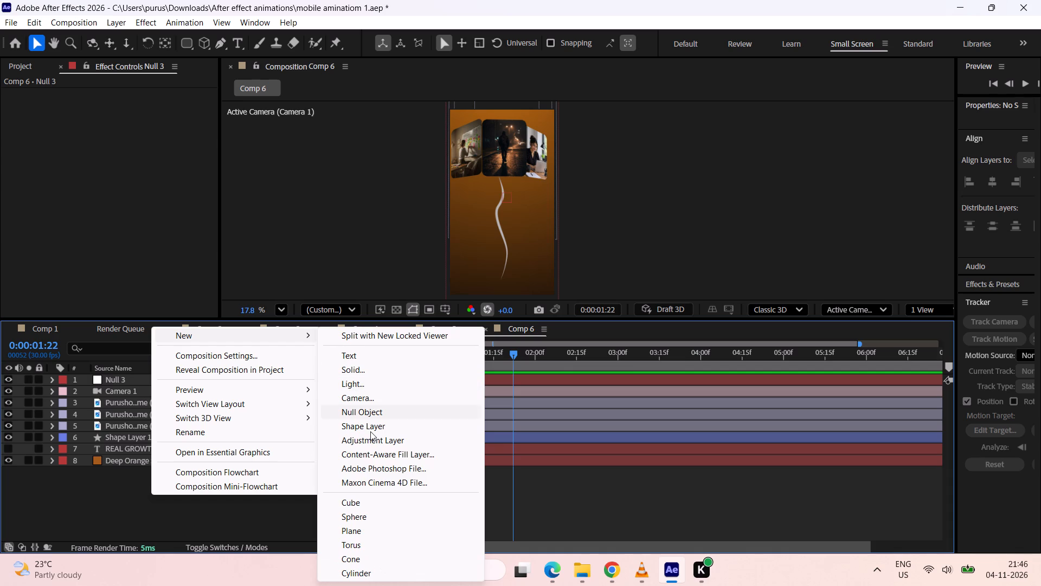
left_click(365, 400)
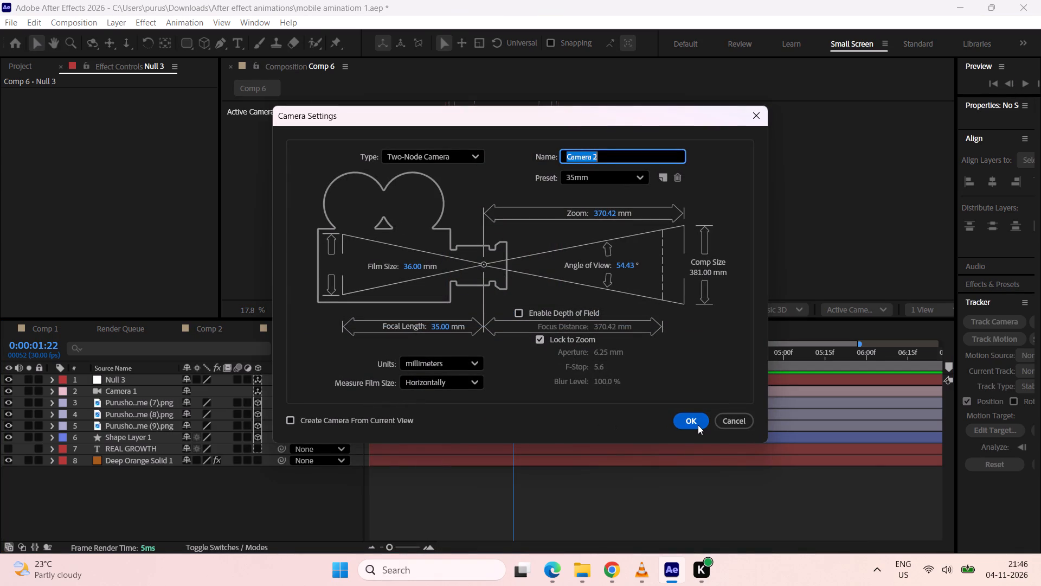
left_click(697, 425)
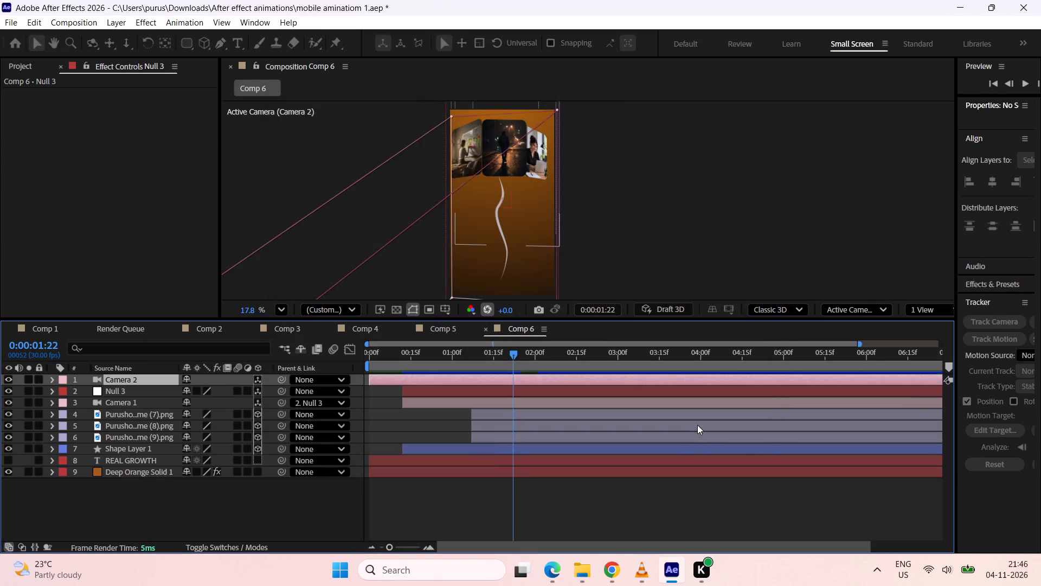
Move the Camera 2 layer to start at about 0:00:01:21, checking the switch from Camera 1.
left_click_drag(402, 381, 520, 400)
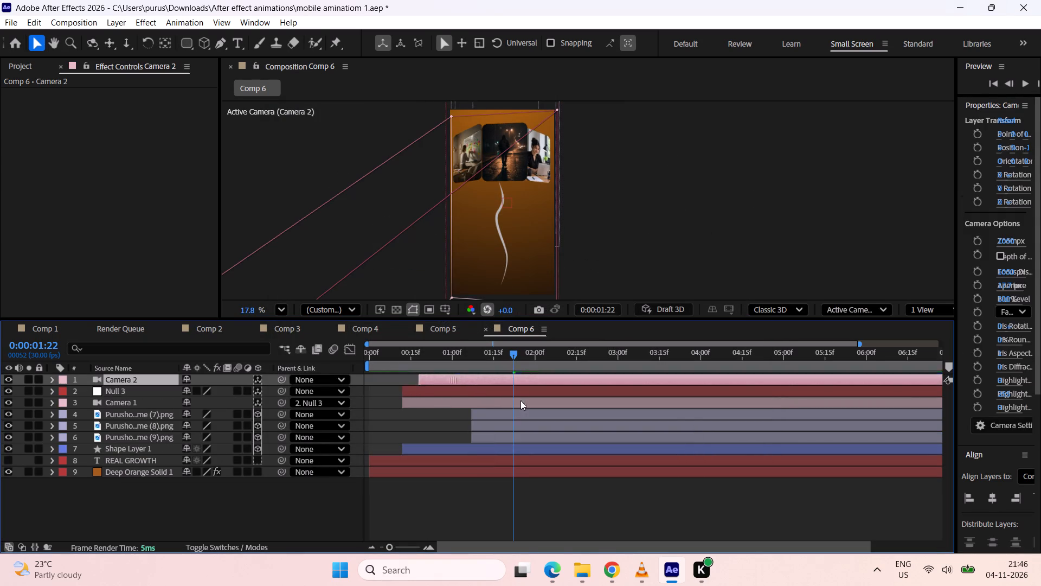
left_click_drag(520, 400, 537, 401)
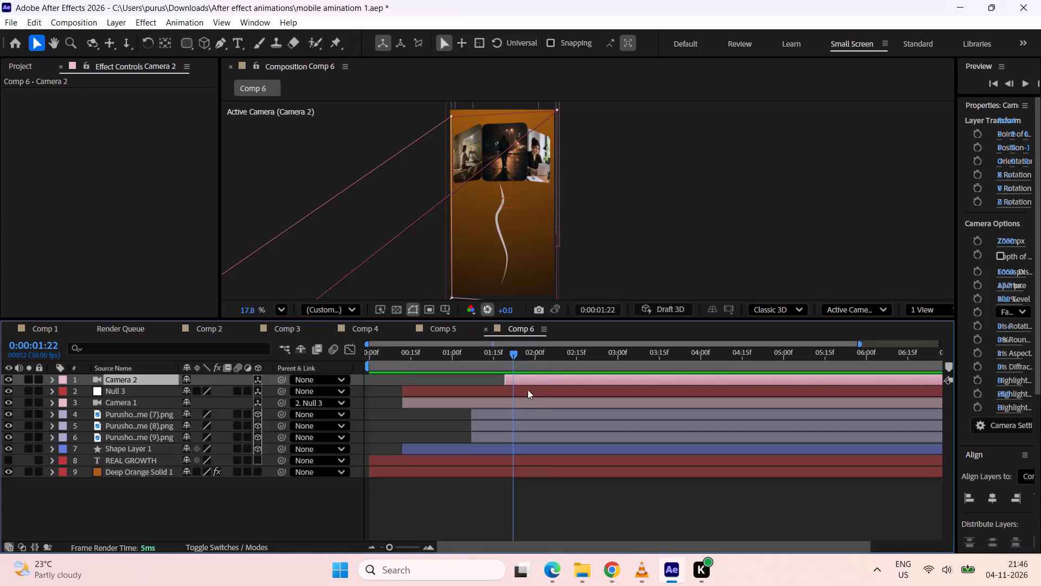
left_click_drag(514, 347, 474, 366)
left_click_drag(506, 356, 481, 362)
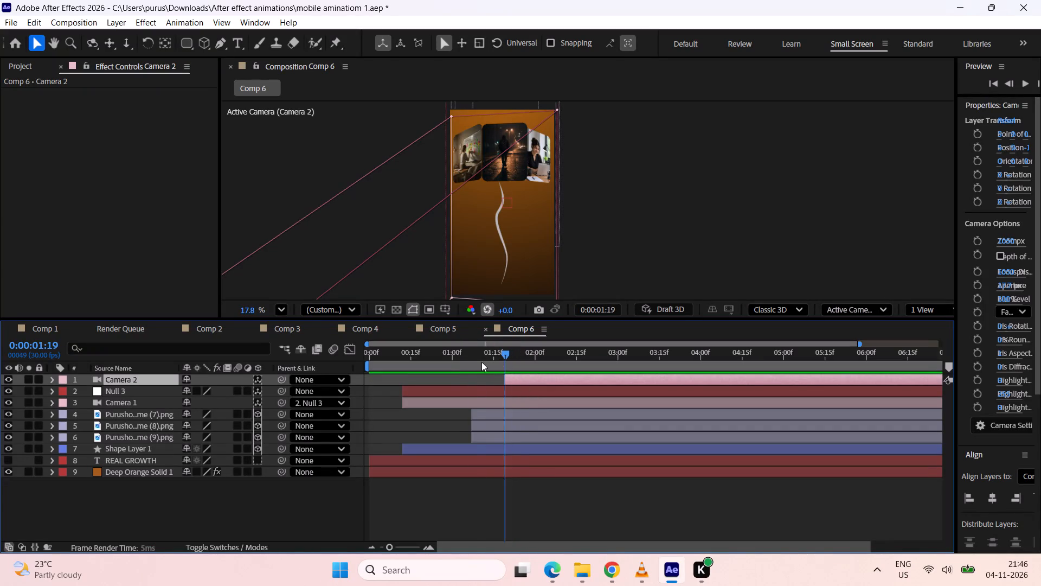
left_click_drag(481, 362, 490, 358)
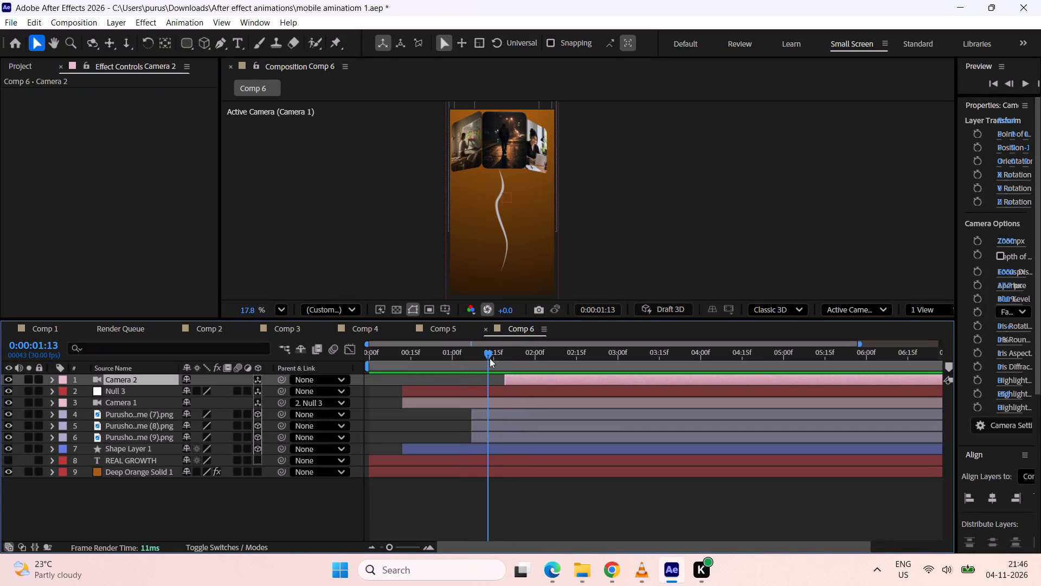
left_click_drag(490, 358, 473, 362)
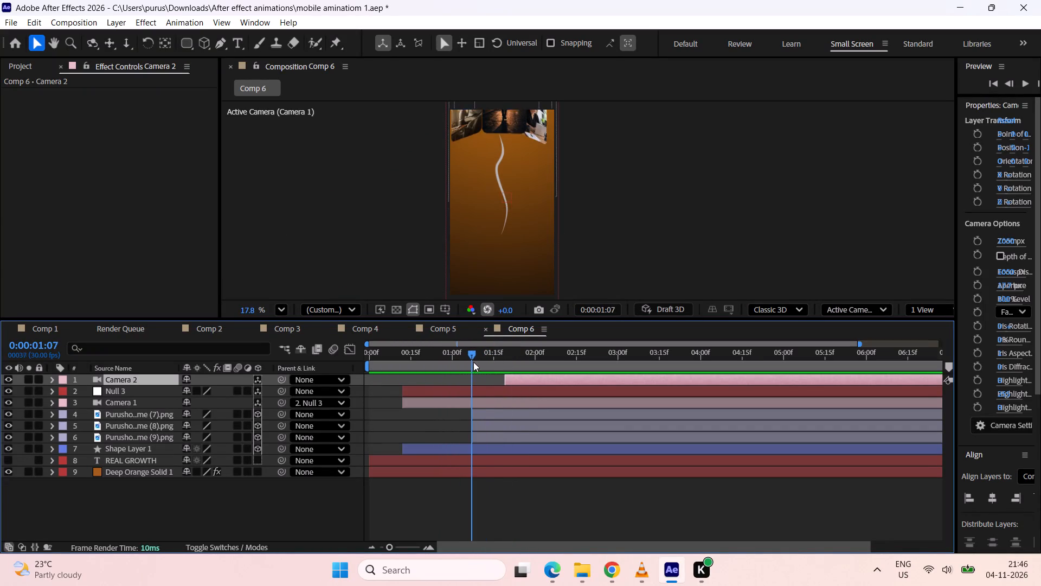
left_click_drag(473, 362, 495, 355)
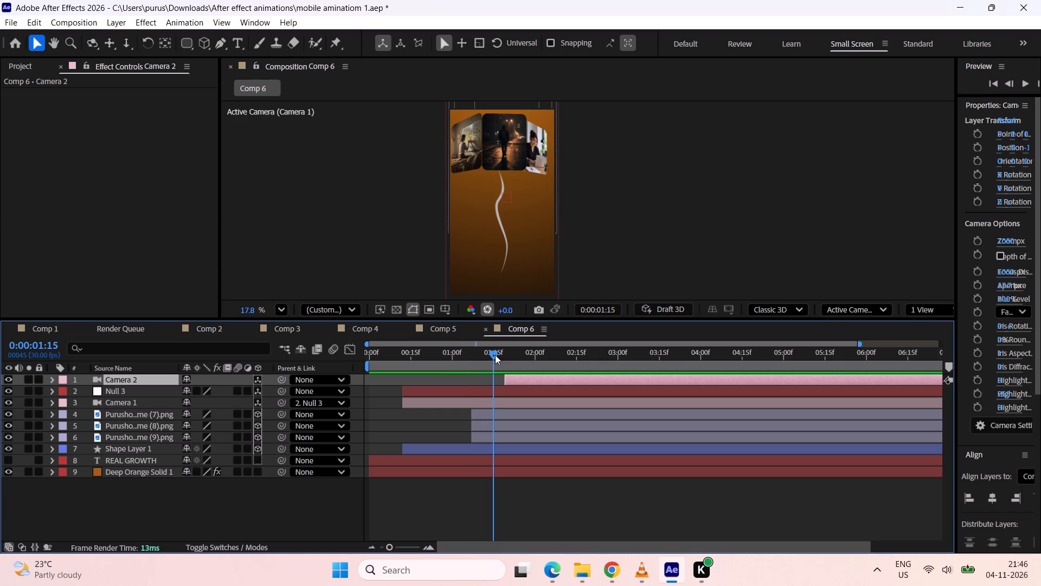
left_click_drag(495, 355, 496, 354)
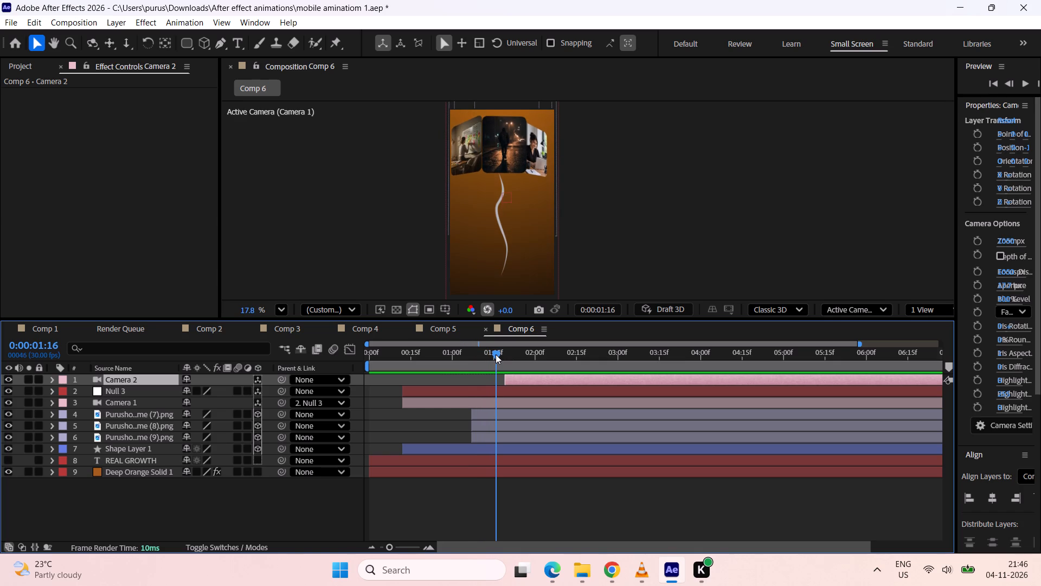
left_click_drag(496, 354, 522, 359)
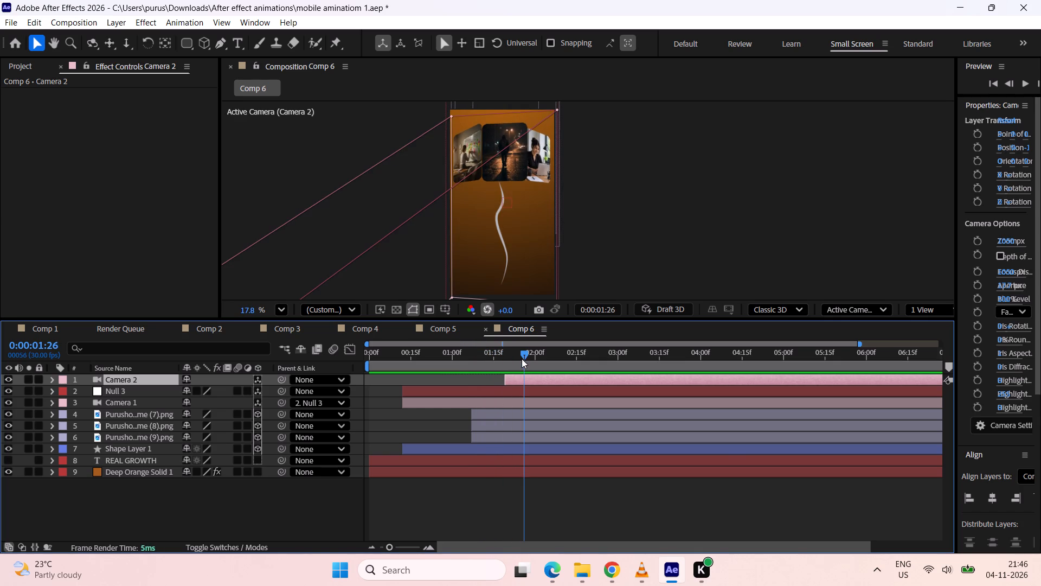
left_click_drag(522, 359, 516, 360)
left_click_drag(522, 384, 528, 383)
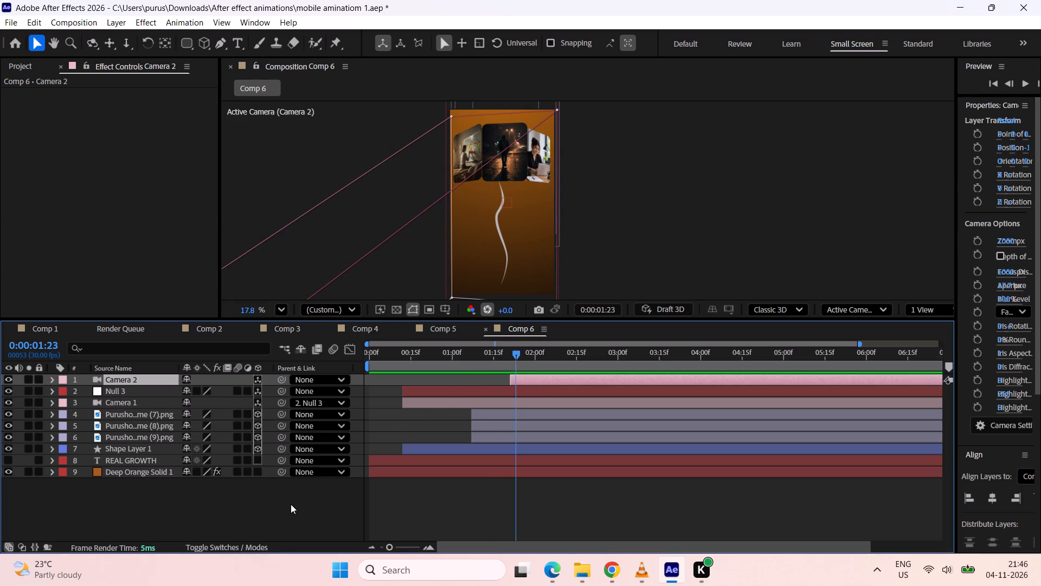
Add a null object to Comp 6 and trim its start to line up with Camera 2 at about 0:00:01:21.
right_click(291, 504)
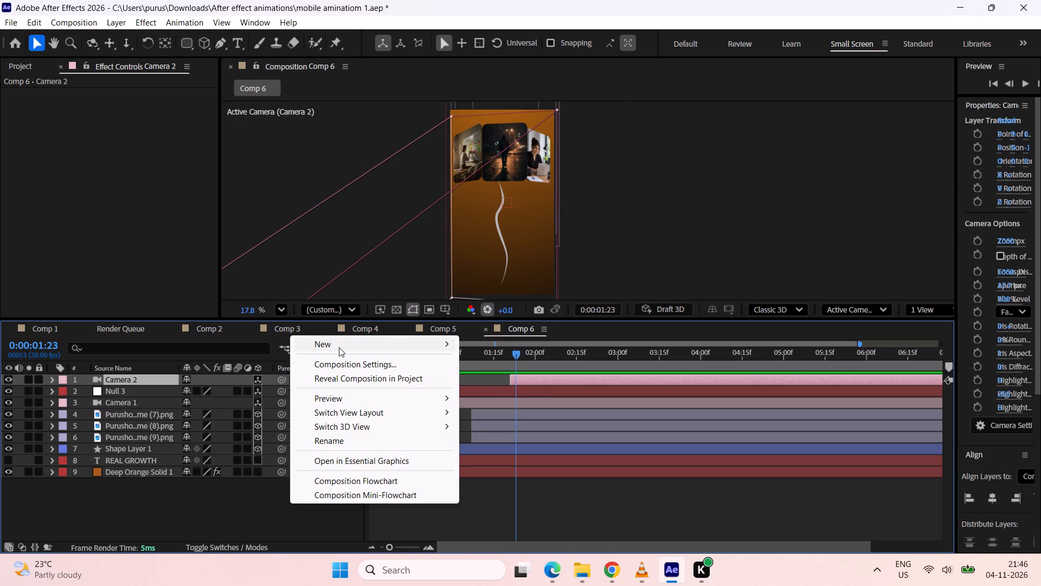
left_click(339, 347)
left_click(346, 342)
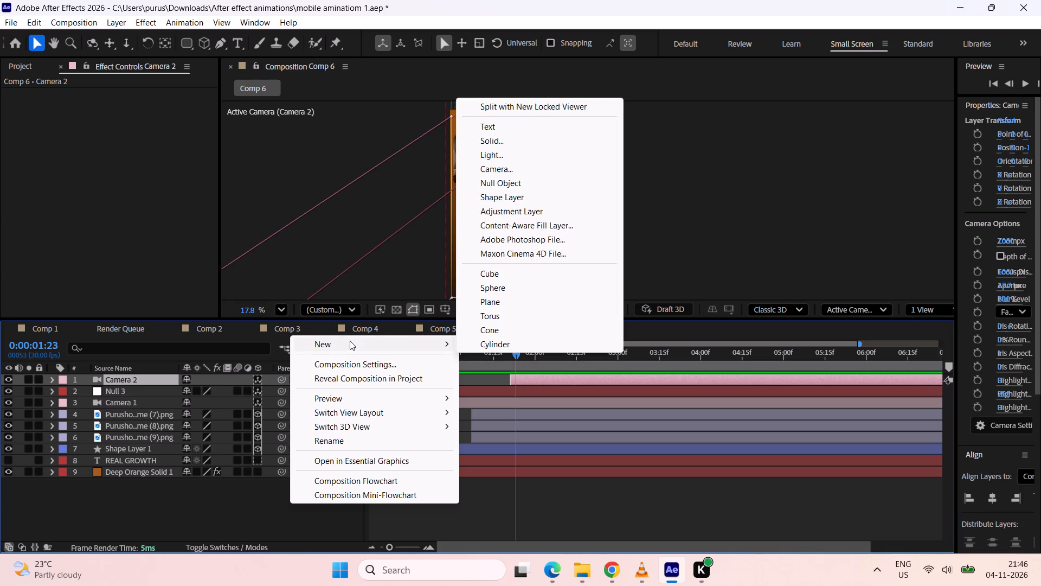
left_click(502, 182)
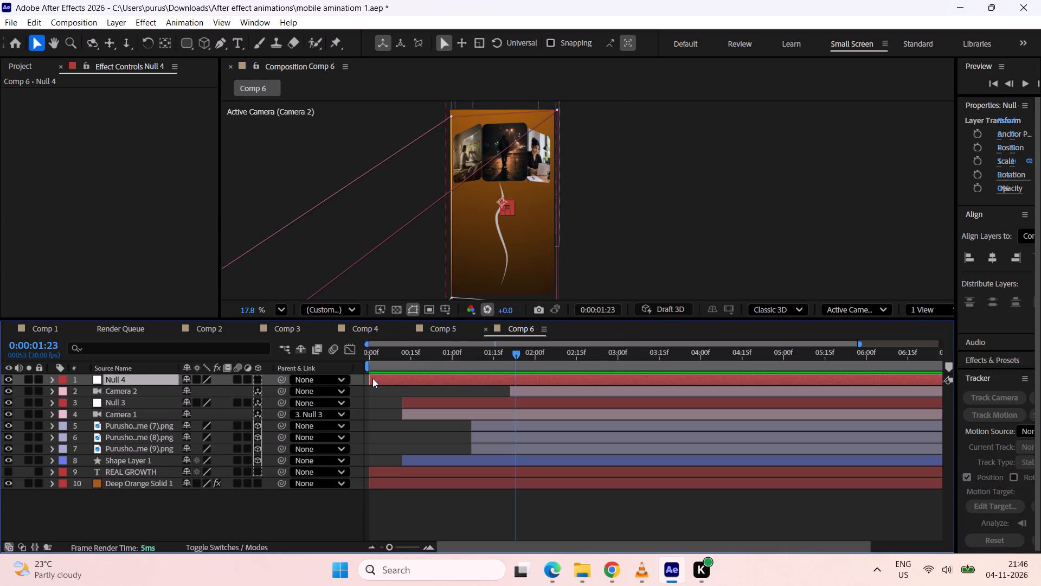
left_click_drag(370, 379, 509, 363)
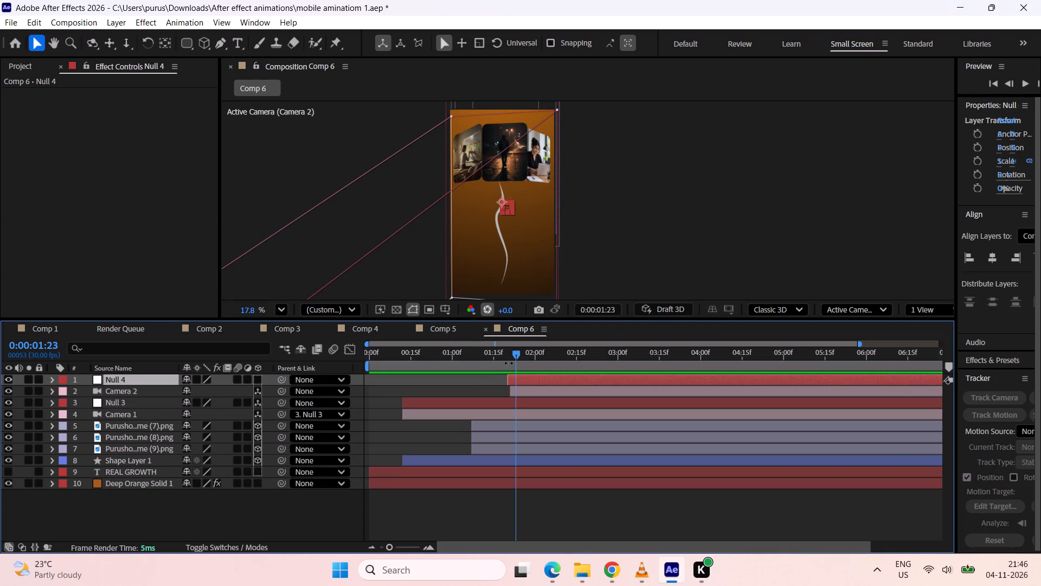
left_click_drag(509, 363, 510, 363)
Parent Camera 2 to Null 4.
left_click_drag(281, 392, 281, 392)
left_click_drag(281, 392, 108, 384)
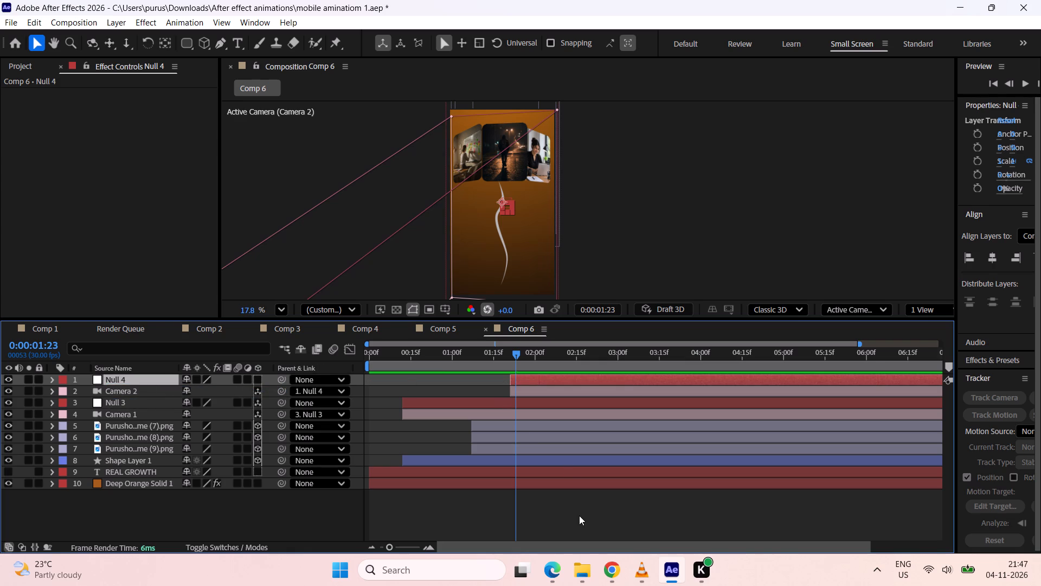
left_click(579, 515)
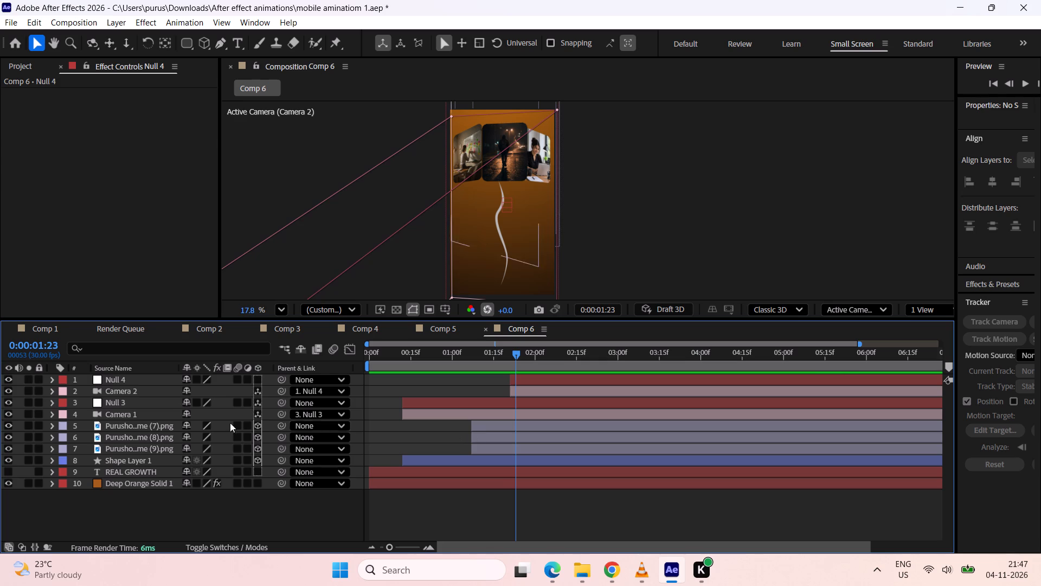
Reveal Null 4's Position, move the current time to 0:00:01:26, and make Null 4 a 3D layer.
left_click(535, 381)
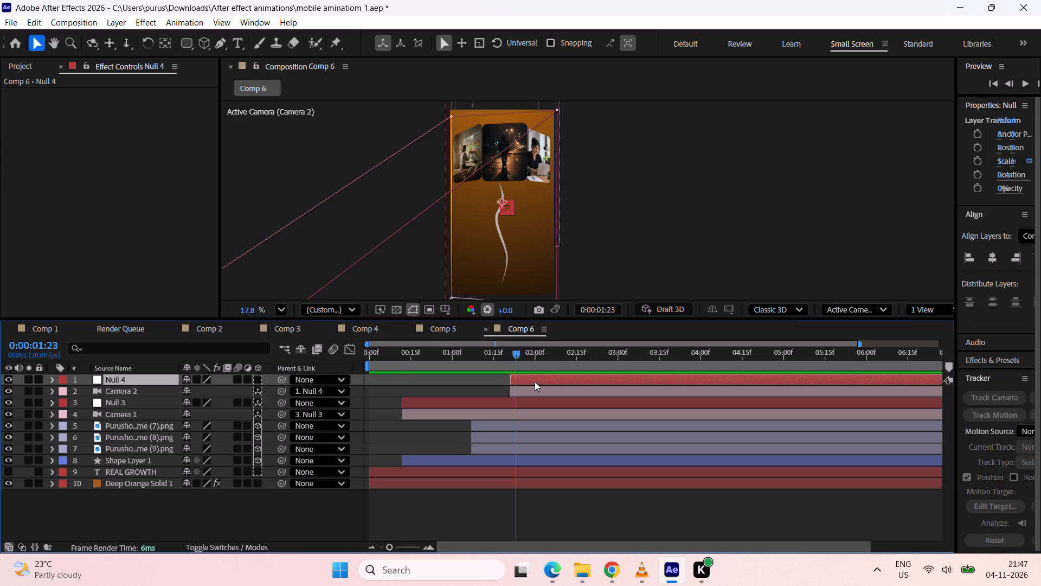
key("o")
left_click(535, 381)
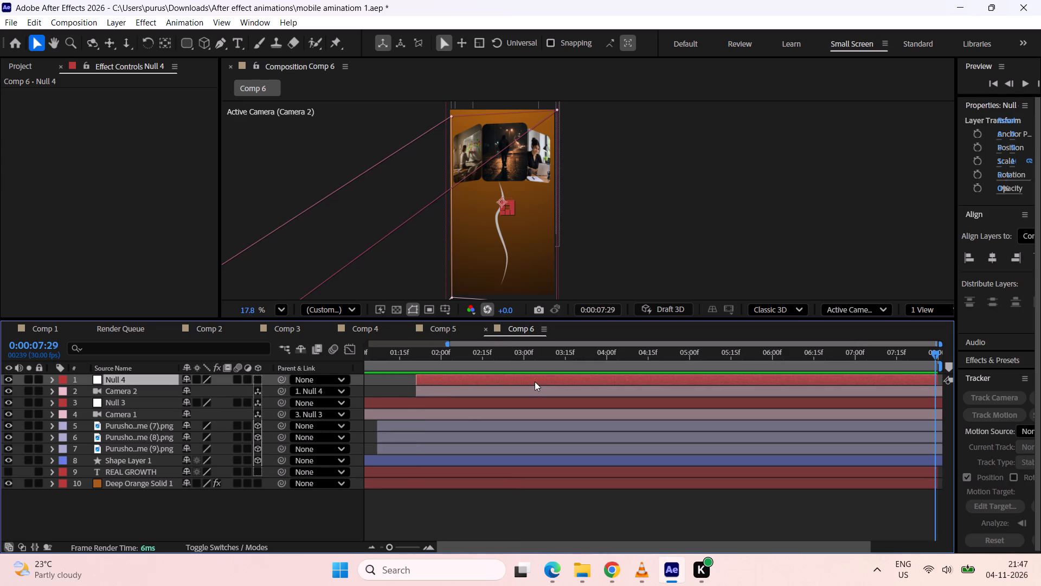
key("p")
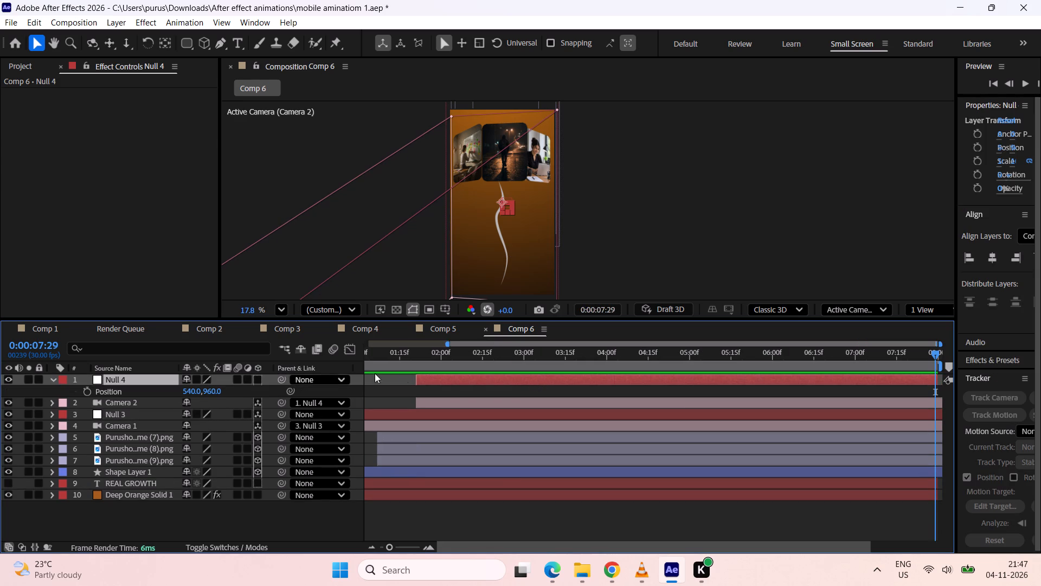
left_click_drag(934, 354, 426, 418)
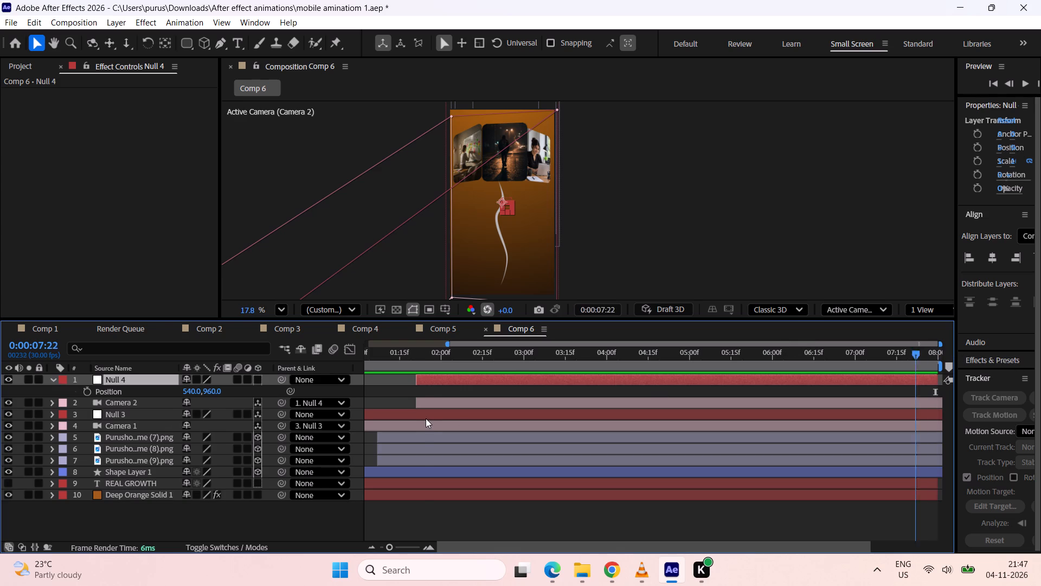
left_click_drag(426, 418, 430, 416)
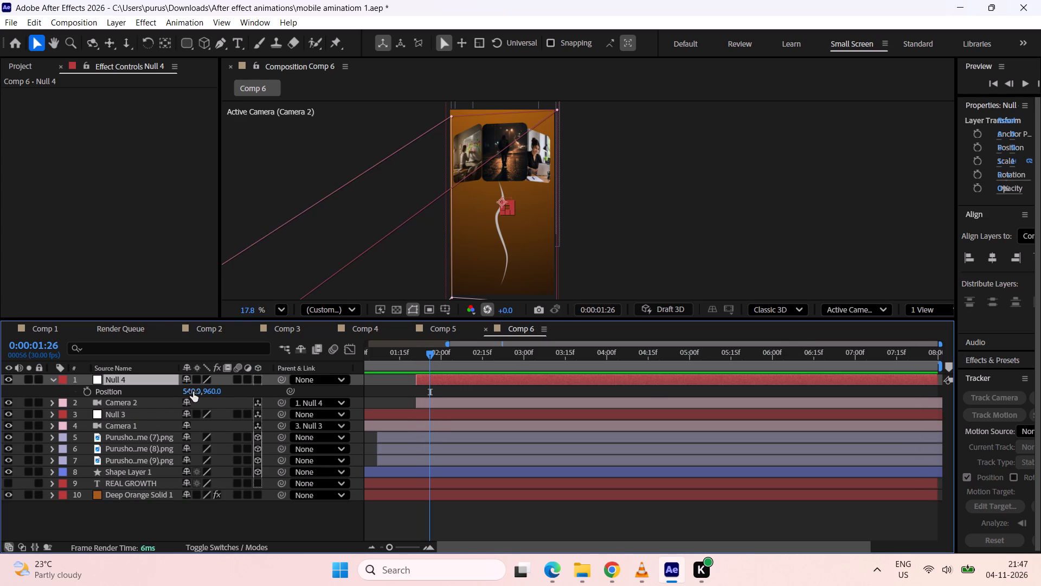
left_click(254, 381)
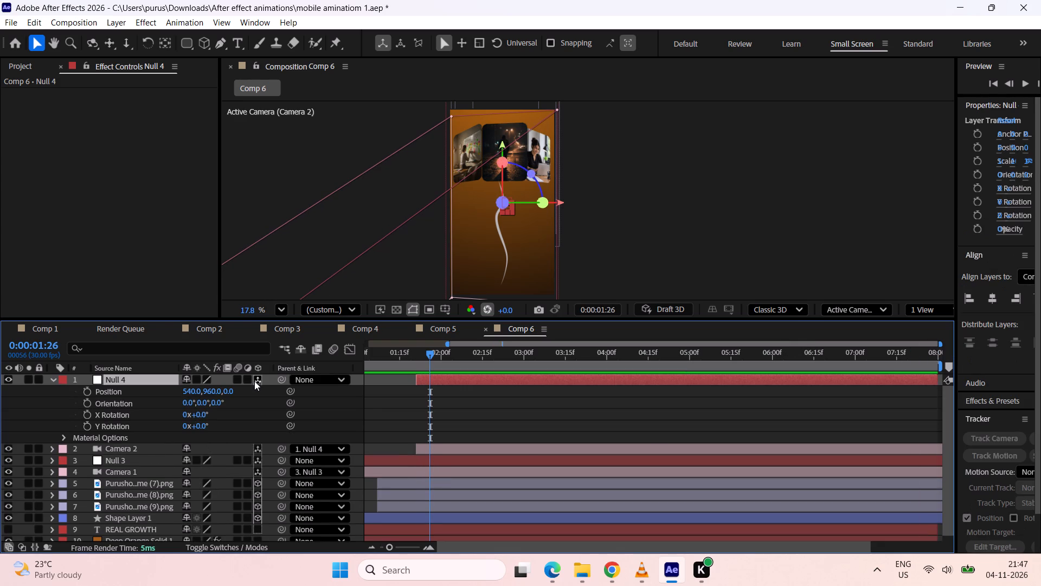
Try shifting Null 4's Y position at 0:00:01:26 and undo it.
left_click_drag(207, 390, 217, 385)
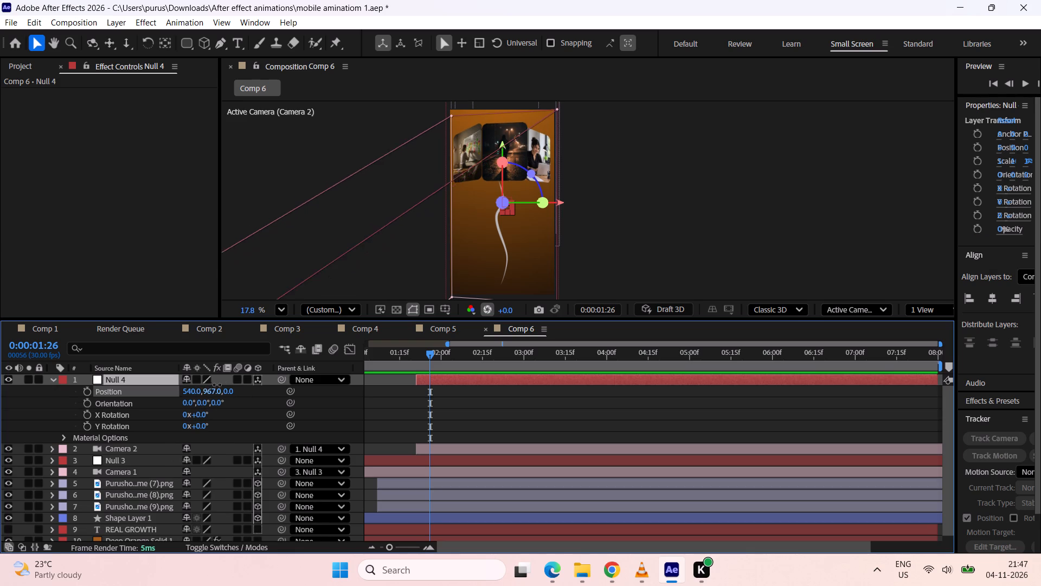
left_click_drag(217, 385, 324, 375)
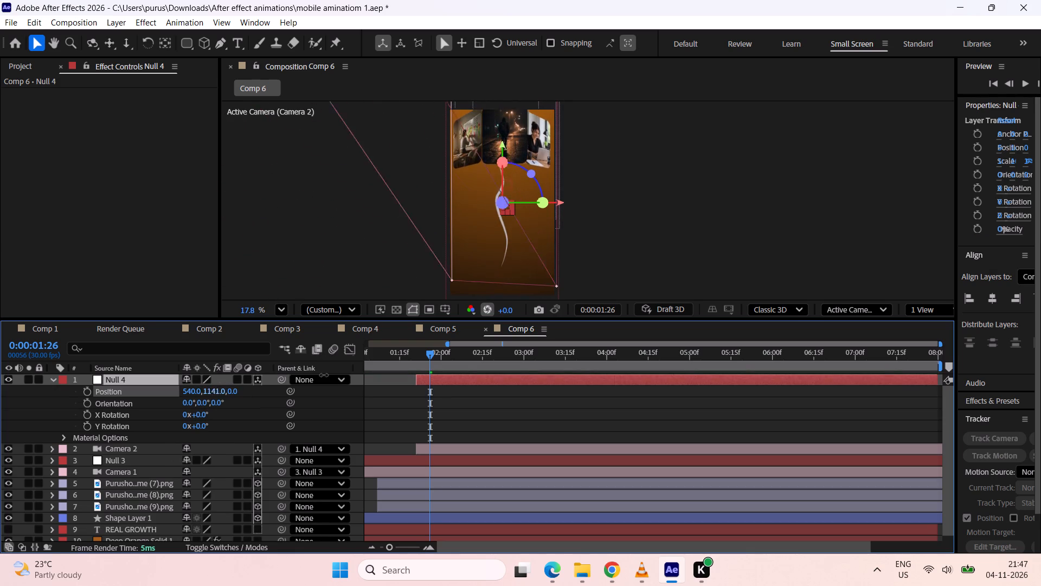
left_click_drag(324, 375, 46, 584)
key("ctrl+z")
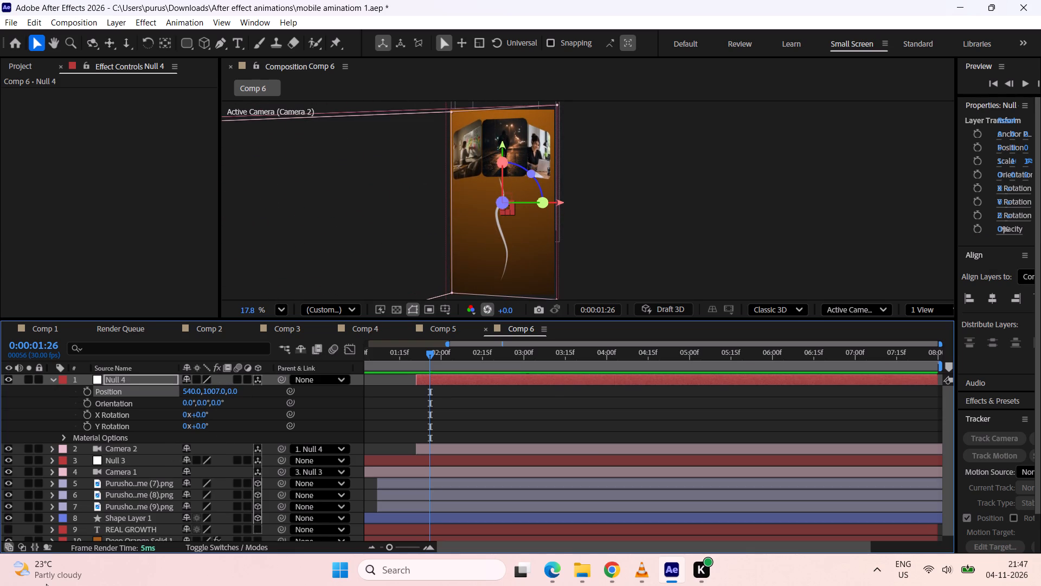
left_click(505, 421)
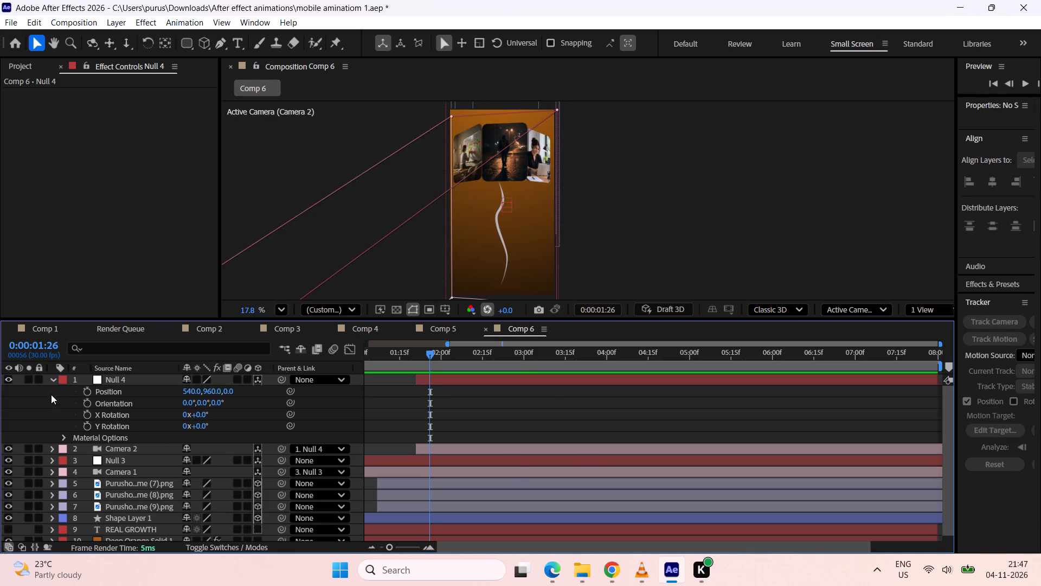
Trim the end of Shape Layer 1 to 0:00:01:21.
left_click(53, 381)
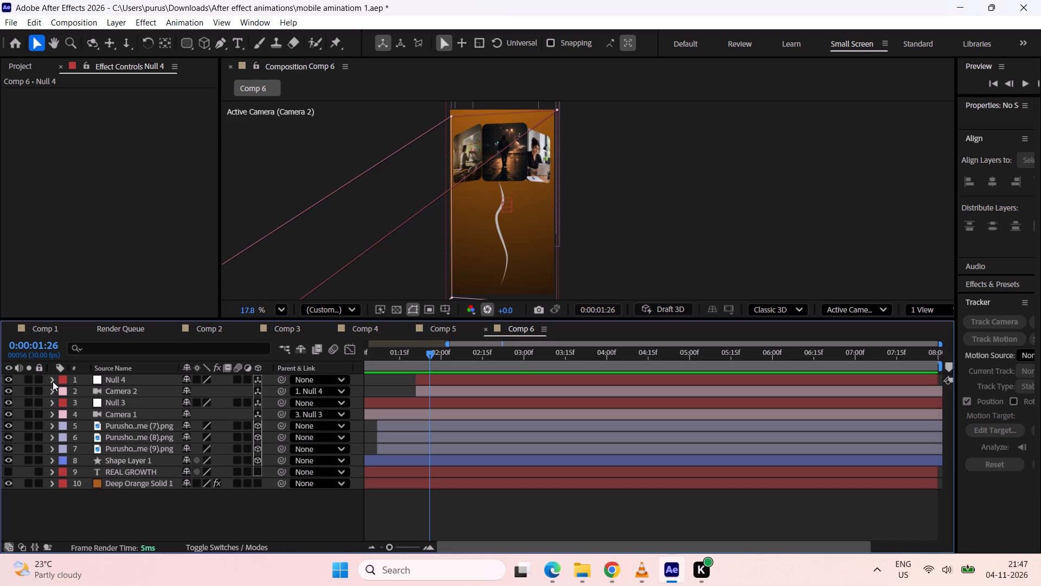
left_click(138, 464)
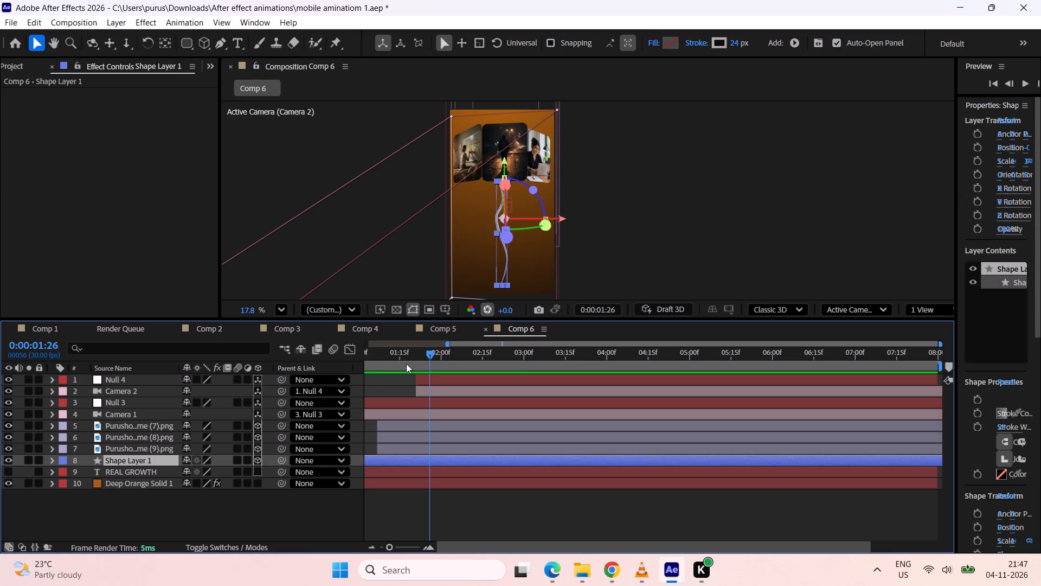
left_click_drag(425, 355, 416, 359)
key("c")
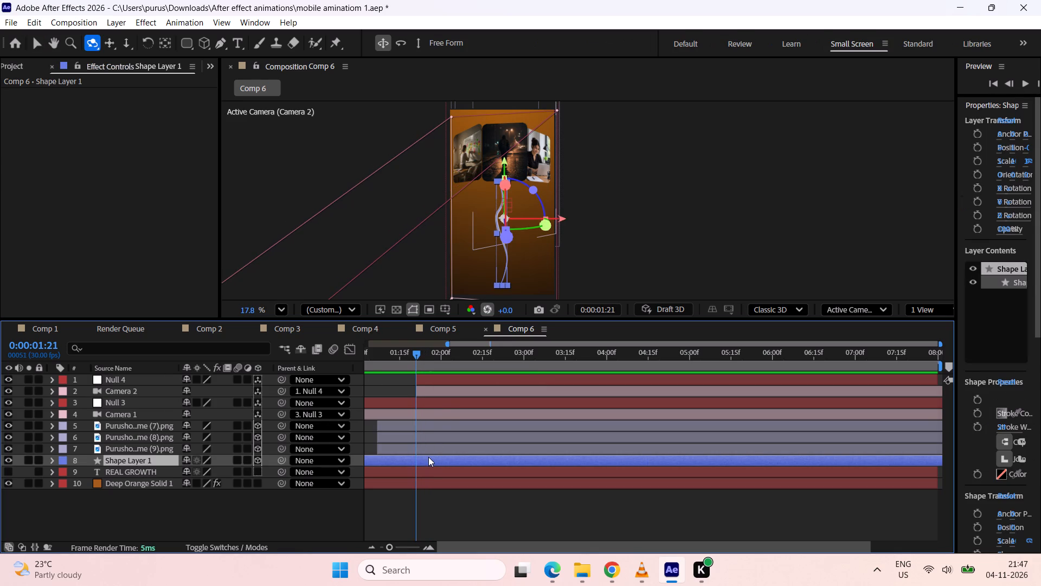
left_click(419, 463)
key("bracketright")
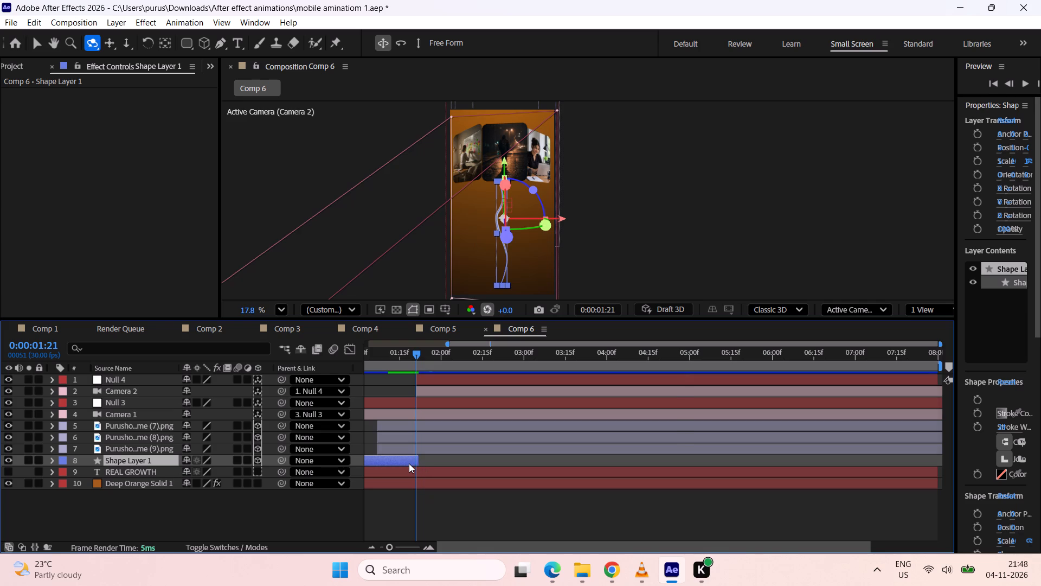
Duplicate Shape Layer 1 and move the copy to the top of the layer stack.
left_click(409, 463)
key("ctrl+d")
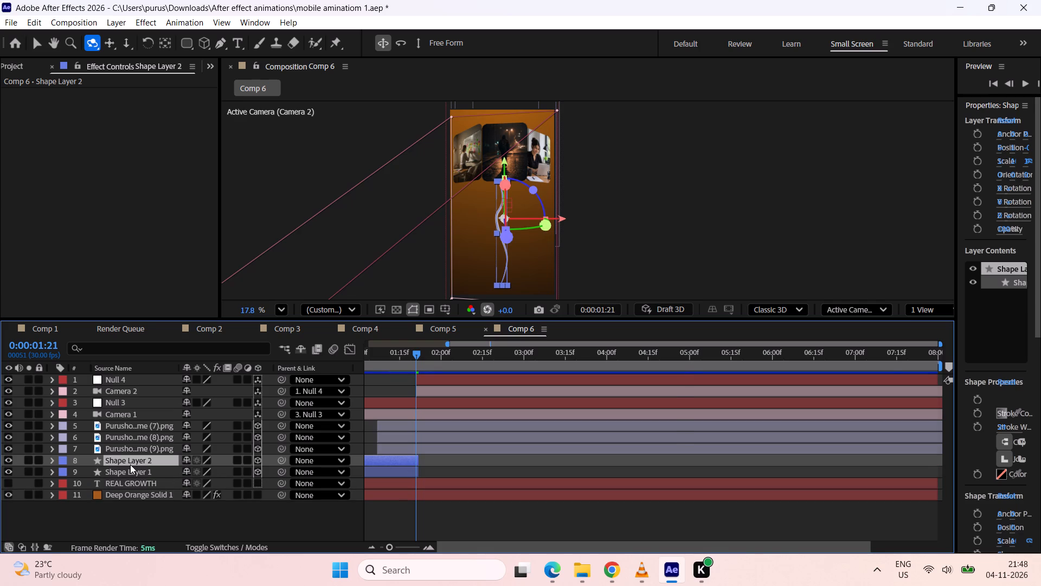
left_click_drag(130, 464, 136, 377)
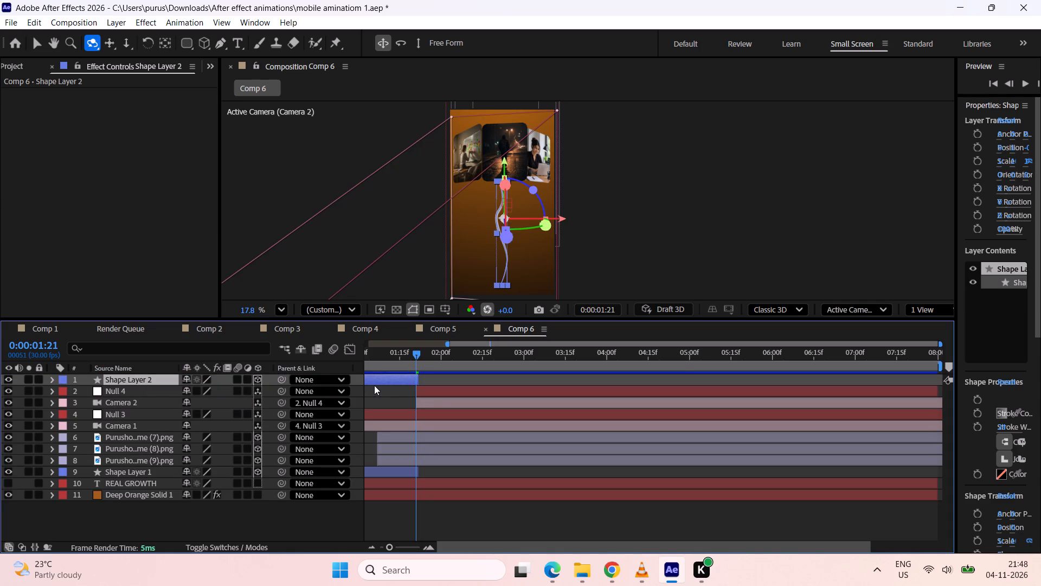
Extend Shape Layer 2's end to about 0:00:07:00 and trim its start to 0:00:01:21.
left_click_drag(423, 383, 718, 406)
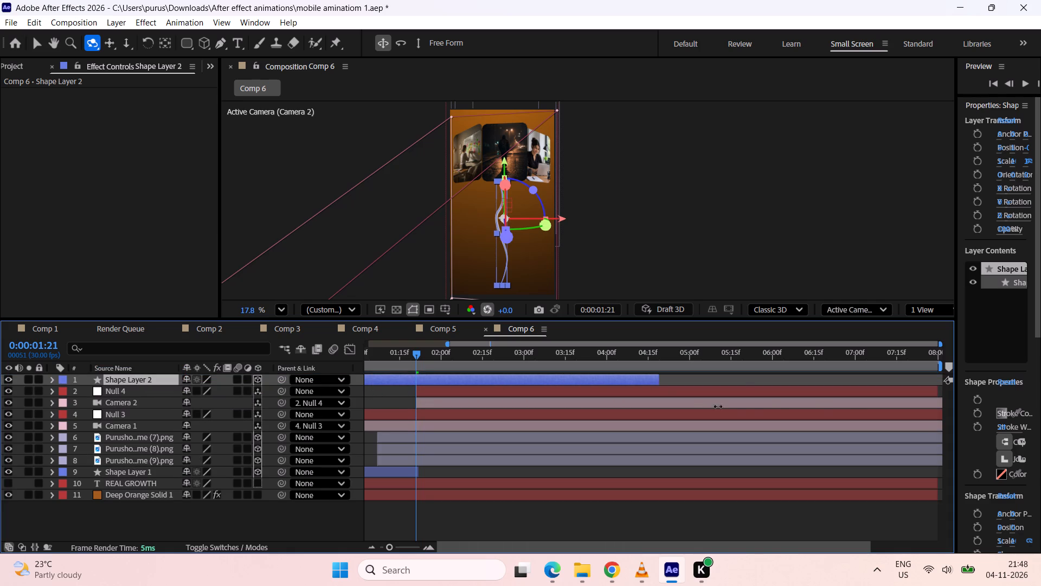
left_click_drag(718, 406, 858, 410)
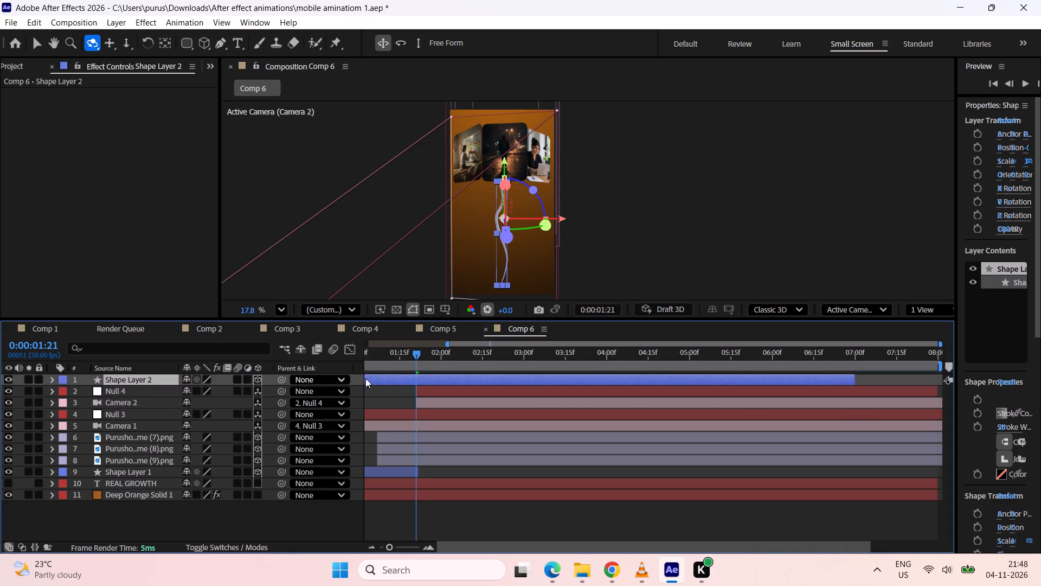
left_click(365, 381)
left_click_drag(387, 549, 382, 549)
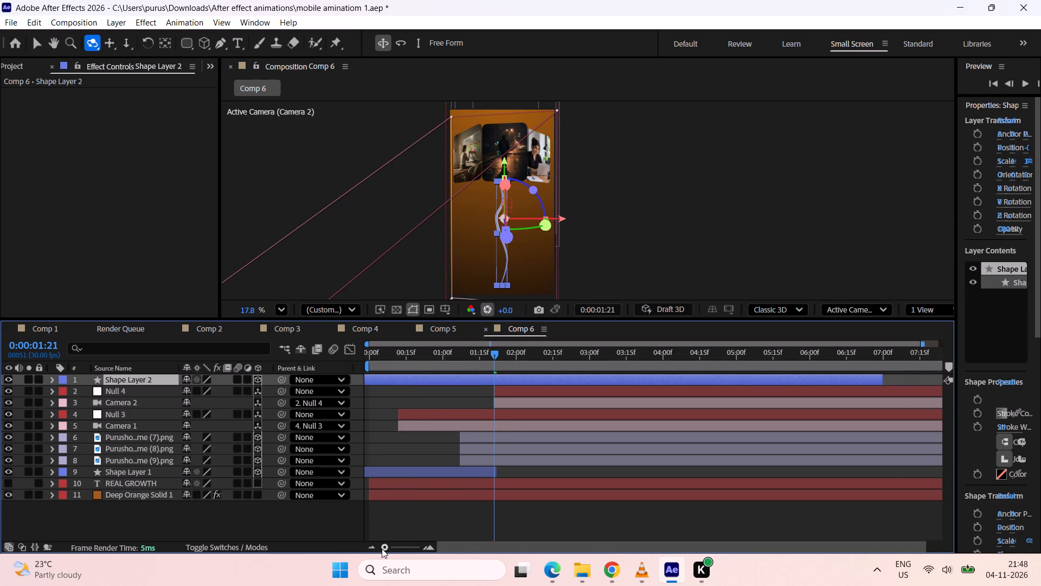
left_click_drag(382, 549, 378, 549)
left_click(363, 381)
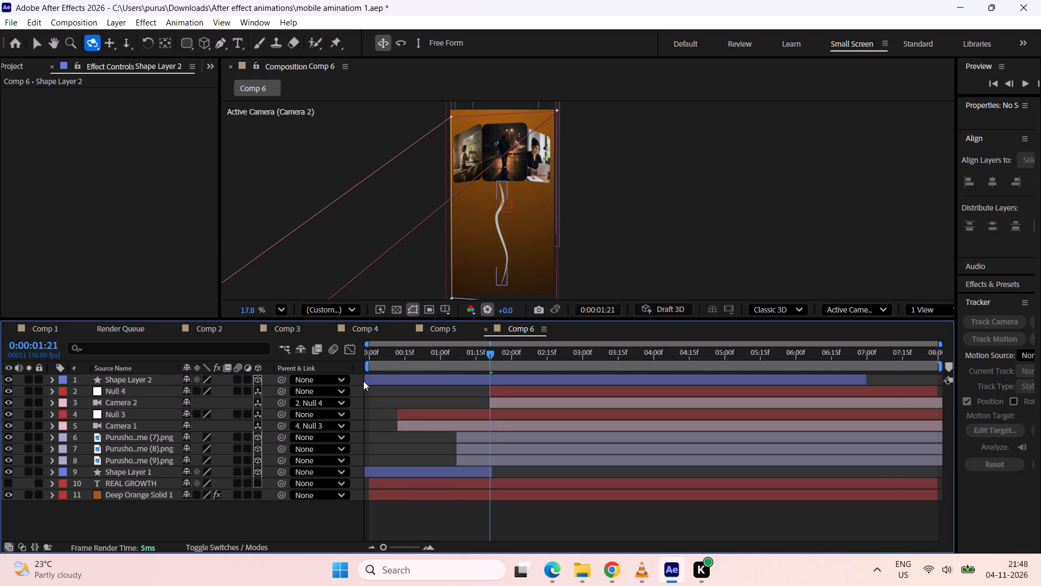
left_click(440, 378)
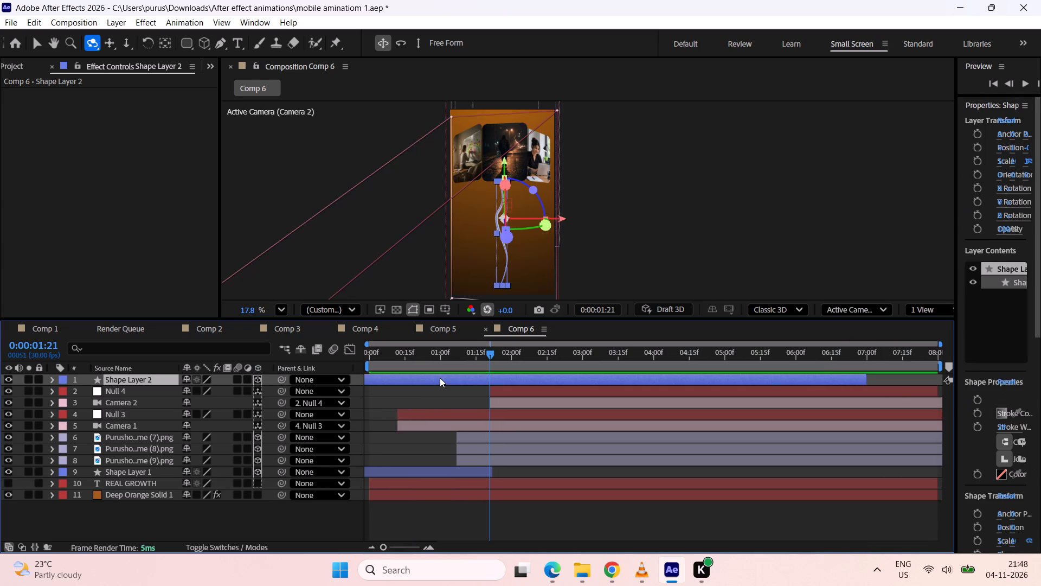
key("alt+bracketleft")
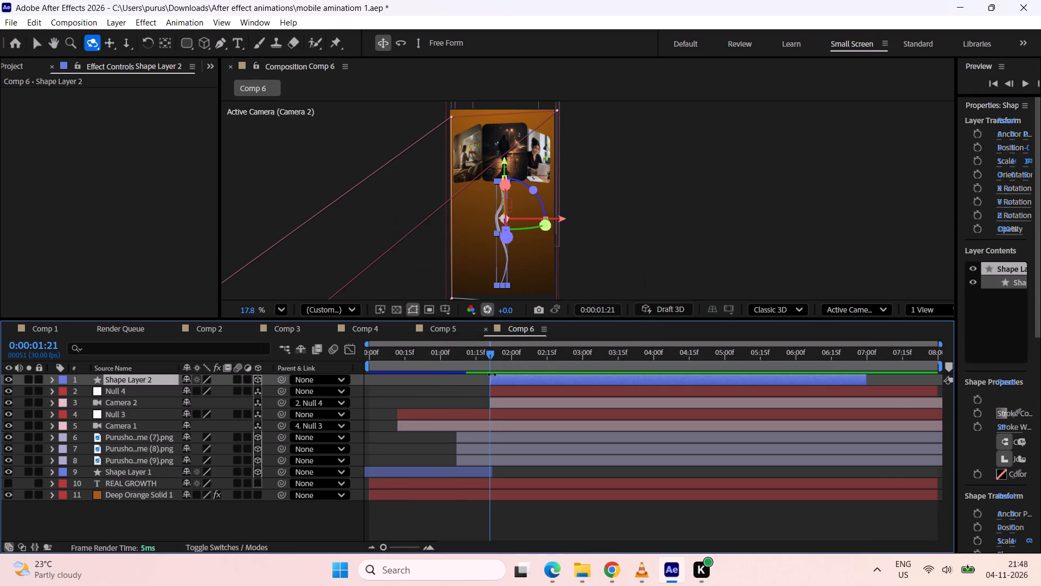
Reveal Null 4's Position and move the current time to 0:00:01:22.
left_click_drag(490, 355, 503, 351)
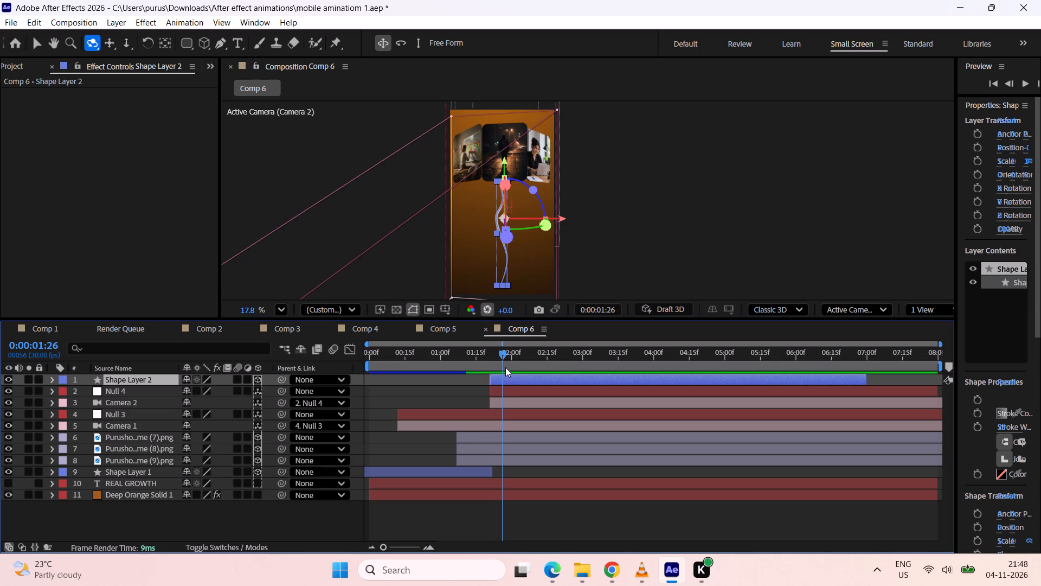
left_click(515, 397)
left_click(514, 392)
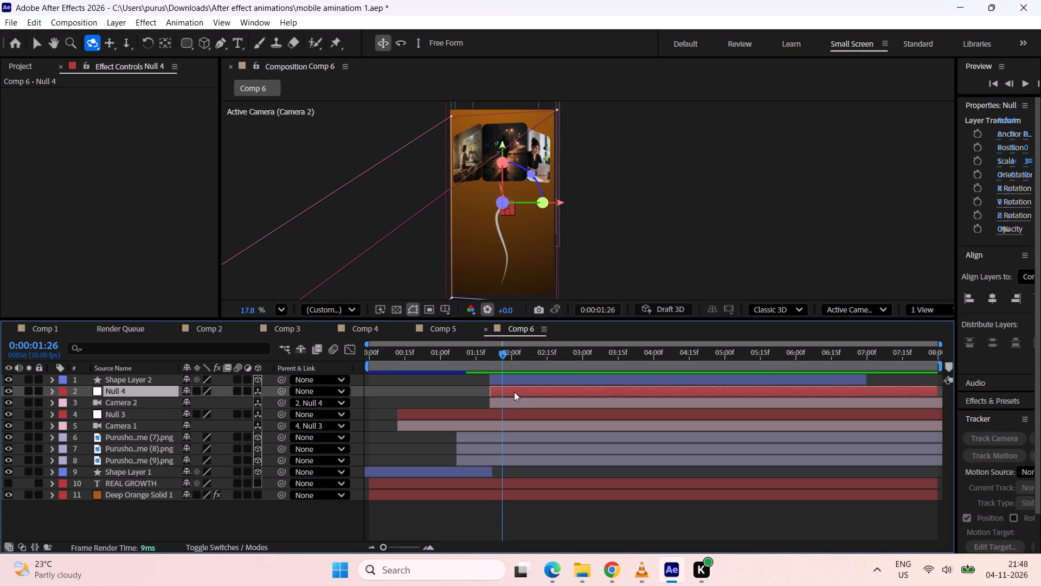
key("p")
left_click_drag(505, 352, 498, 355)
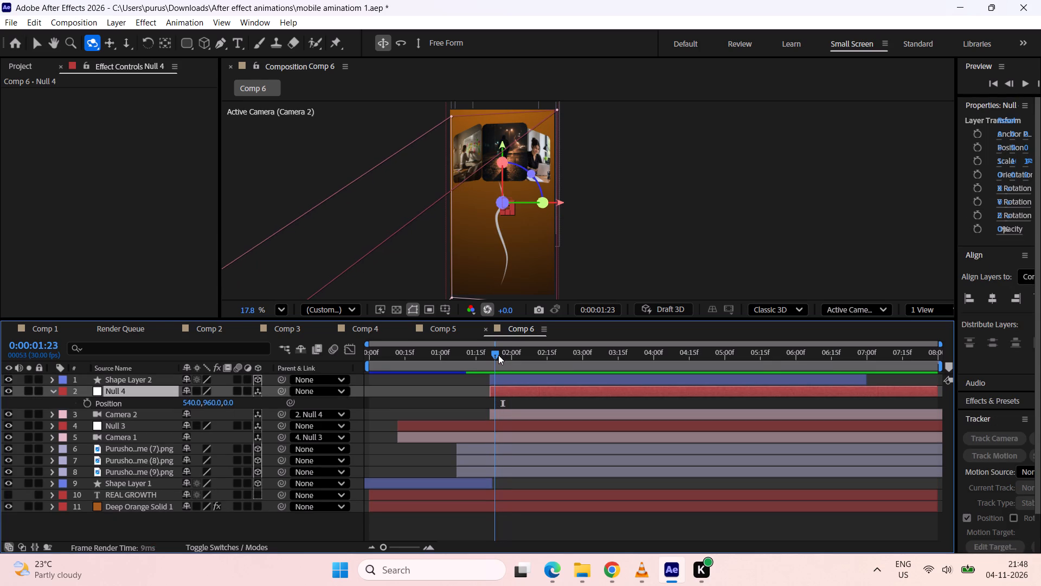
left_click_drag(498, 355, 494, 356)
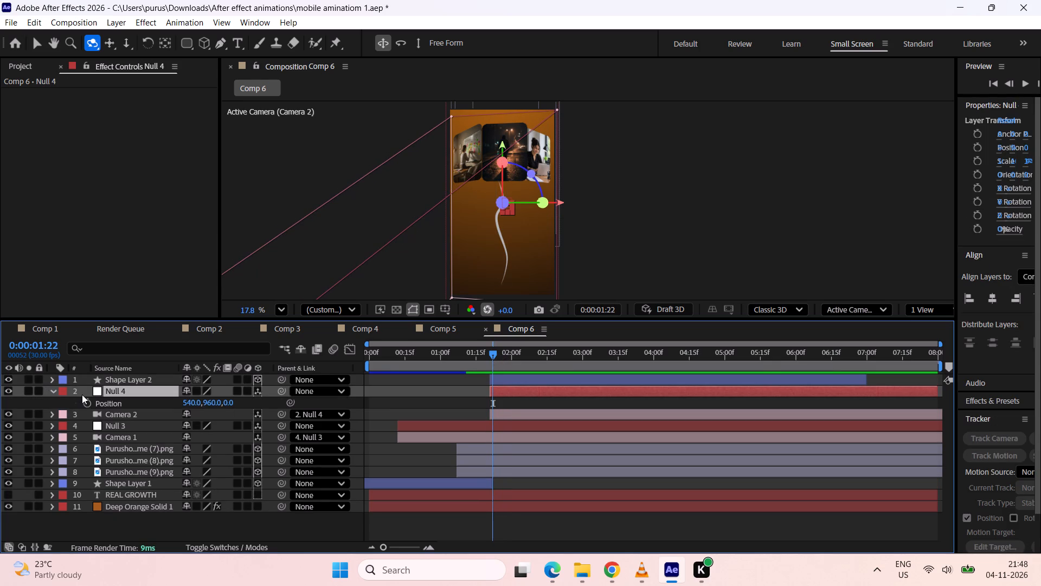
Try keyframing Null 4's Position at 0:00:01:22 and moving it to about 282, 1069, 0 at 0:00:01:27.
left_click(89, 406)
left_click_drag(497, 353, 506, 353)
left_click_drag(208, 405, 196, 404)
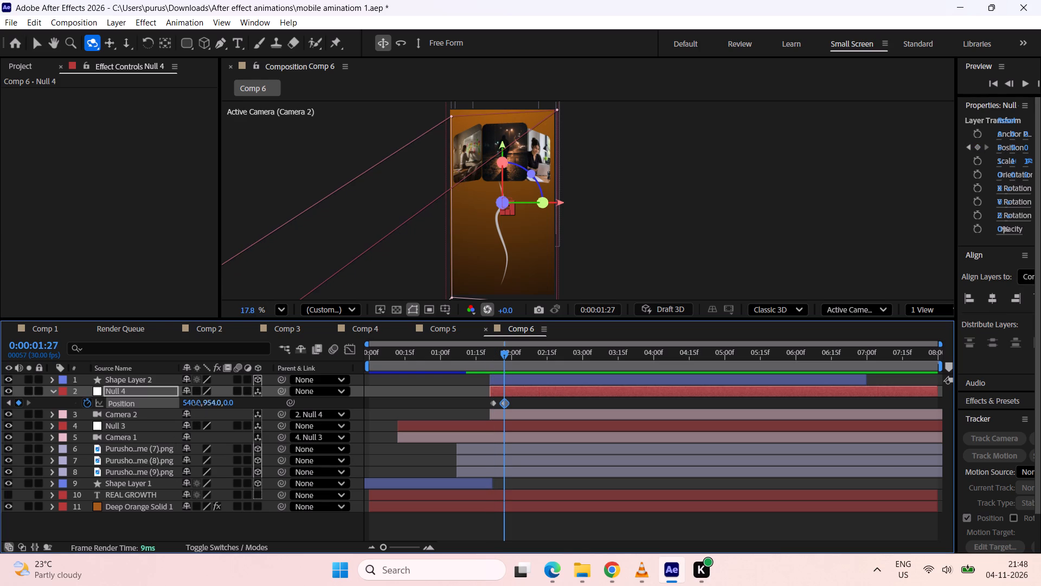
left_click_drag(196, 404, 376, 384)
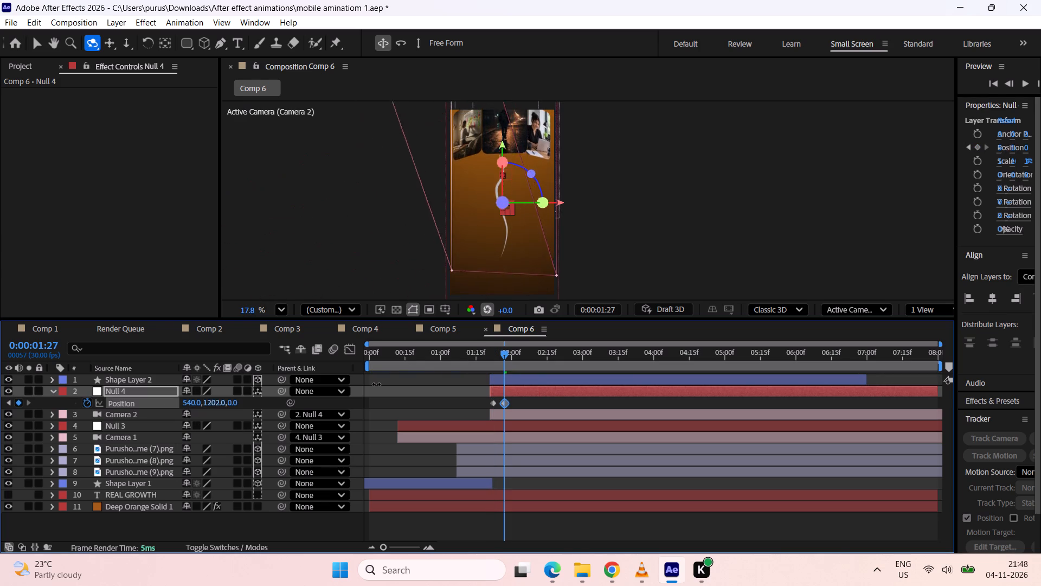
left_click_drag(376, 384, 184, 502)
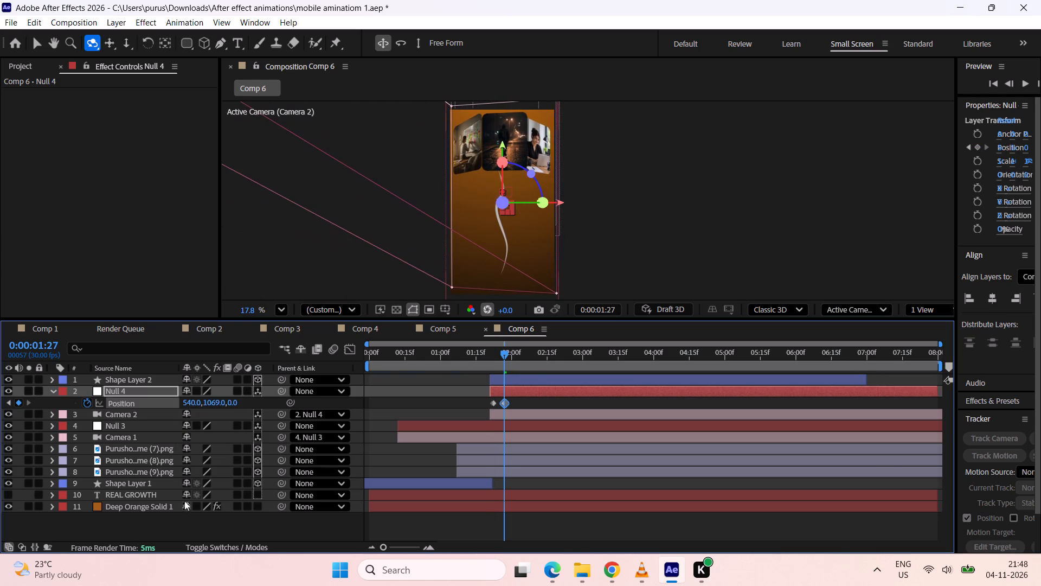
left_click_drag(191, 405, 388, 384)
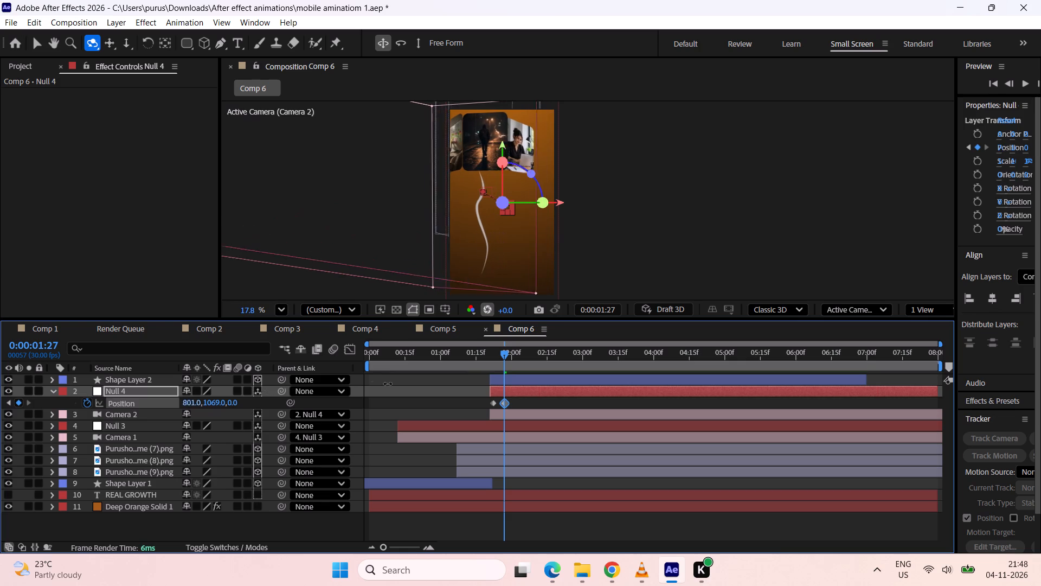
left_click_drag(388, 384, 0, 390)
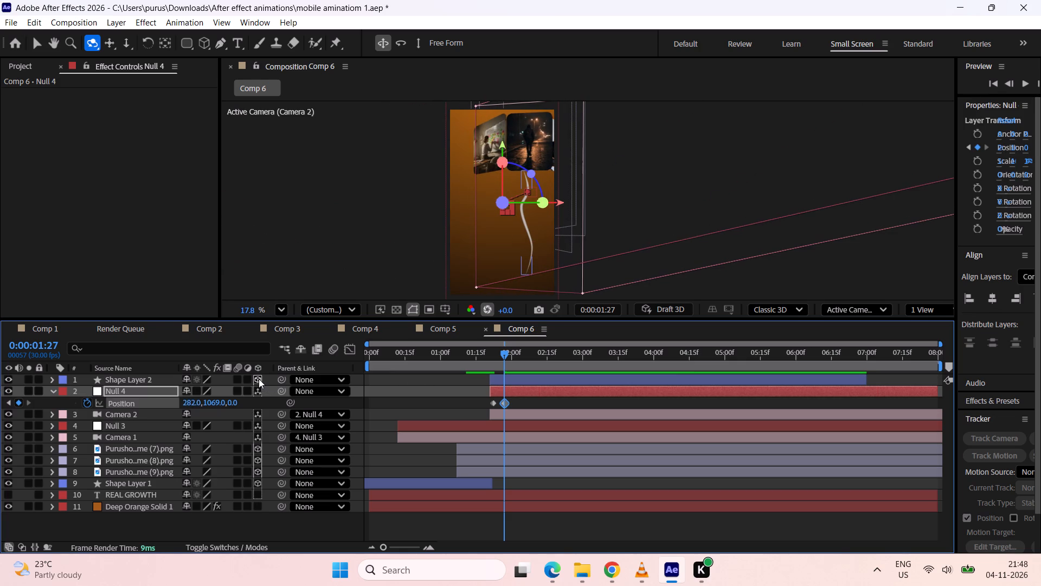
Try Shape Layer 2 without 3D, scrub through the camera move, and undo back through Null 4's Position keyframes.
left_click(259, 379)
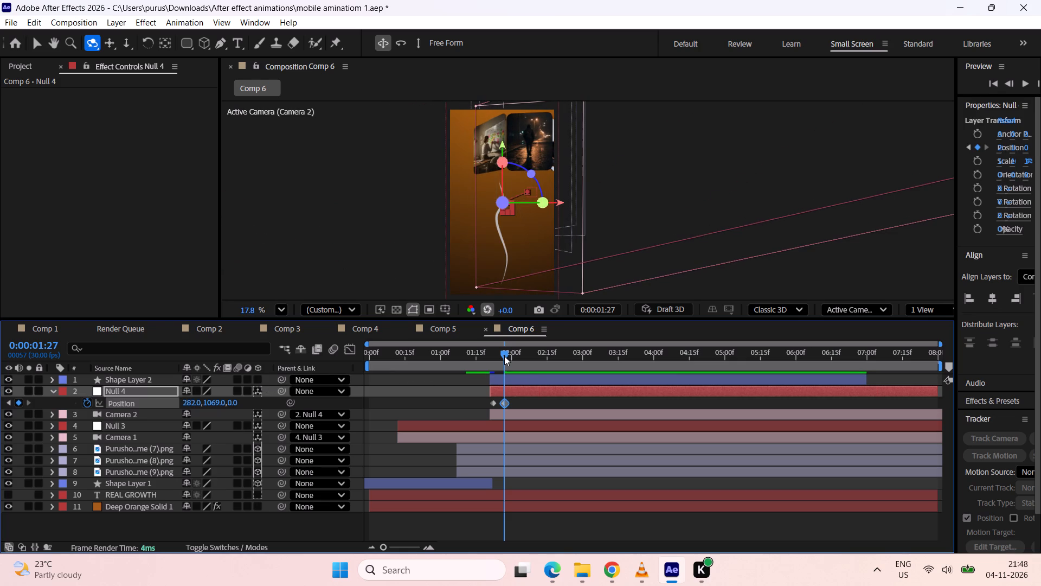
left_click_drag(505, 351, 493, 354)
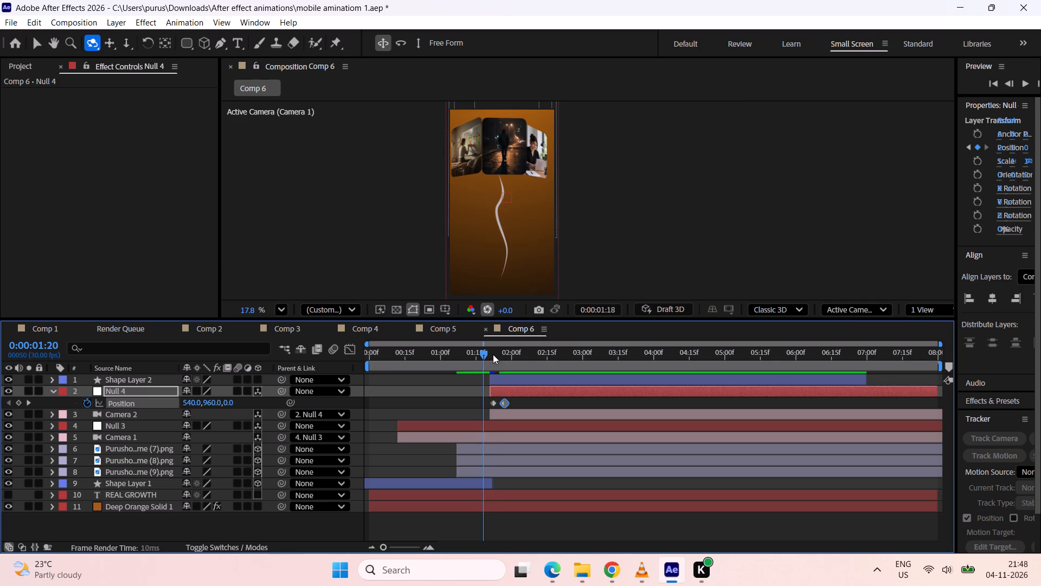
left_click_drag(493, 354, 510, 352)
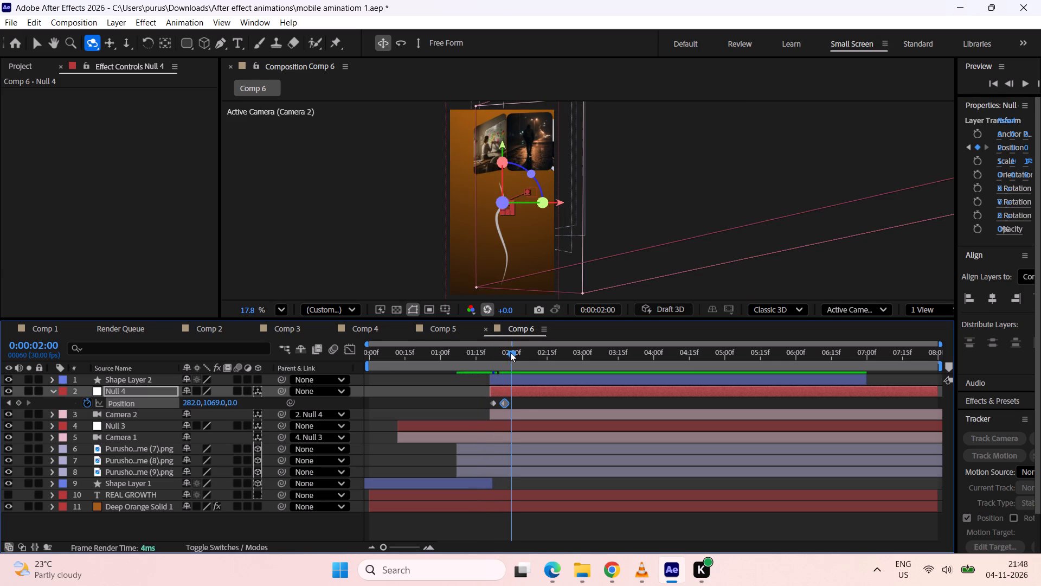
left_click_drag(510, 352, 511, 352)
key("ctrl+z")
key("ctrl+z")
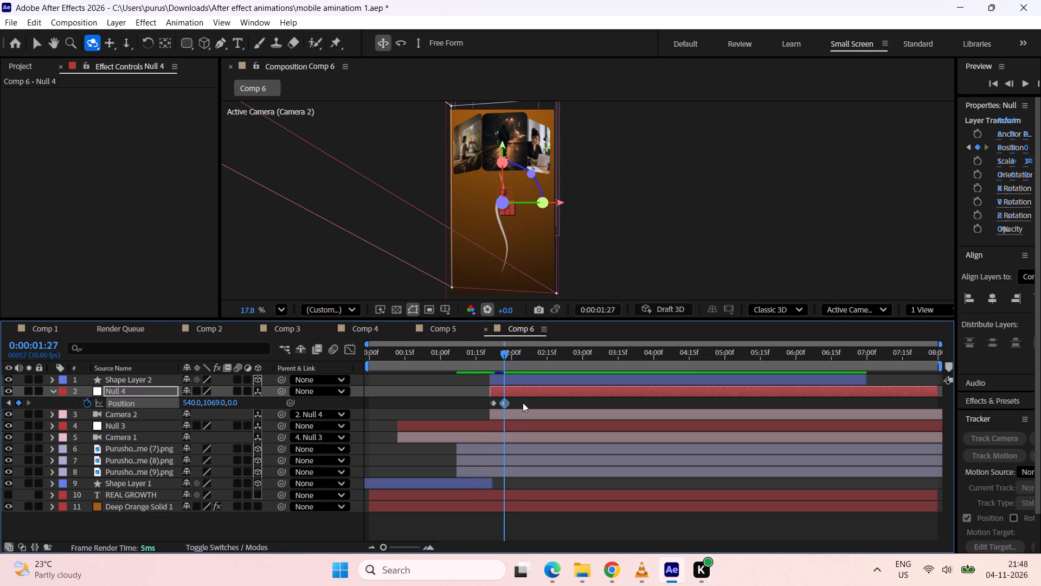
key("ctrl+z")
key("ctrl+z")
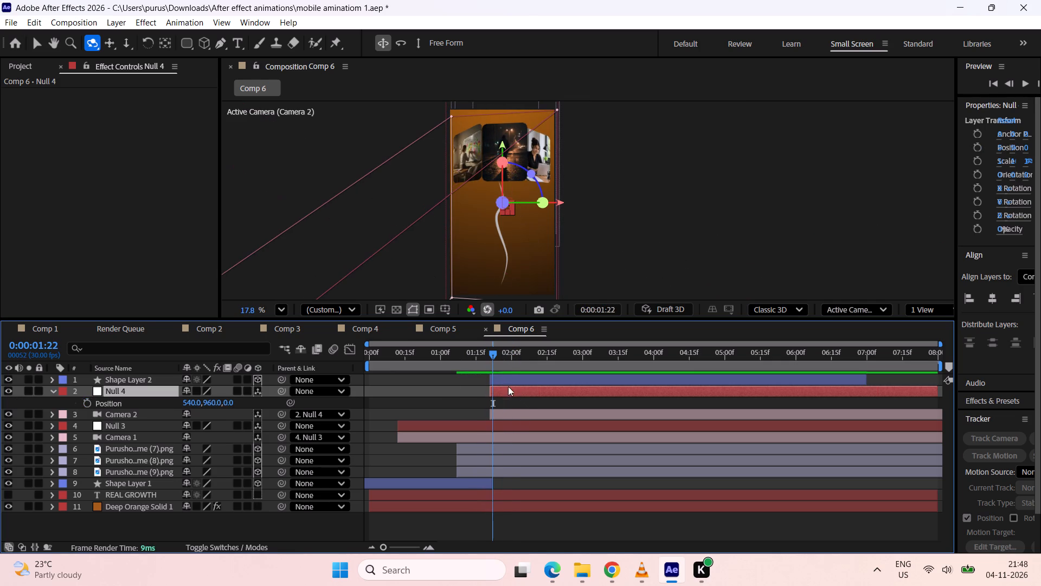
Switch Shape Layer 2 from a 3D layer to a 2D layer.
left_click(257, 383)
Keyframe Null 4's Position at 0:00:01:22 and set it to about 156, 954, 0 at 0:00:02:02.
left_click(504, 393)
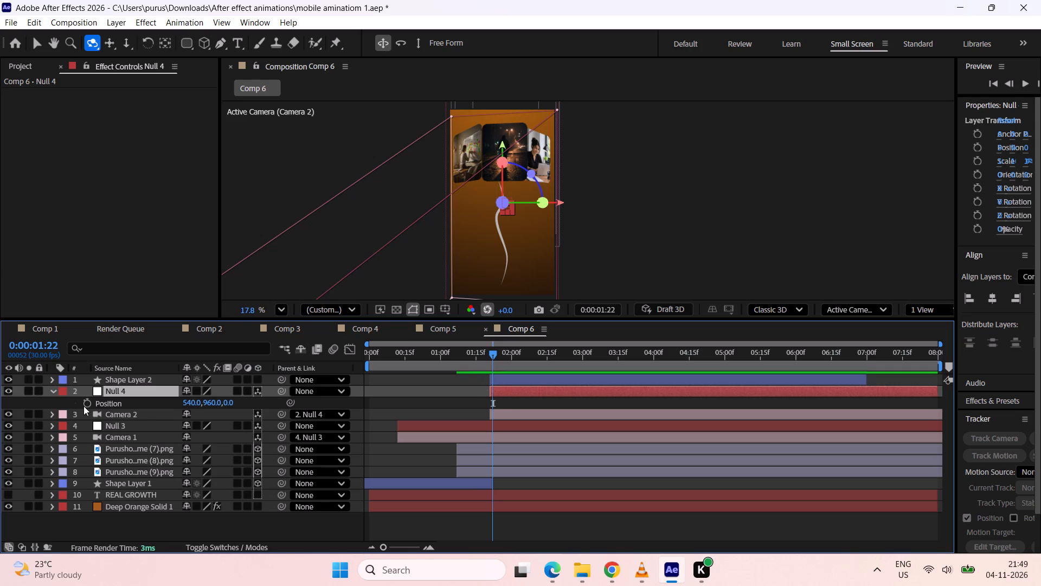
left_click(85, 405)
left_click(682, 252)
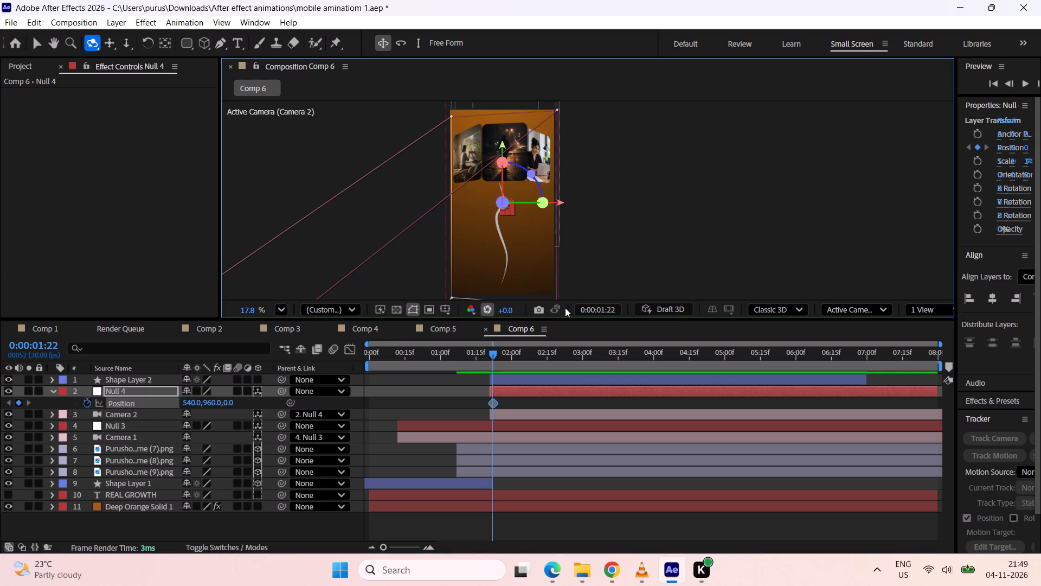
left_click_drag(499, 349, 515, 349)
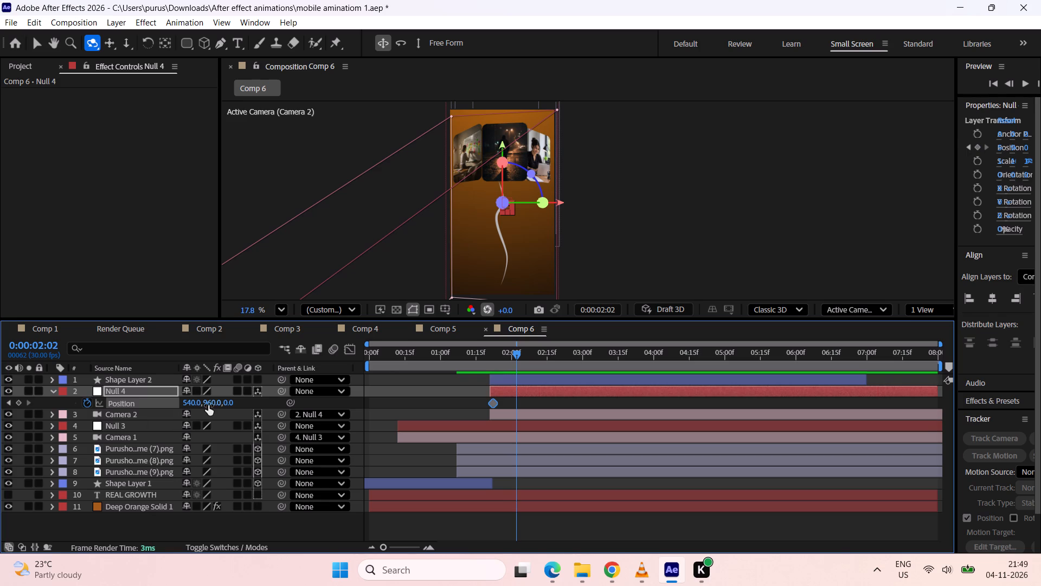
left_click_drag(208, 405, 188, 417)
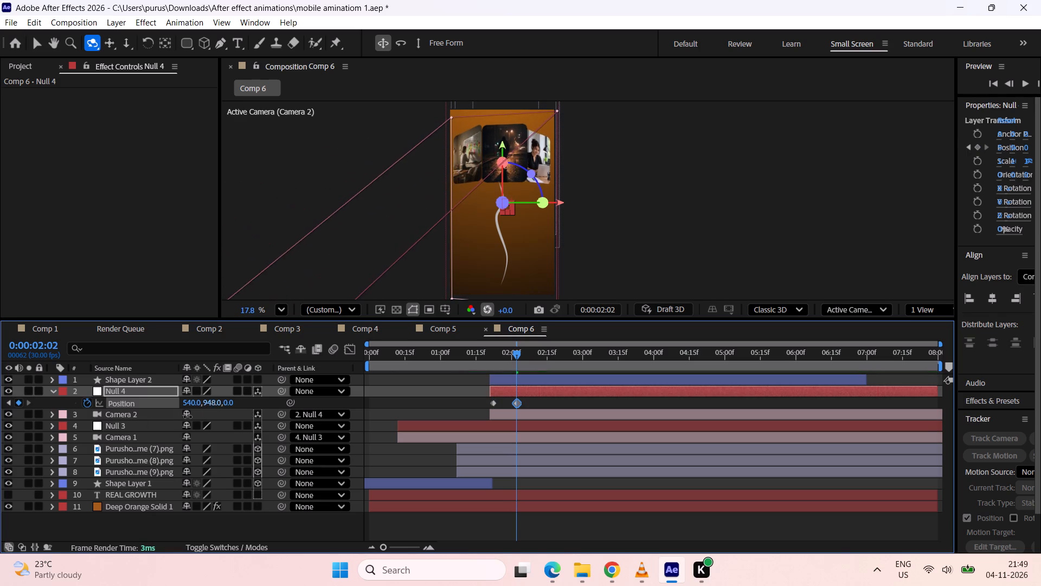
left_click_drag(188, 417, 196, 413)
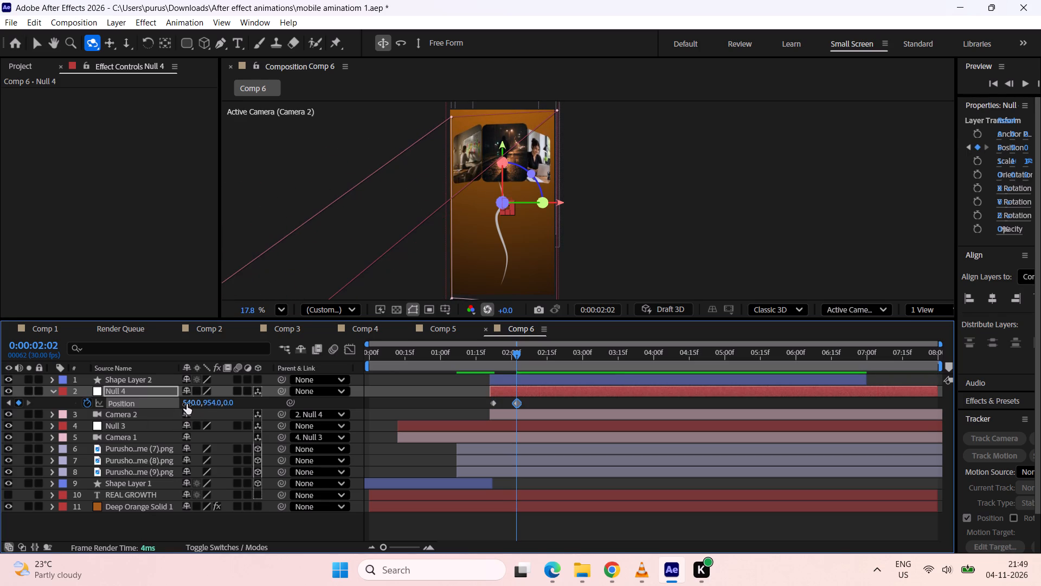
left_click_drag(187, 403, 200, 400)
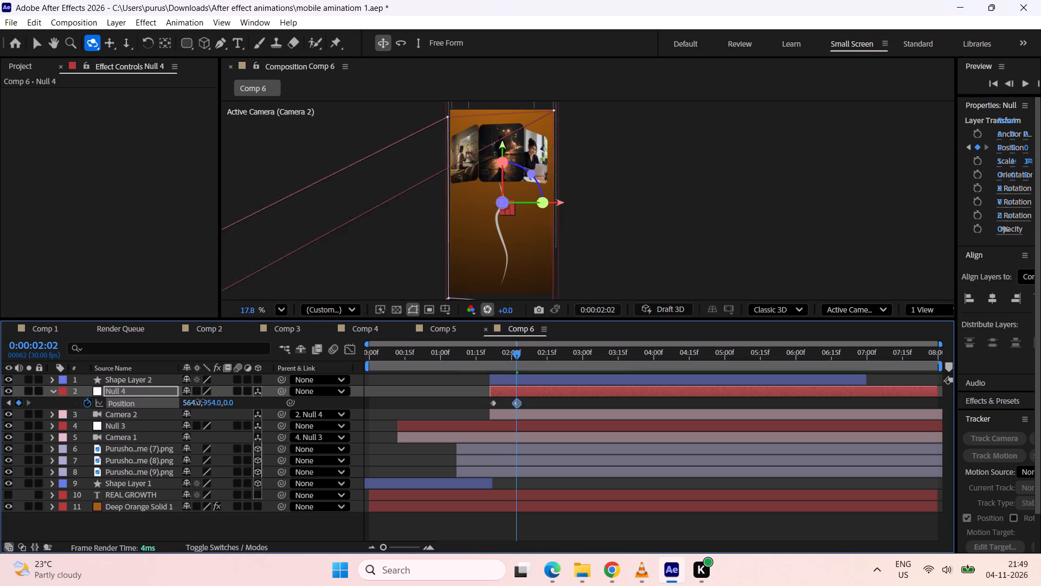
left_click_drag(200, 400, 26, 411)
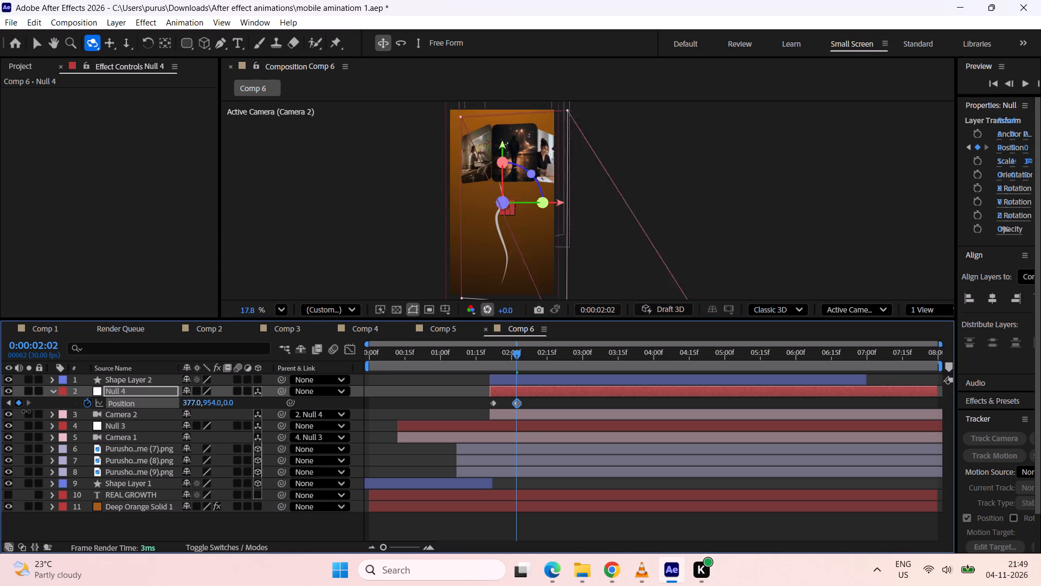
left_click_drag(26, 411, 0, 477)
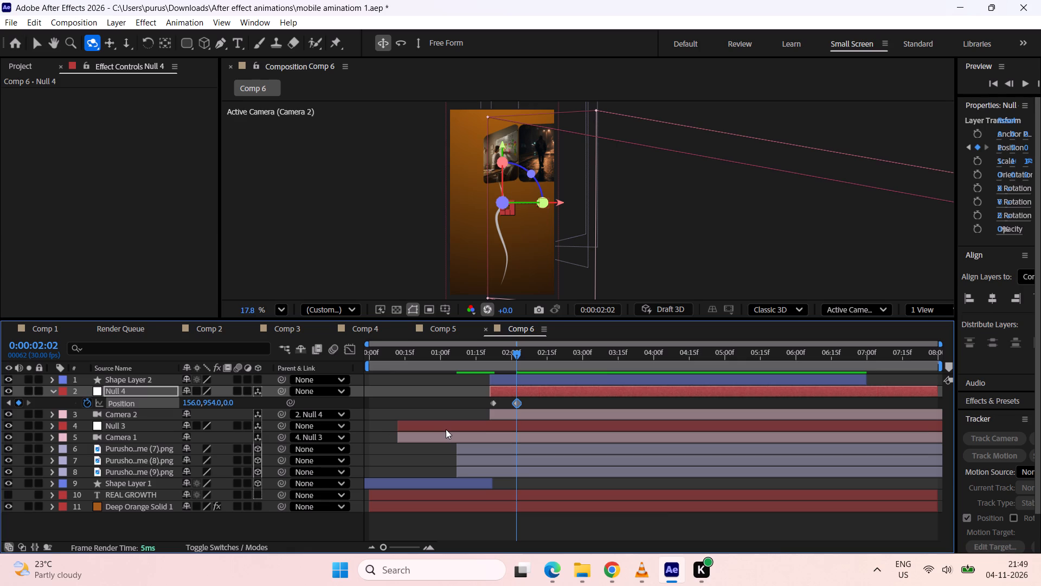
Reveal Null 4's rotation properties, keyframe Orientation at 0:00:01:23 and set it to 0°, 31°, 0° at 0:00:02:03.
key("shift+o")
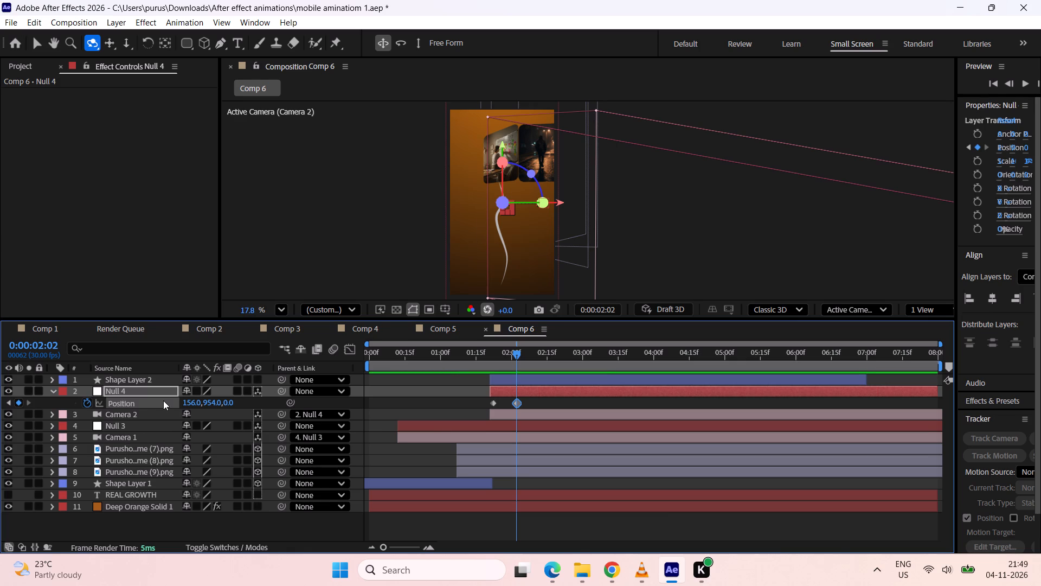
key("shift+r")
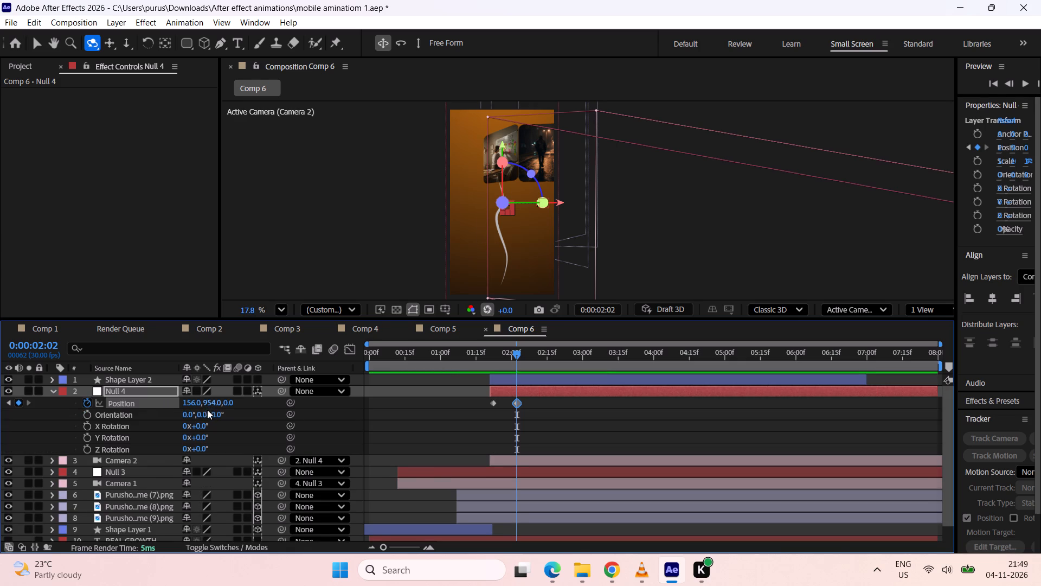
left_click(206, 412)
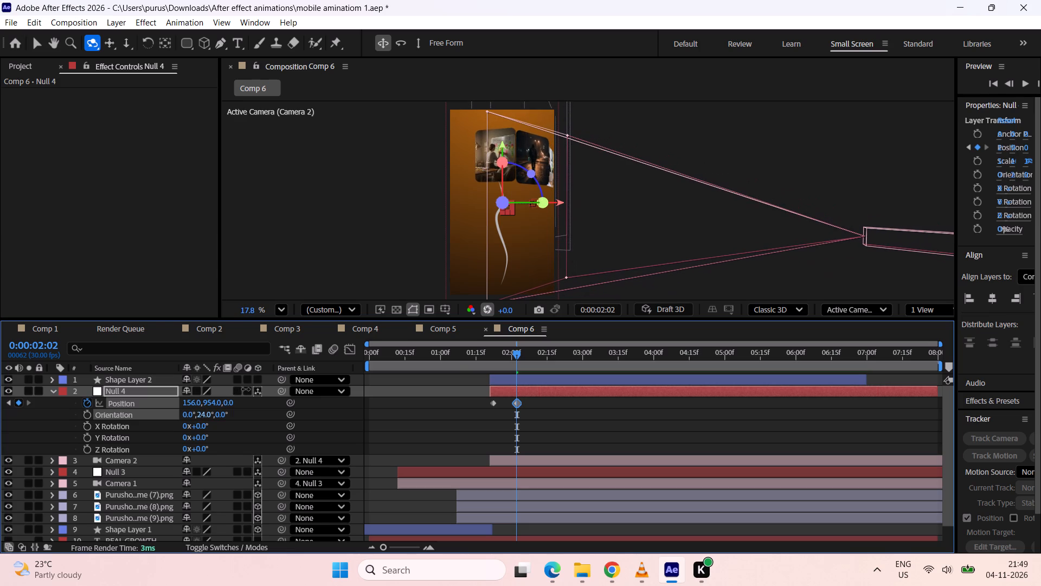
key("ctrl+z")
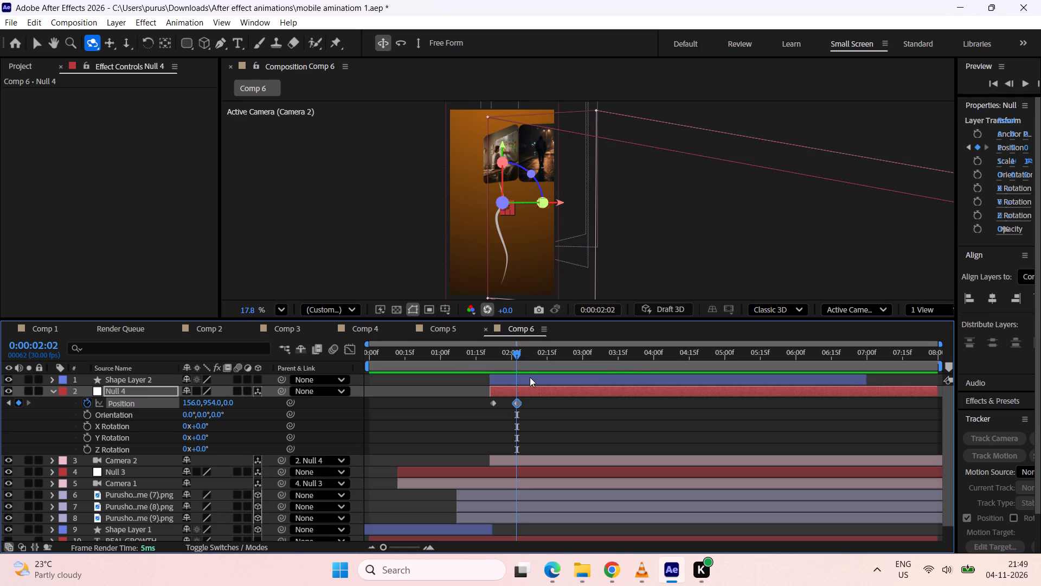
left_click_drag(519, 354, 495, 371)
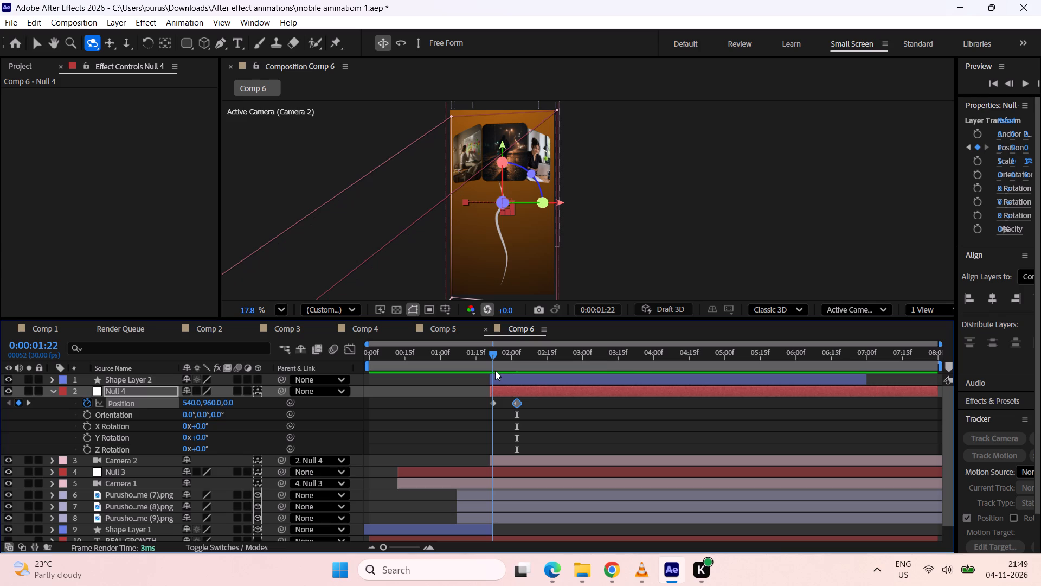
left_click_drag(495, 371, 498, 370)
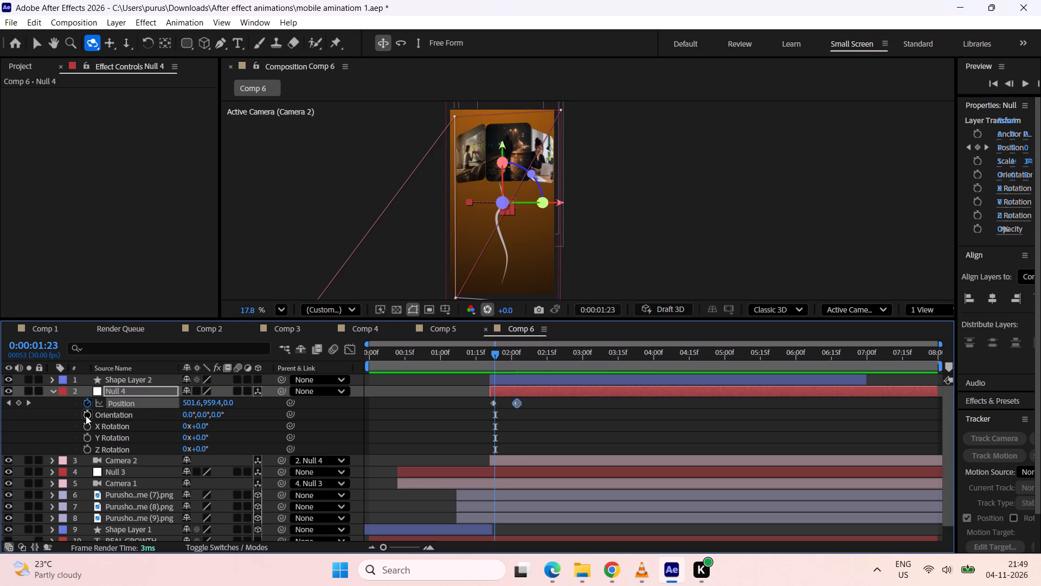
left_click(86, 416)
left_click_drag(494, 351, 519, 351)
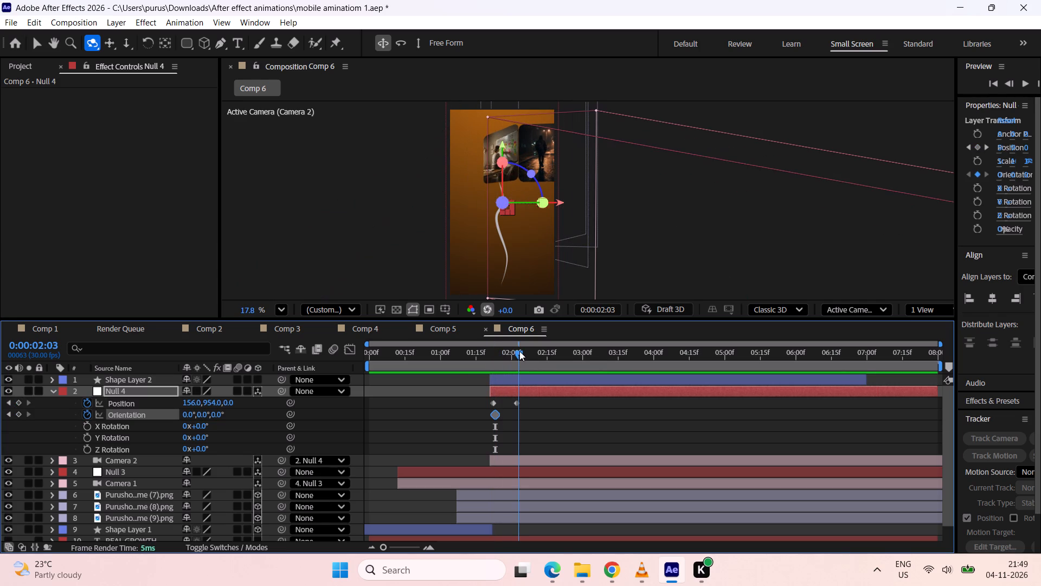
left_click_drag(519, 351, 518, 351)
left_click_drag(207, 413, 246, 399)
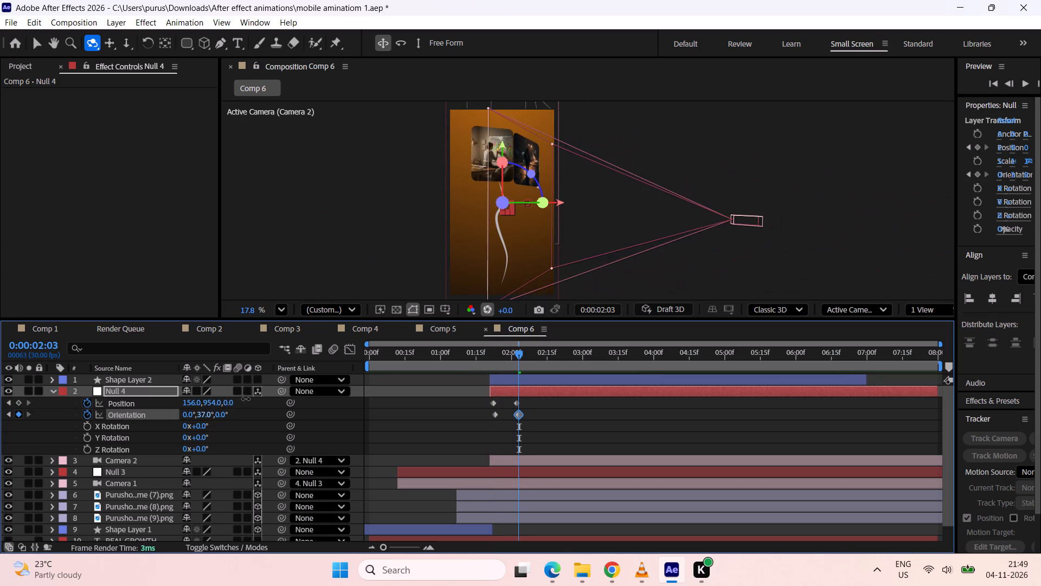
left_click_drag(246, 399, 238, 403)
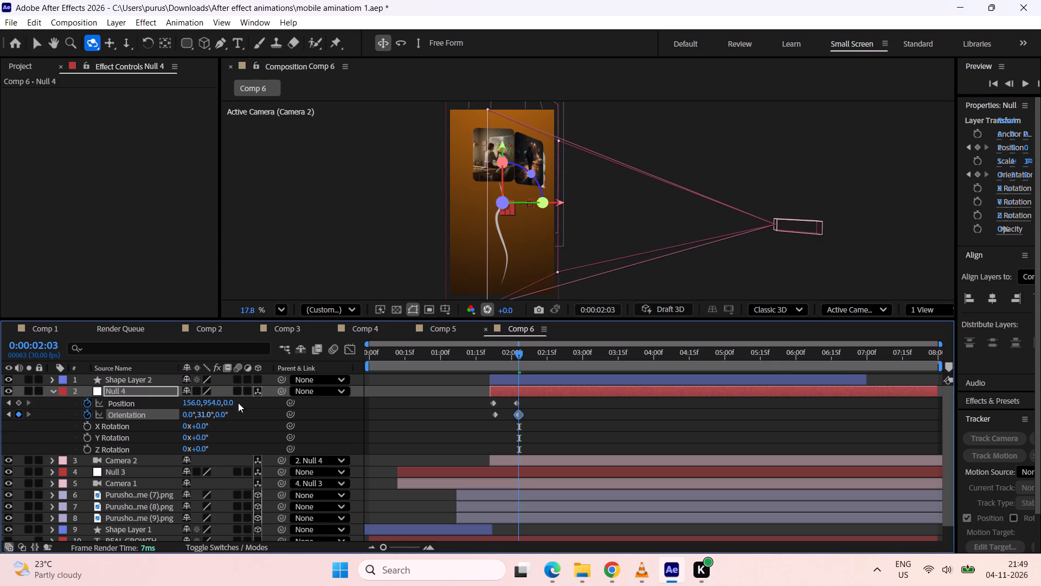
Align Null 4's Orientation keyframes with its Position keyframes and apply Easy Ease to all four.
left_click(653, 428)
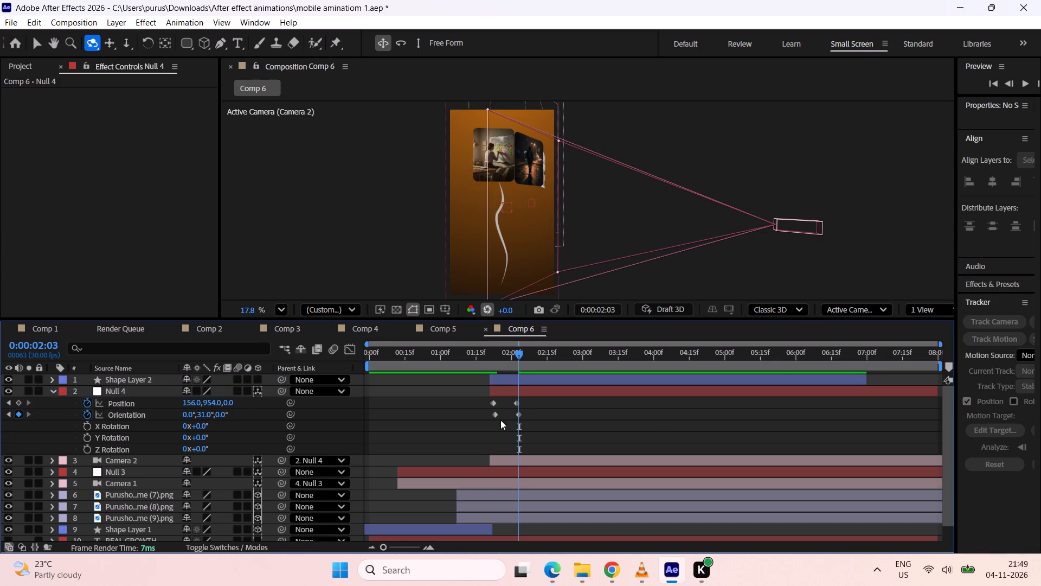
left_click(496, 412)
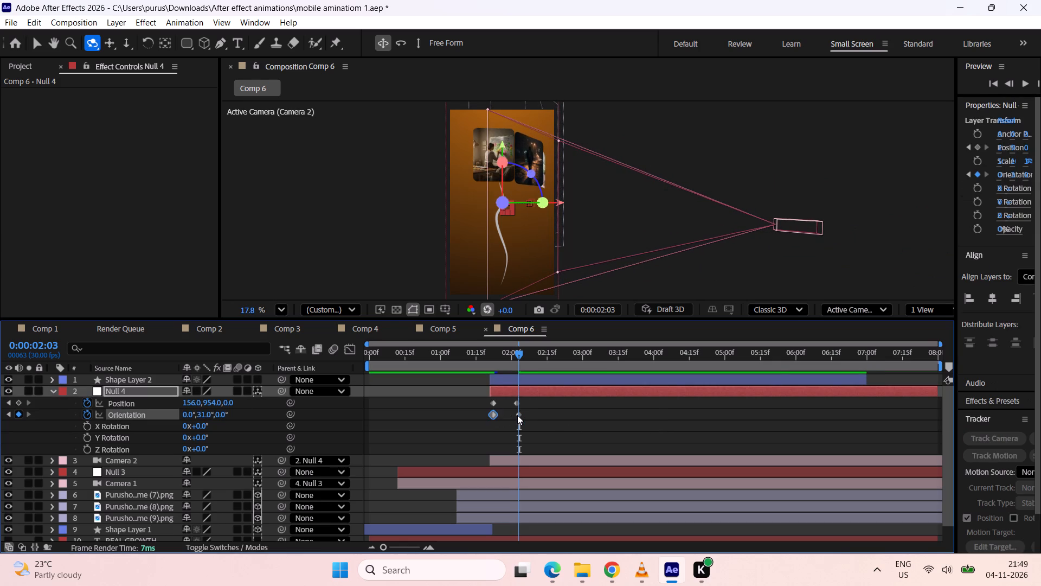
left_click(517, 415)
left_click_drag(538, 404, 487, 417)
key("F9")
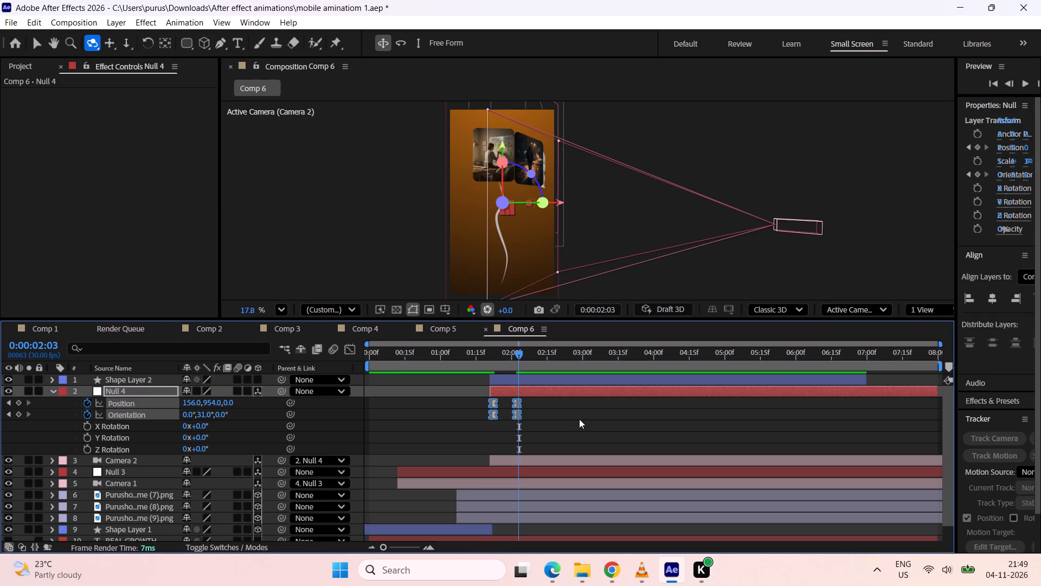
Reshape Null 4's Position speed curve into an early peak by raising the last keyframe's incoming influence above 84%.
left_click(581, 418)
left_click_drag(550, 404, 479, 408)
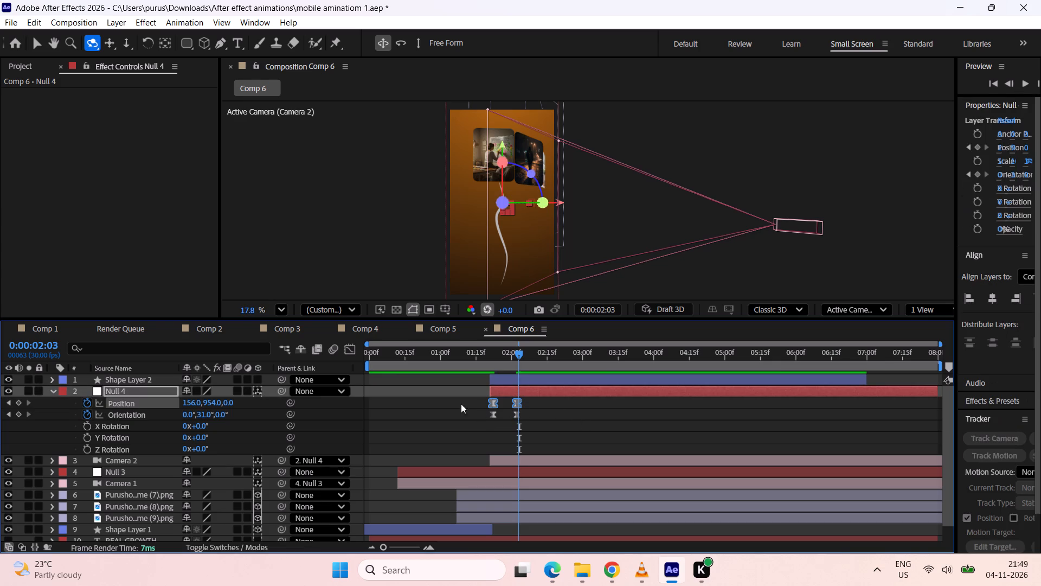
left_click(349, 348)
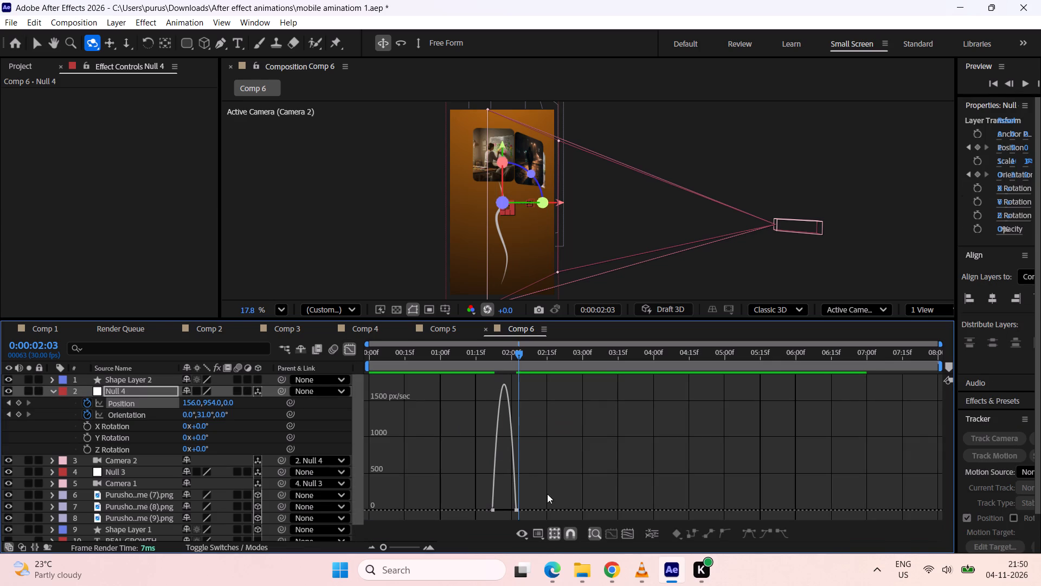
left_click_drag(548, 494, 510, 519)
left_click_drag(512, 511, 503, 514)
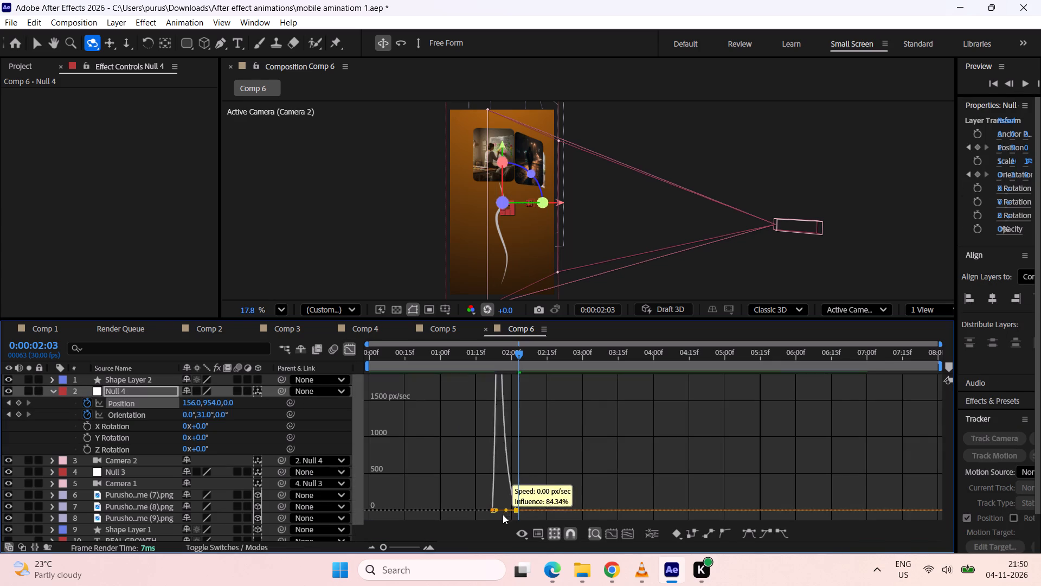
left_click_drag(503, 514, 502, 515)
left_click(354, 353)
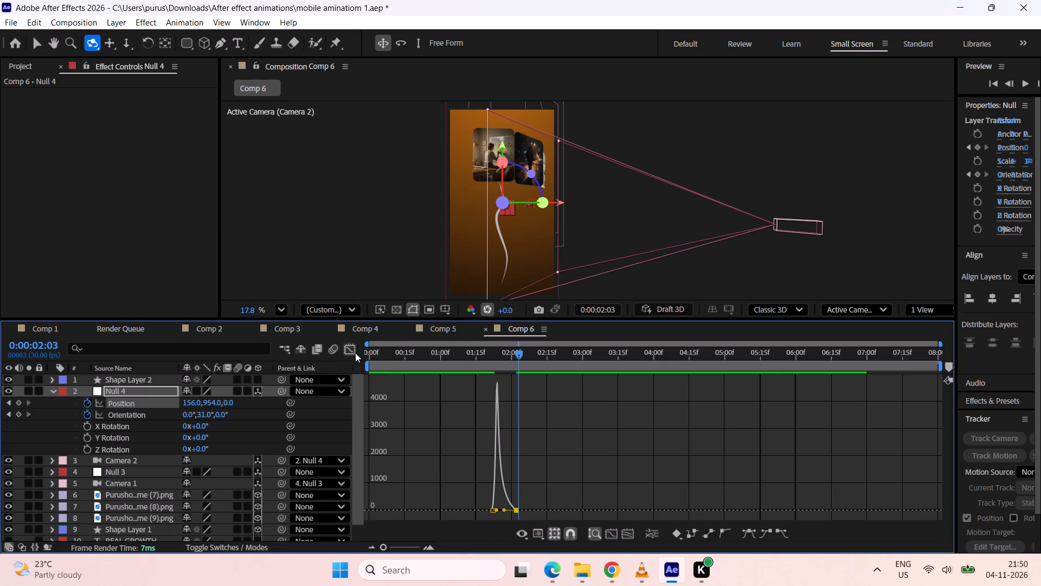
Give Null 4's eased Orientation keyframes the same early speed peak, raising the last keyframe's incoming influence above 95%.
left_click(622, 439)
left_click_drag(538, 417, 483, 428)
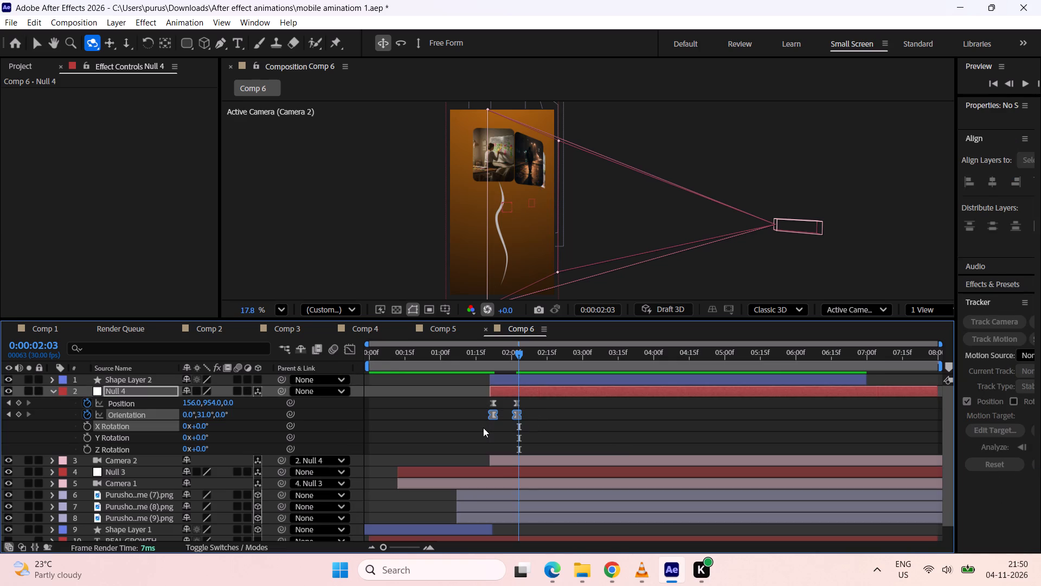
key("F9")
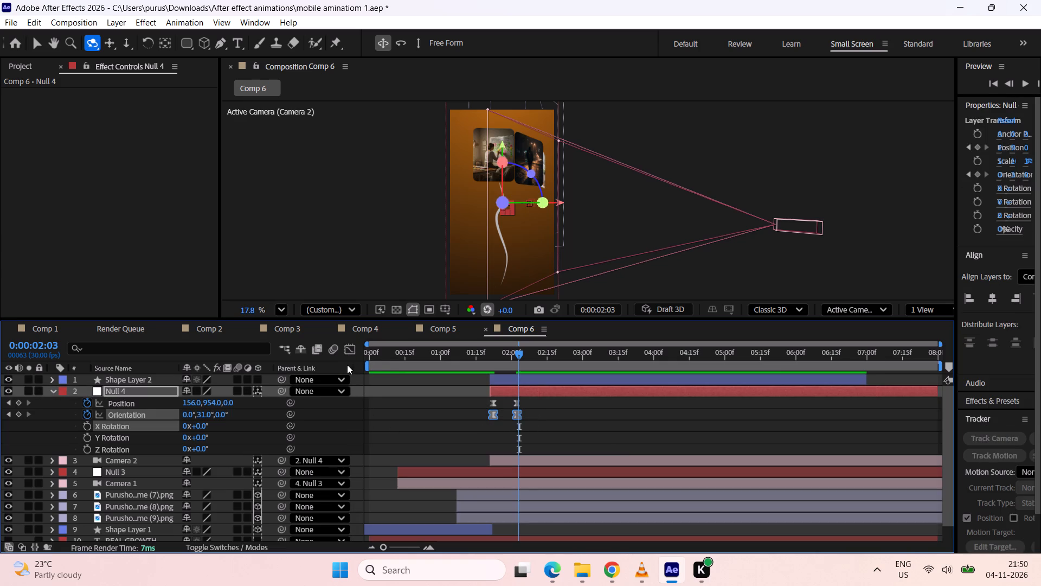
left_click(355, 352)
left_click_drag(535, 500, 510, 515)
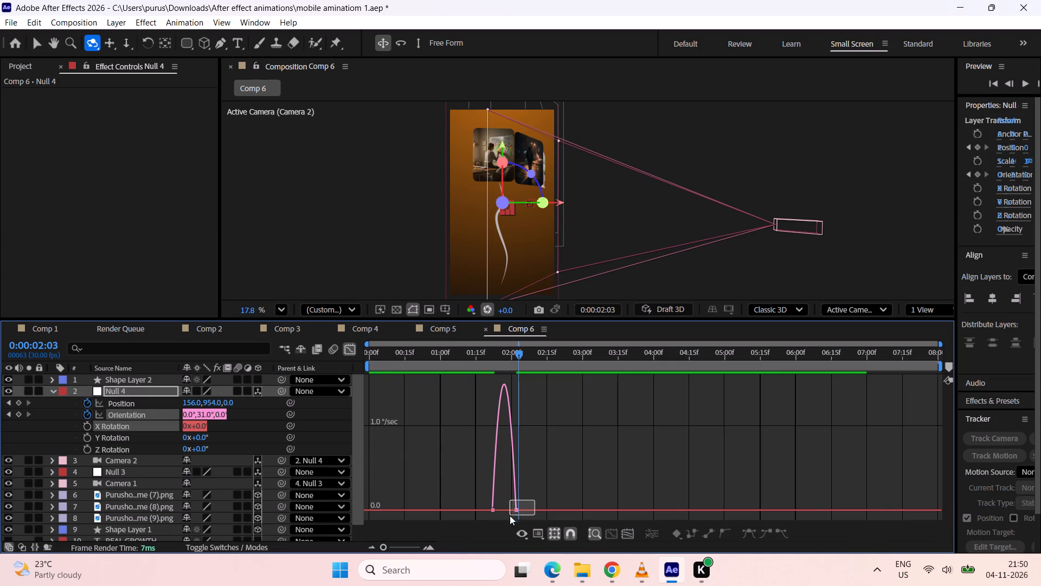
left_click_drag(512, 512, 503, 517)
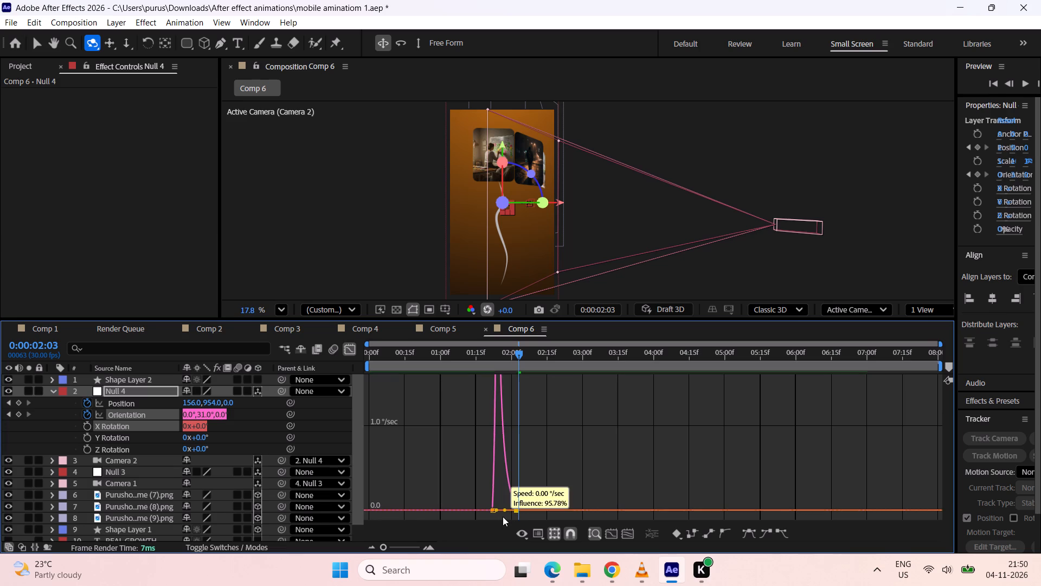
left_click_drag(503, 517, 499, 518)
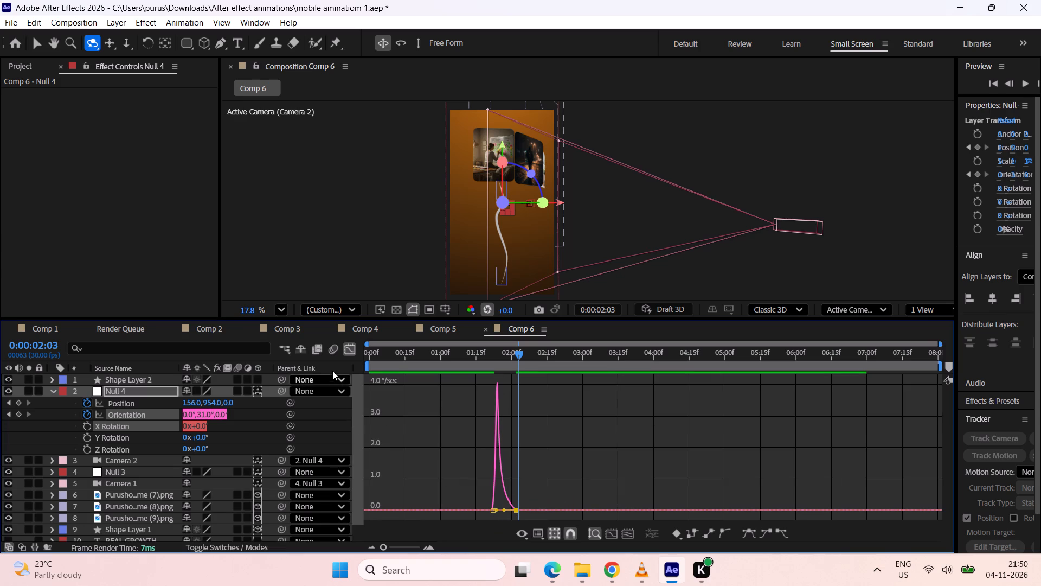
left_click(347, 355)
Preview the camera move from 0:00:01:04.
left_click_drag(518, 354, 474, 386)
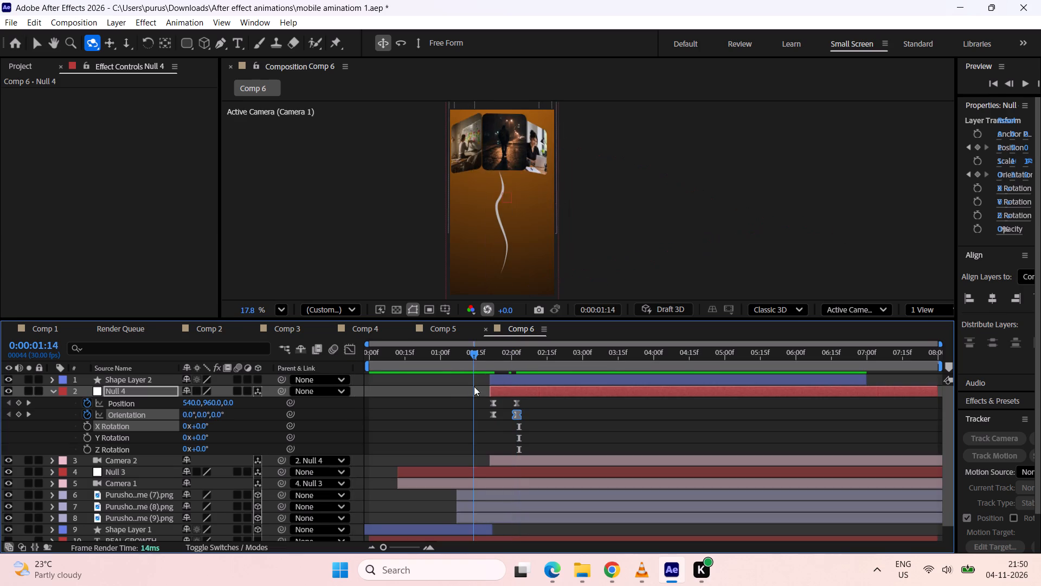
left_click_drag(474, 386, 448, 402)
key("space")
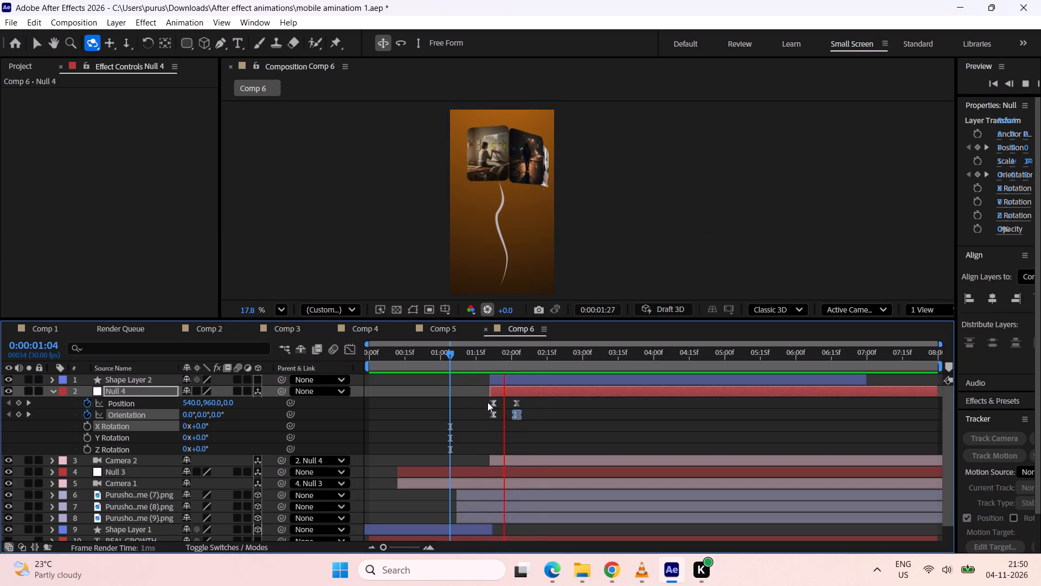
key("space")
Move Null 4's ending Position and Orientation keyframes to about 0:00:02:07 and preview the move from 0:00:01:16.
left_click_drag(542, 358, 482, 388)
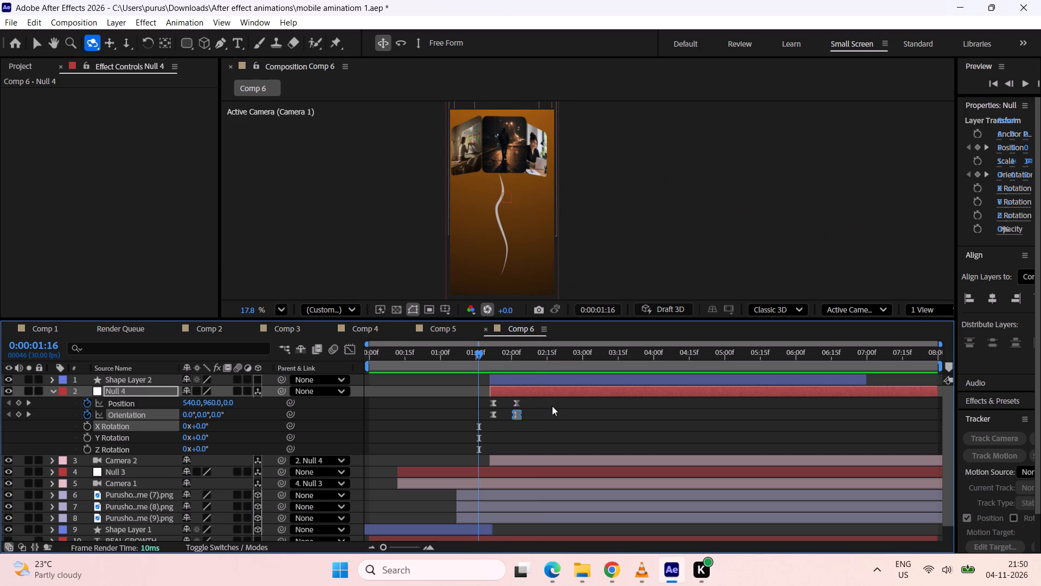
left_click_drag(544, 398, 511, 424)
left_click_drag(517, 416, 528, 413)
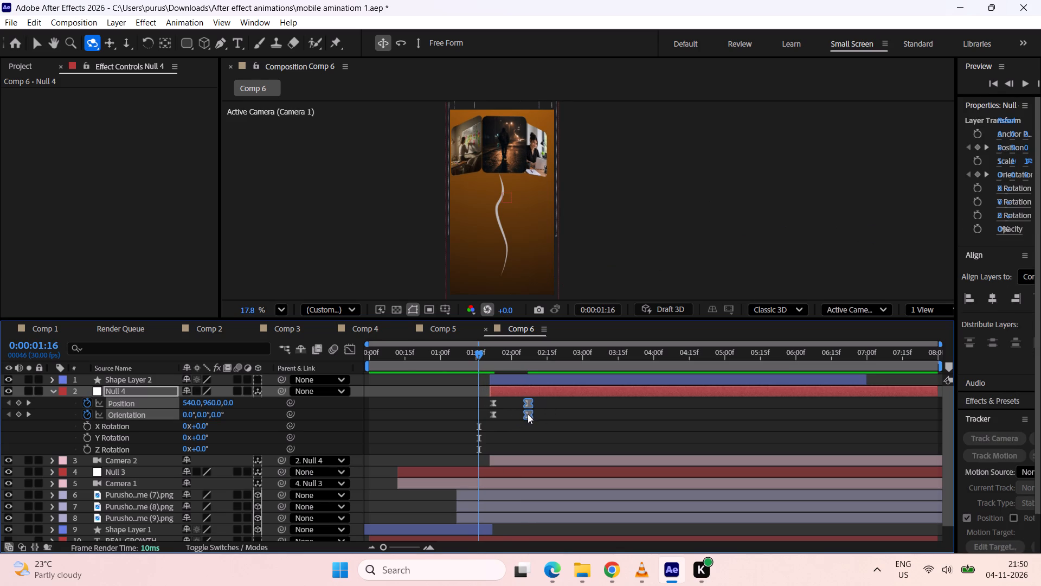
left_click(569, 416)
key("space")
key("space")
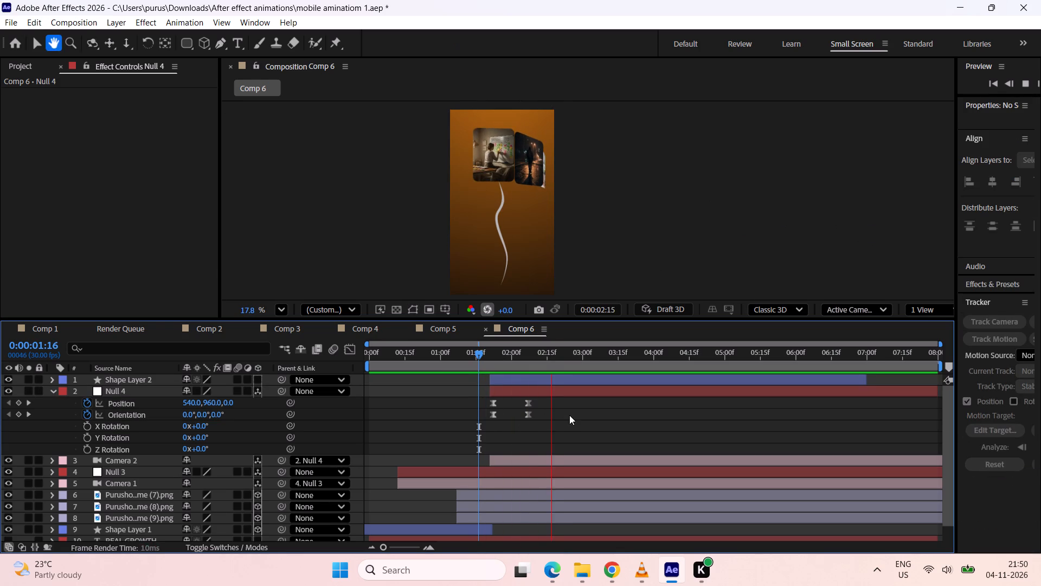
At 0:00:02:20, key Null 4's Position X at 564 and paste a copy of its first Orientation keyframe.
left_click(555, 355)
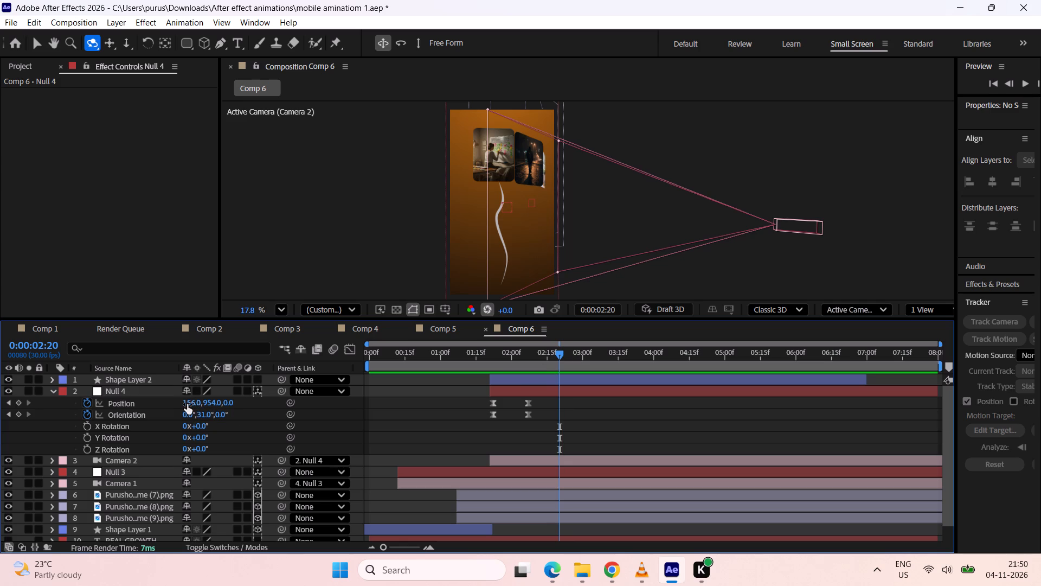
left_click_drag(189, 404, 176, 393)
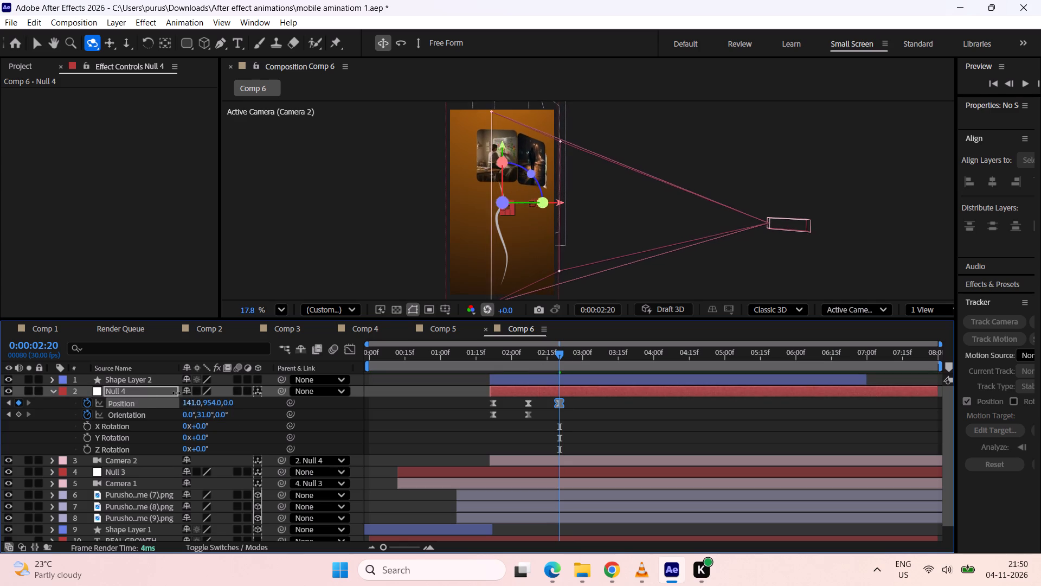
left_click_drag(176, 393, 361, 374)
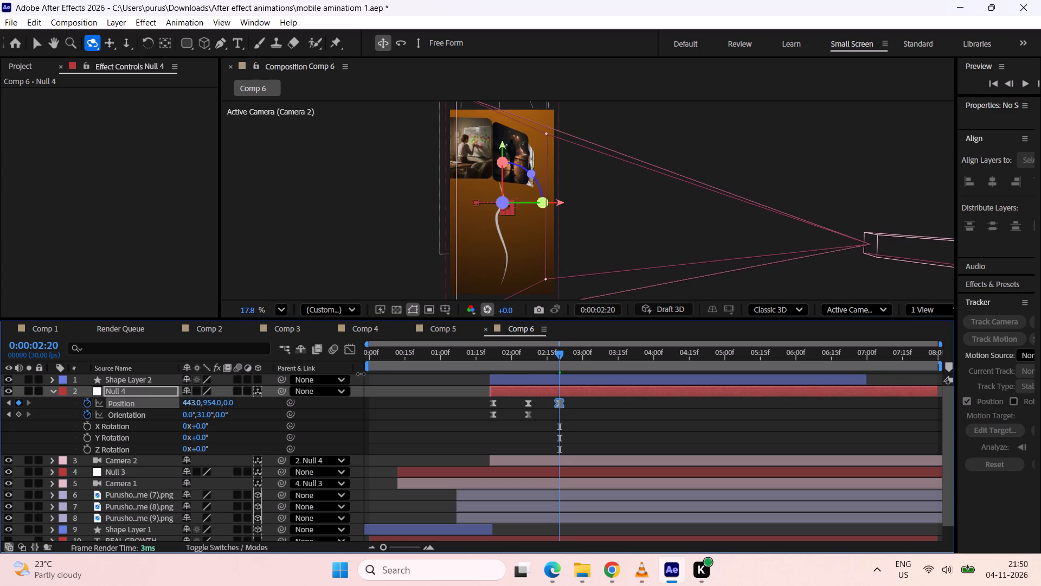
left_click_drag(361, 374, 361, 374)
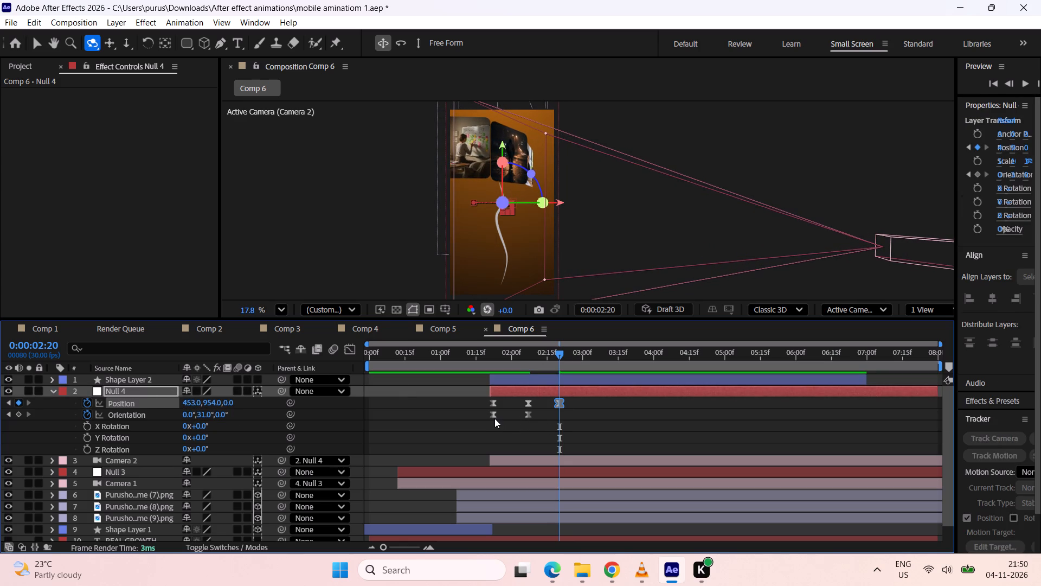
left_click(493, 418)
key("ctrl+c")
key("ctrl+v")
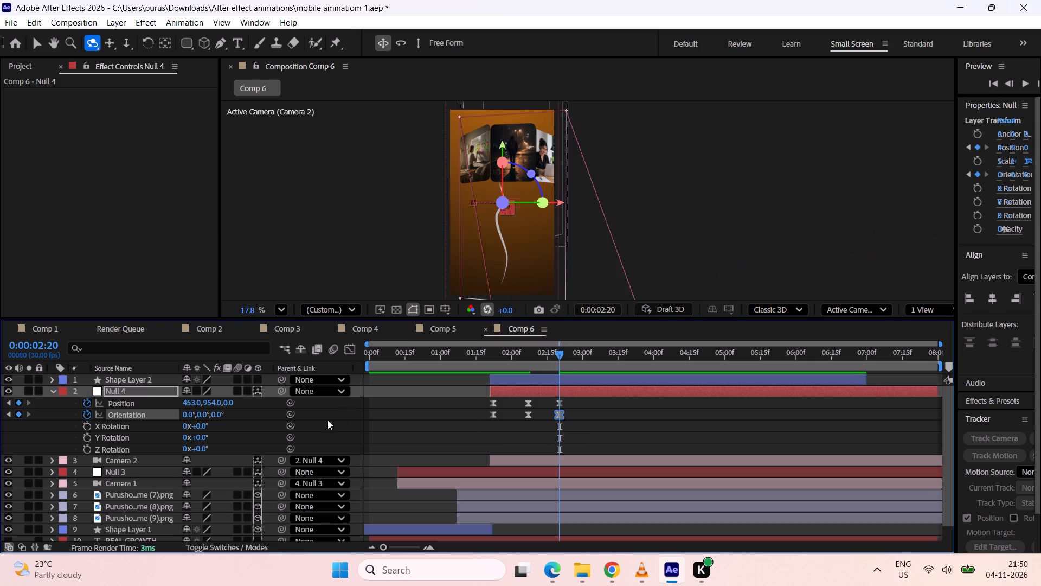
left_click_drag(194, 404, 189, 404)
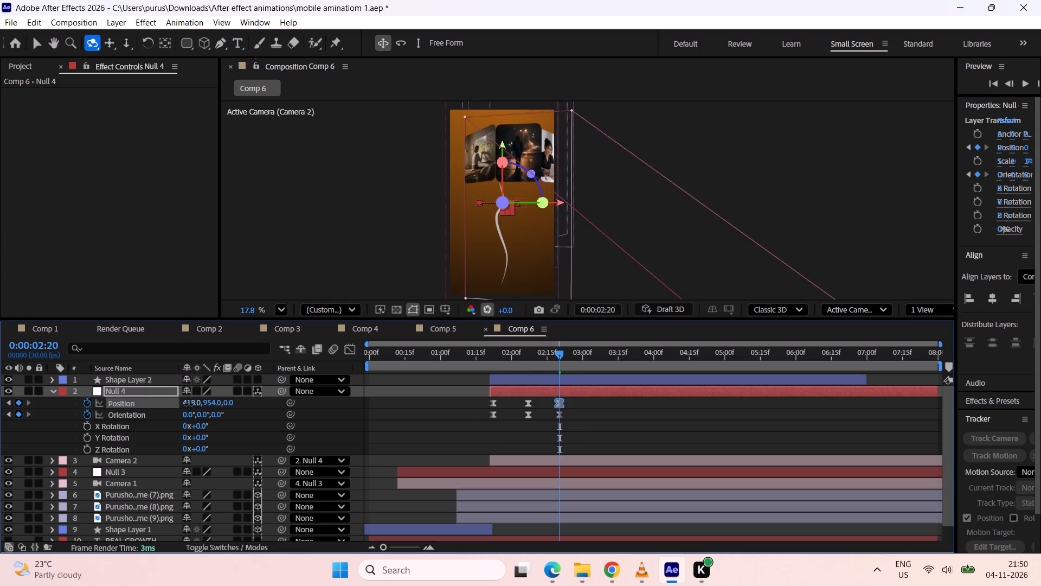
left_click_drag(189, 404, 247, 383)
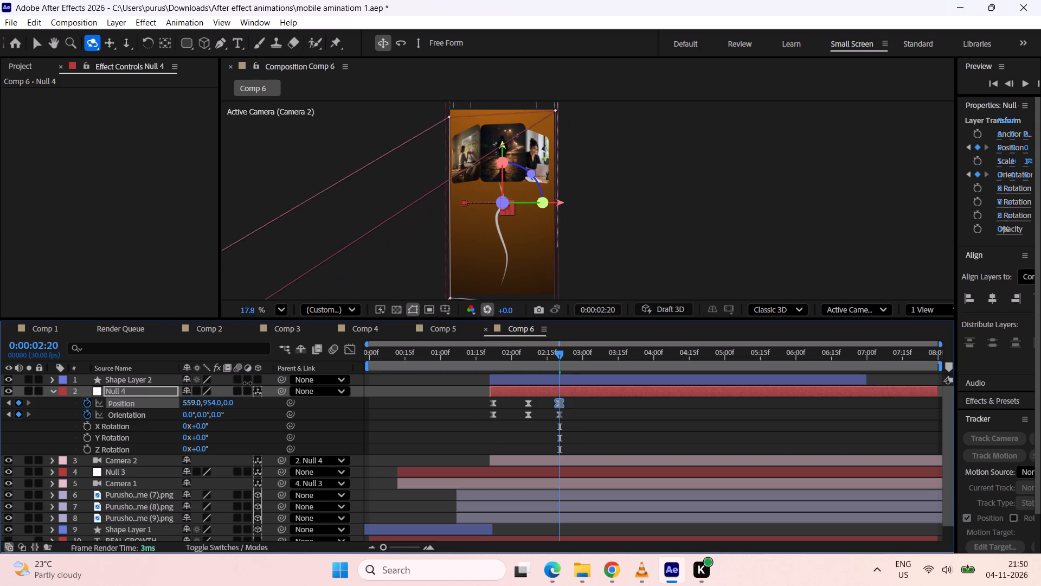
left_click_drag(247, 383, 248, 383)
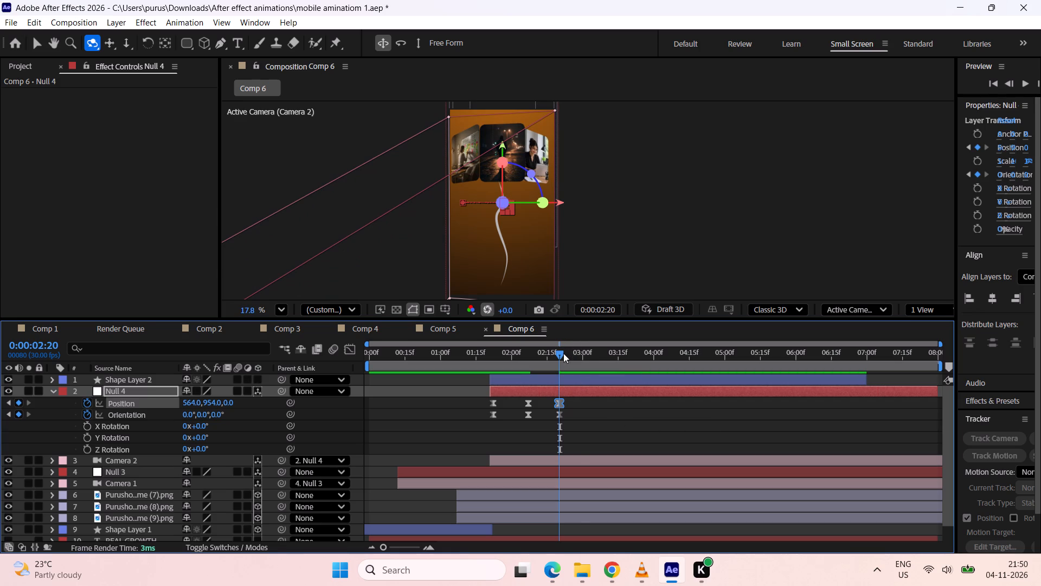
At 0:00:03:01, key Null 4's Position X at 968 and its Y Orientation at 339°.
left_click_drag(563, 355, 588, 355)
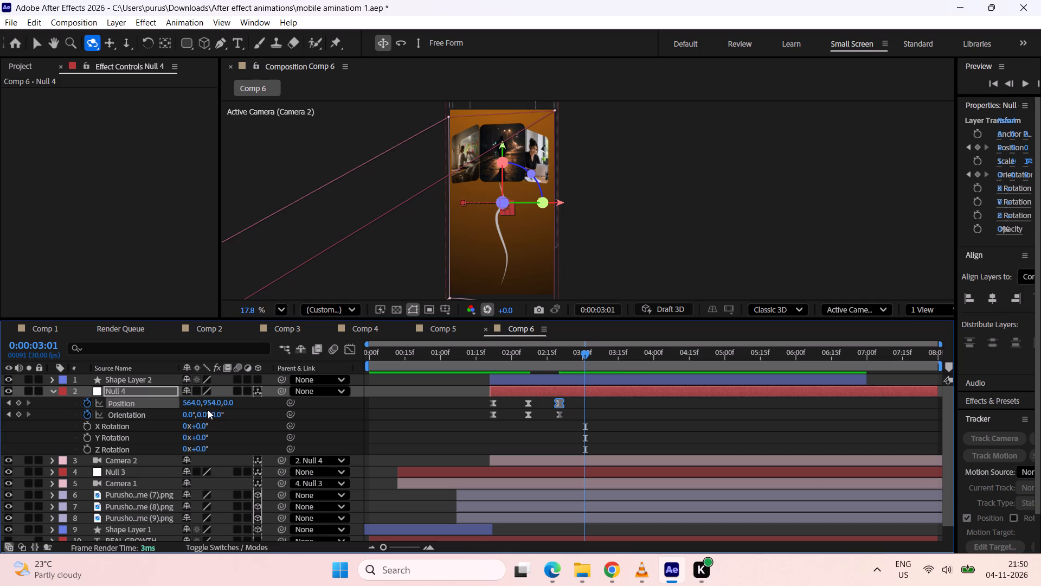
left_click_drag(209, 404, 163, 403)
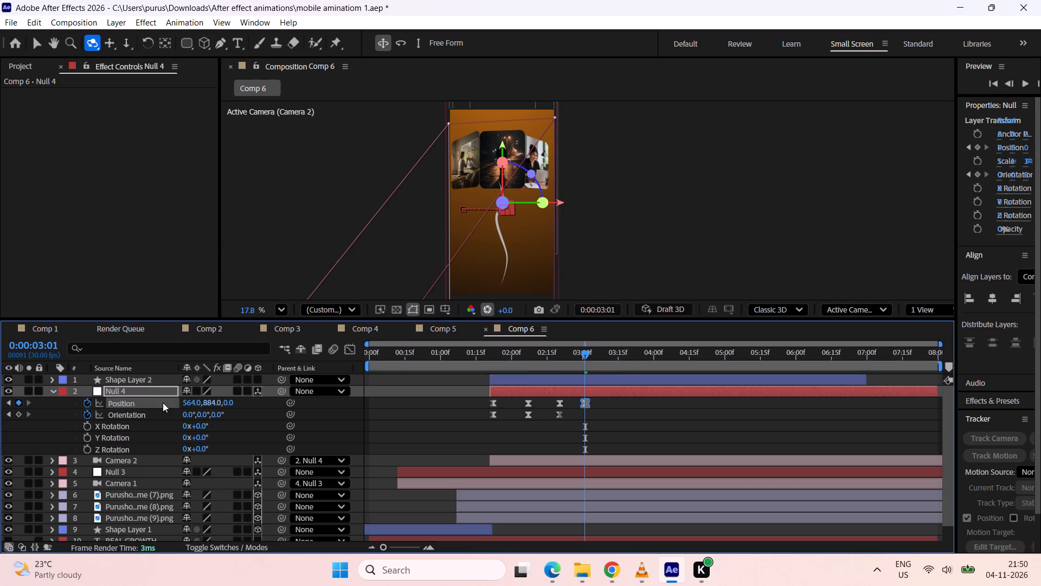
left_click_drag(163, 403, 163, 403)
key("ctrl+z")
left_click_drag(192, 404, 175, 404)
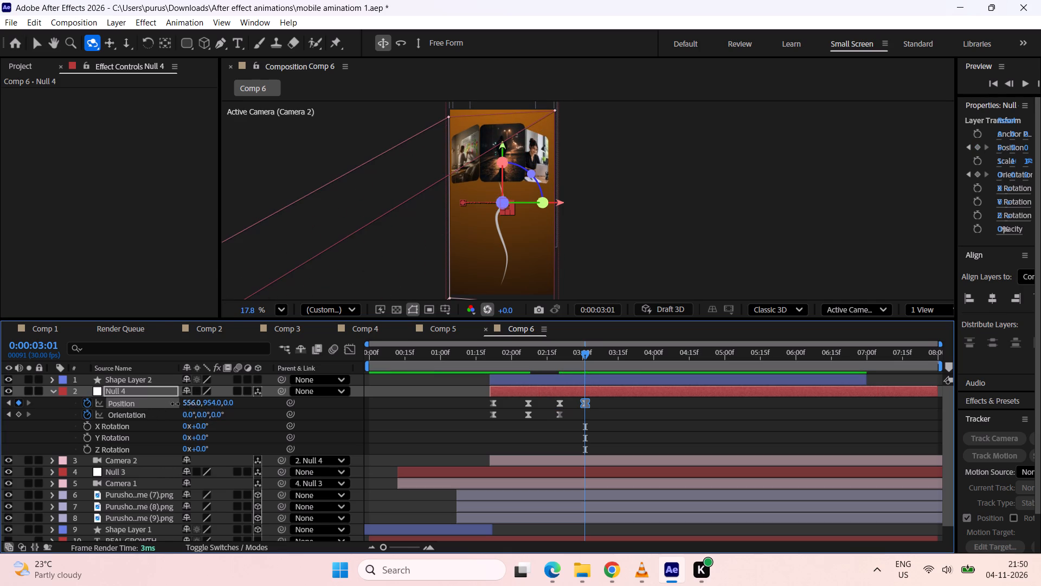
left_click_drag(175, 404, 411, 330)
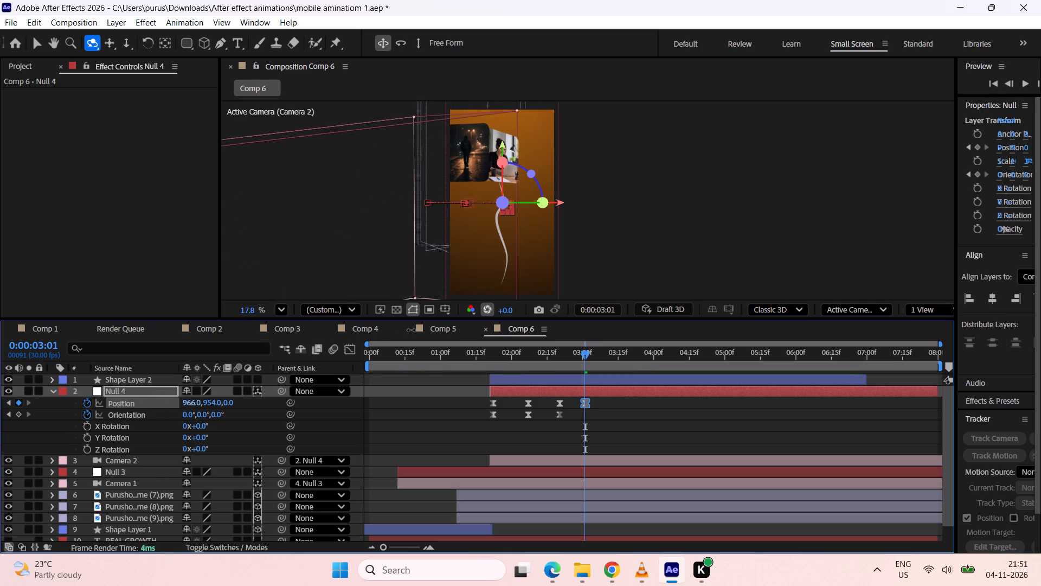
left_click_drag(411, 330, 400, 337)
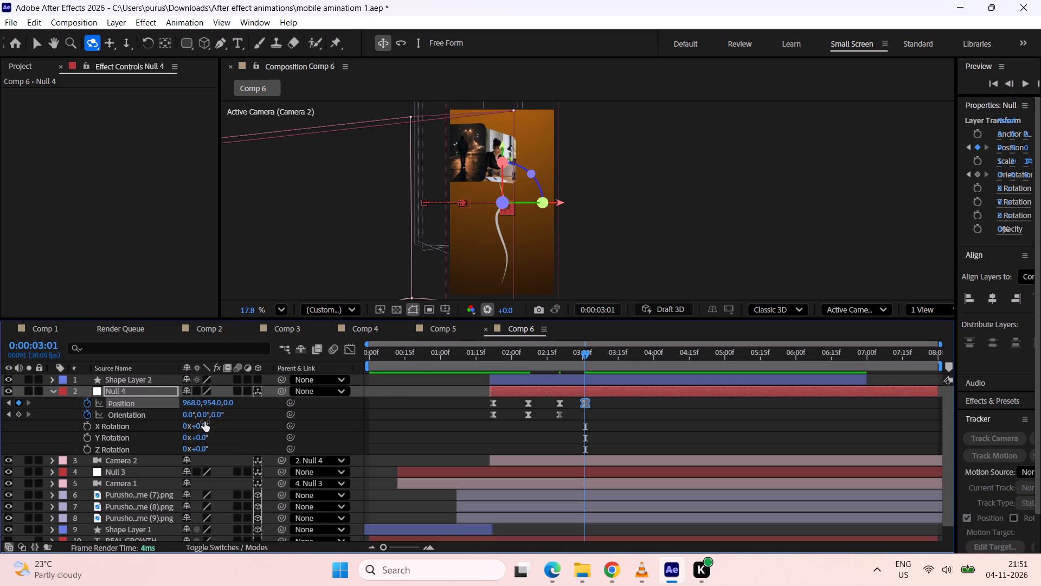
left_click_drag(204, 417, 192, 417)
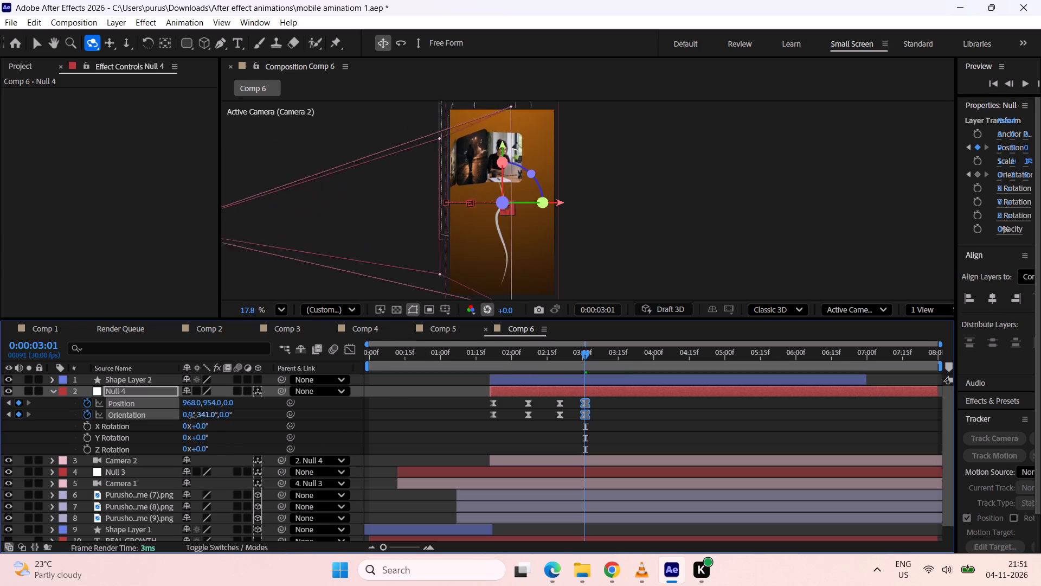
left_click_drag(192, 417, 185, 416)
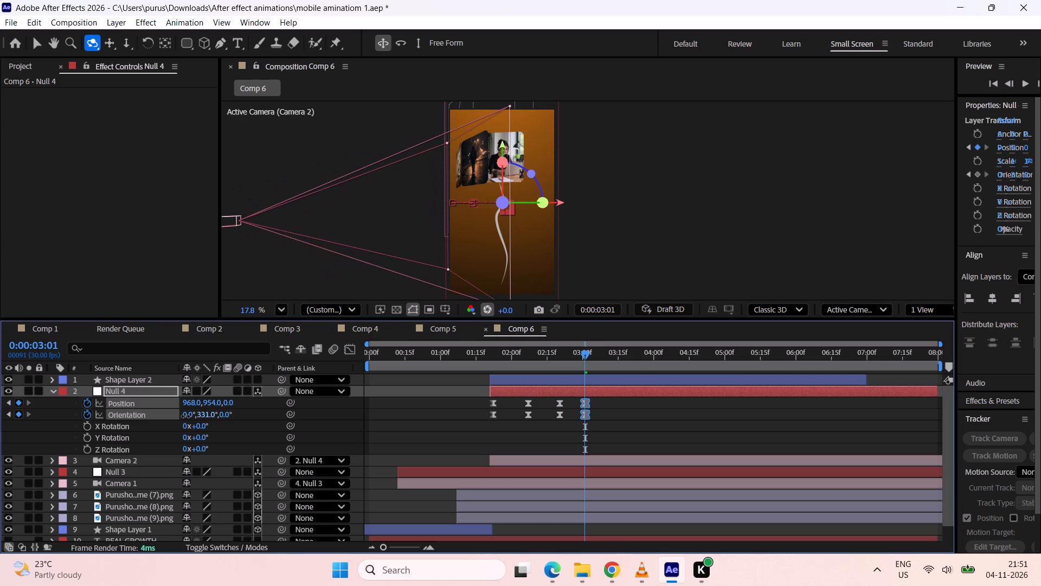
left_click_drag(185, 416, 193, 414)
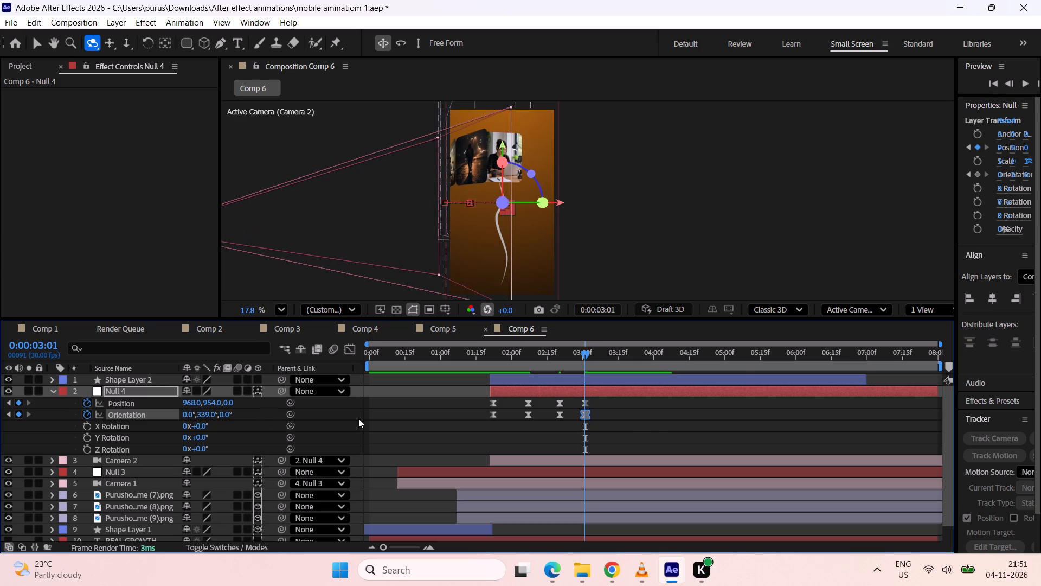
left_click(653, 429)
Preview the extended camera move from 0:00:01:12.
left_click_drag(587, 353, 471, 377)
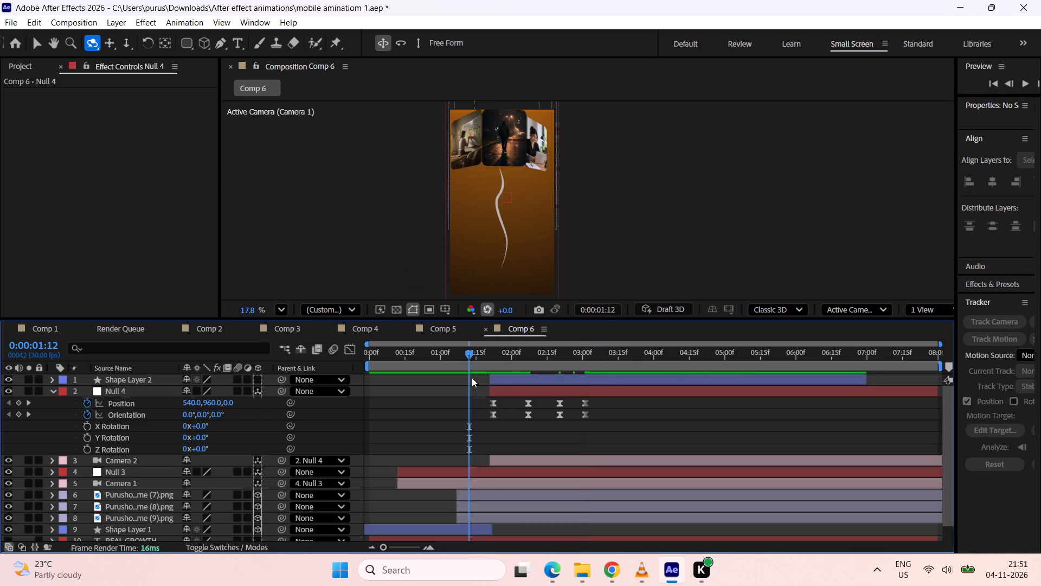
key("space")
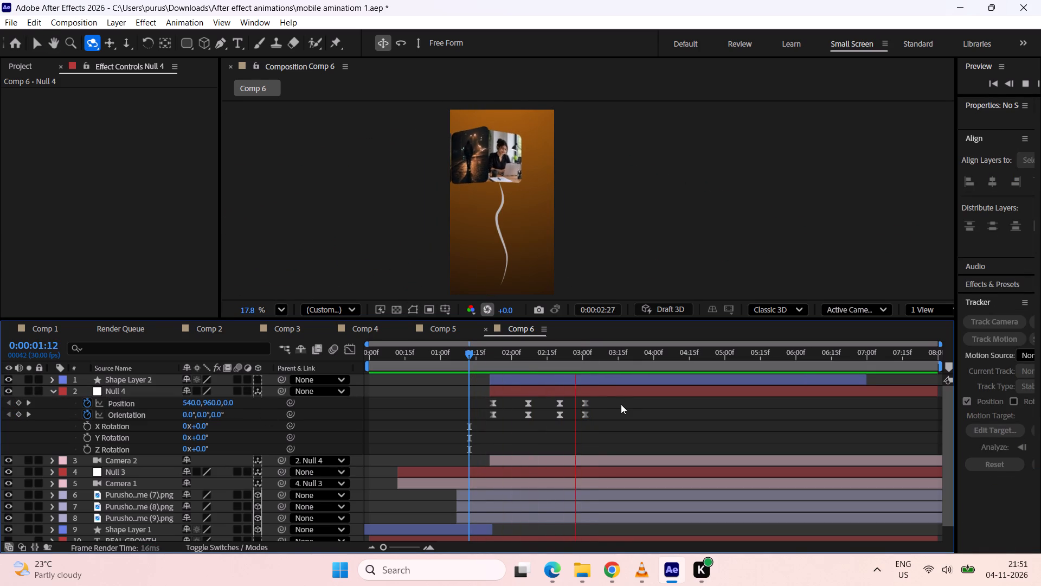
key("space")
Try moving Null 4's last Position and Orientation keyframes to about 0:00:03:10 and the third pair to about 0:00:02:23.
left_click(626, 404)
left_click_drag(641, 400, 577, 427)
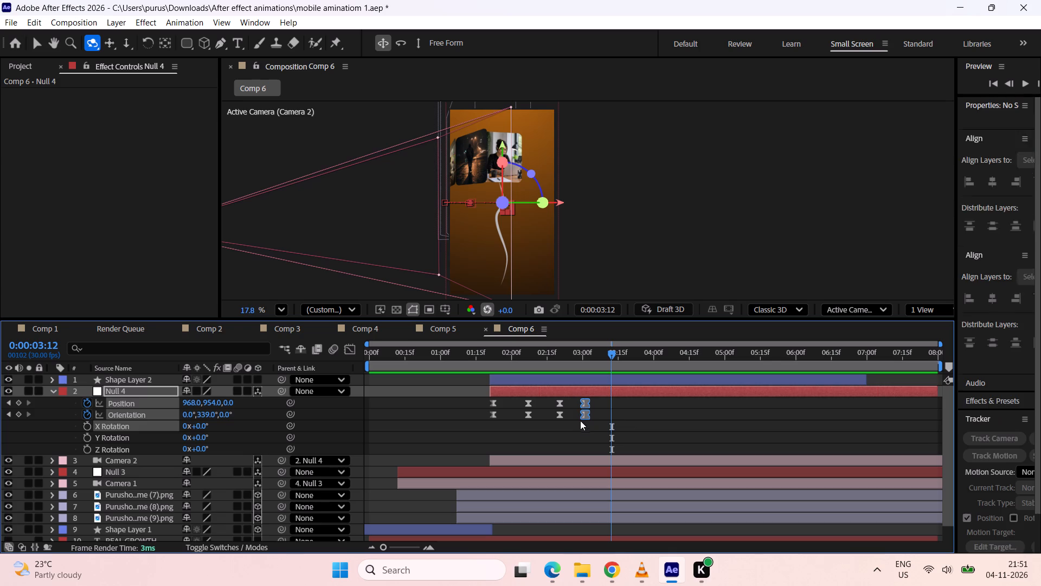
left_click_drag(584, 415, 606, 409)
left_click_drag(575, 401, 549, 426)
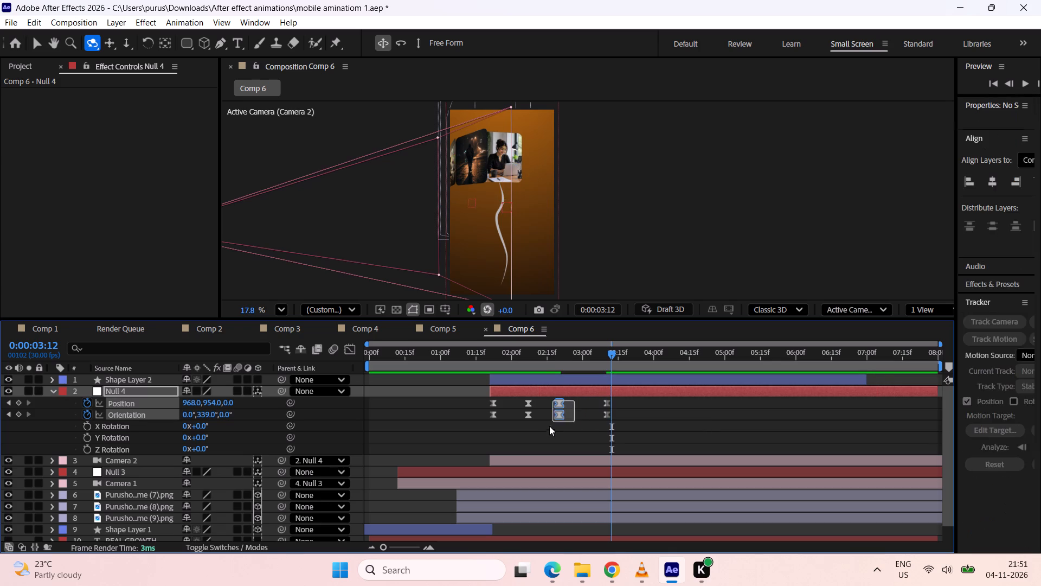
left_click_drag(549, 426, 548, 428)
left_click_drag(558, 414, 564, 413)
Preview the retimed camera move from 0:00:01:15.
left_click_drag(604, 352, 477, 400)
key("space")
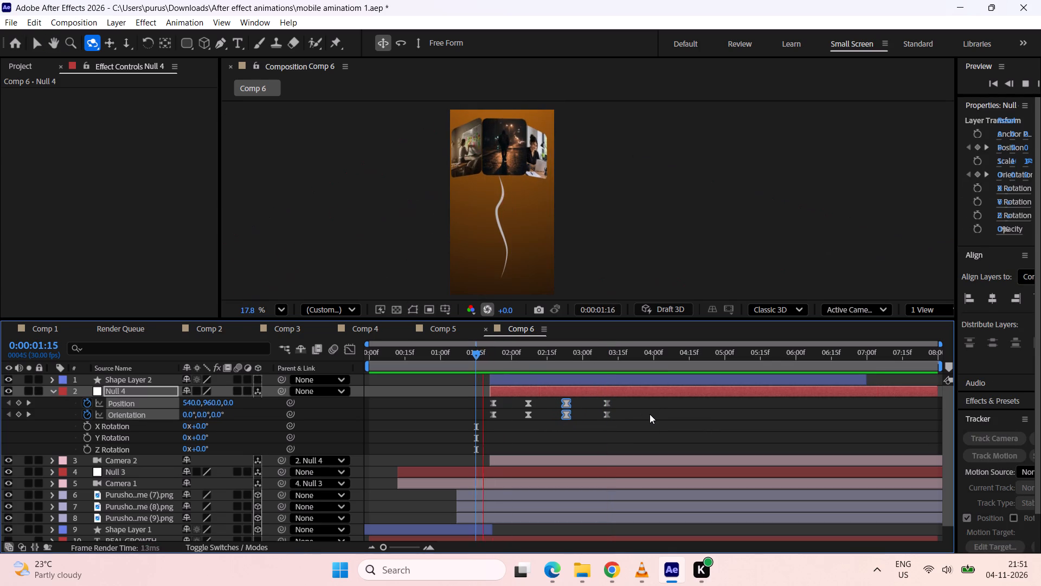
key("space")
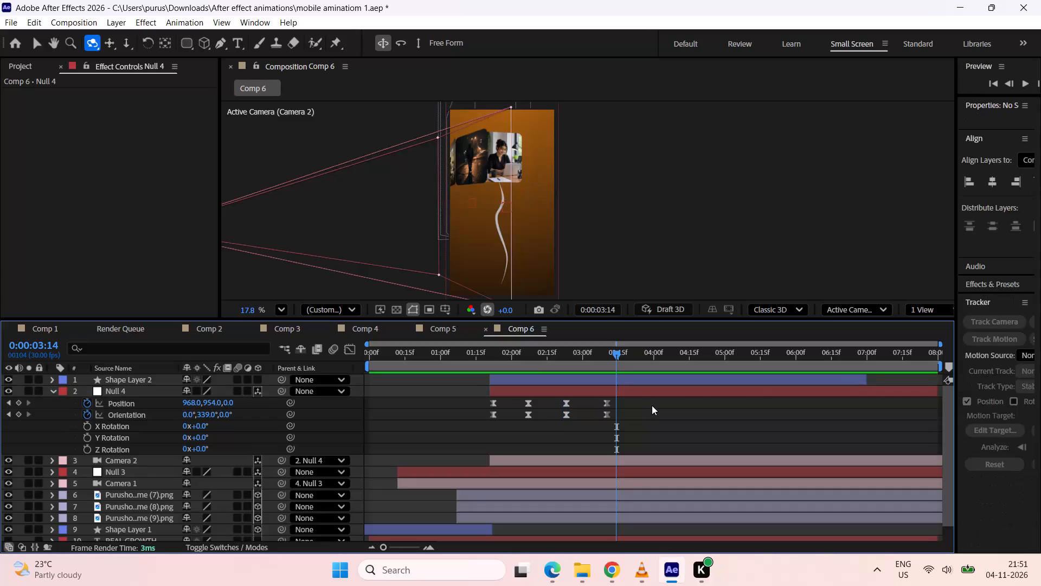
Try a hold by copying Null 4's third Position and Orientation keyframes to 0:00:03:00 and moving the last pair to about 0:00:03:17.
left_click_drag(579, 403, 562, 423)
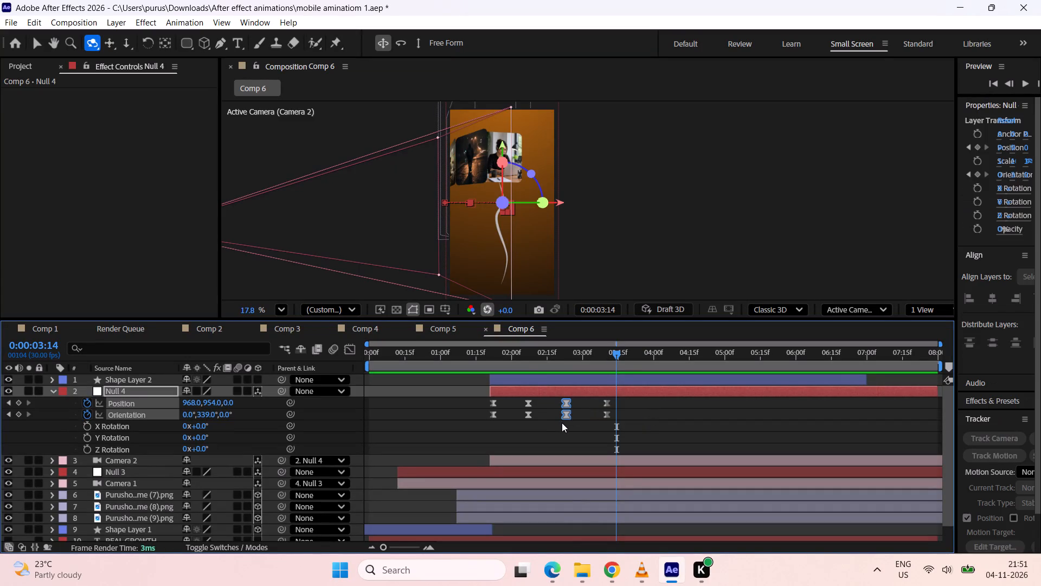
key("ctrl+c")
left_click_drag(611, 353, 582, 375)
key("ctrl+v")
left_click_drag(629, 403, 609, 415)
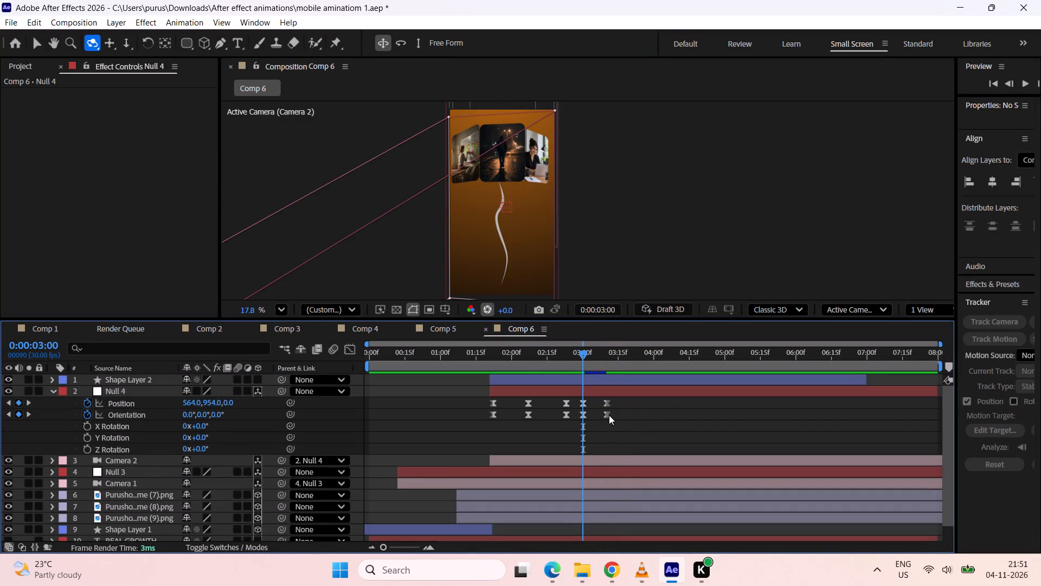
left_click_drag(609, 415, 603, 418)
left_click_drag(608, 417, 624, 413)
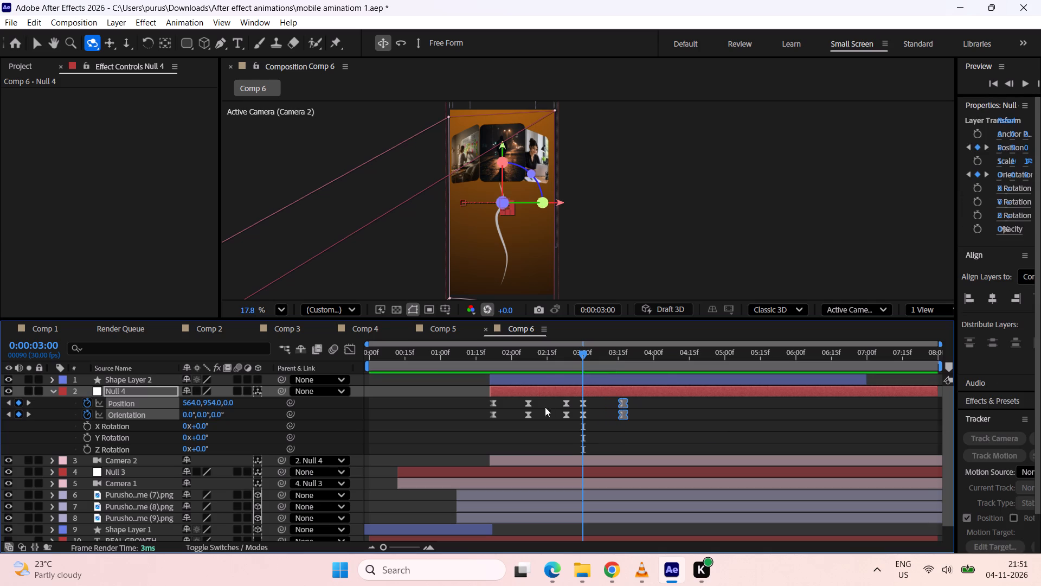
Preview the camera hold and final move from 0:00:02:17 and again from 0:00:02:22.
left_click_drag(572, 352, 552, 368)
key("space")
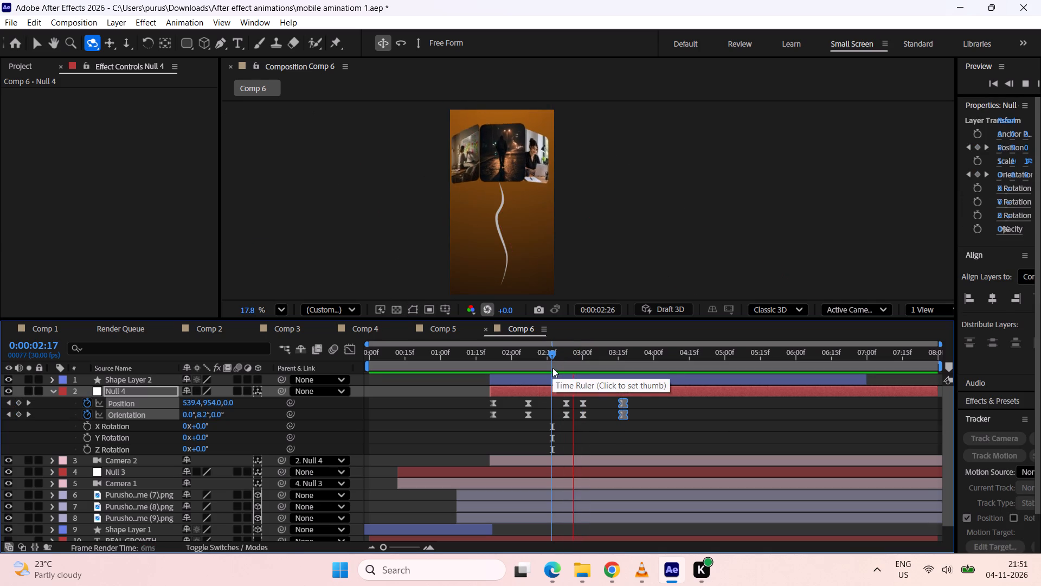
key("space")
left_click_drag(640, 351, 602, 372)
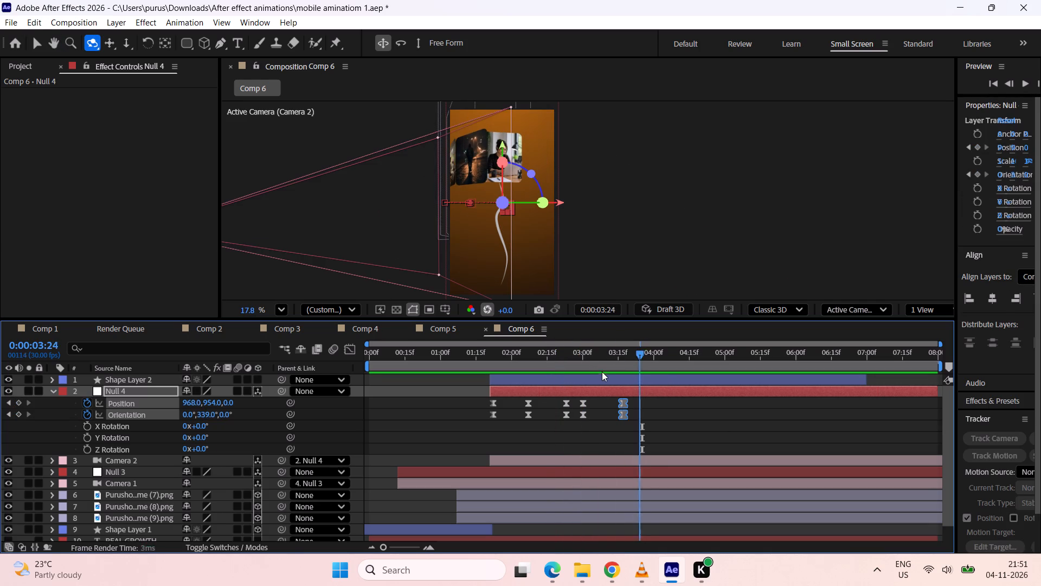
left_click_drag(602, 372, 563, 383)
key("space")
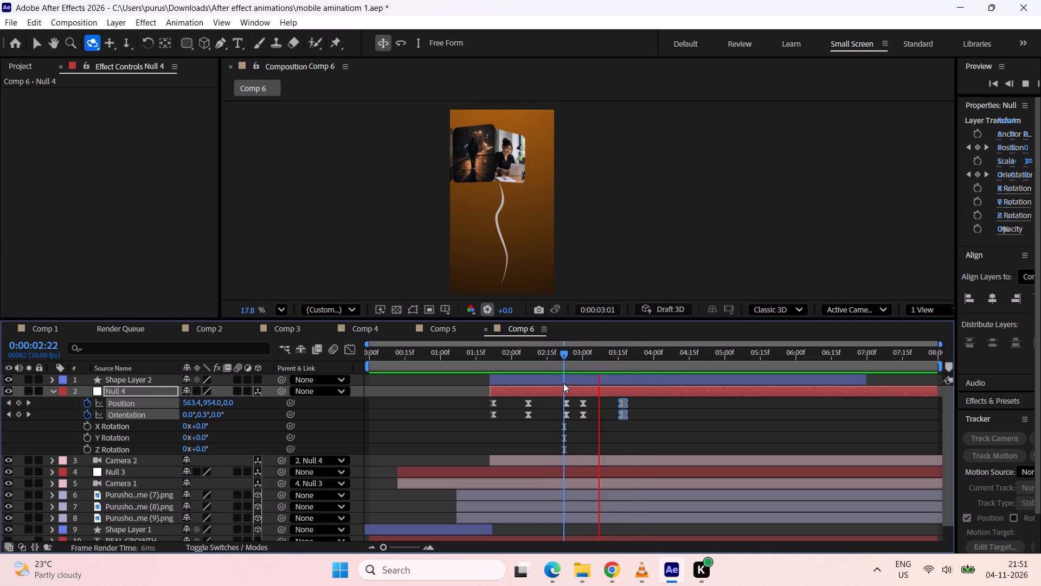
key("space")
left_click_drag(657, 348, 600, 381)
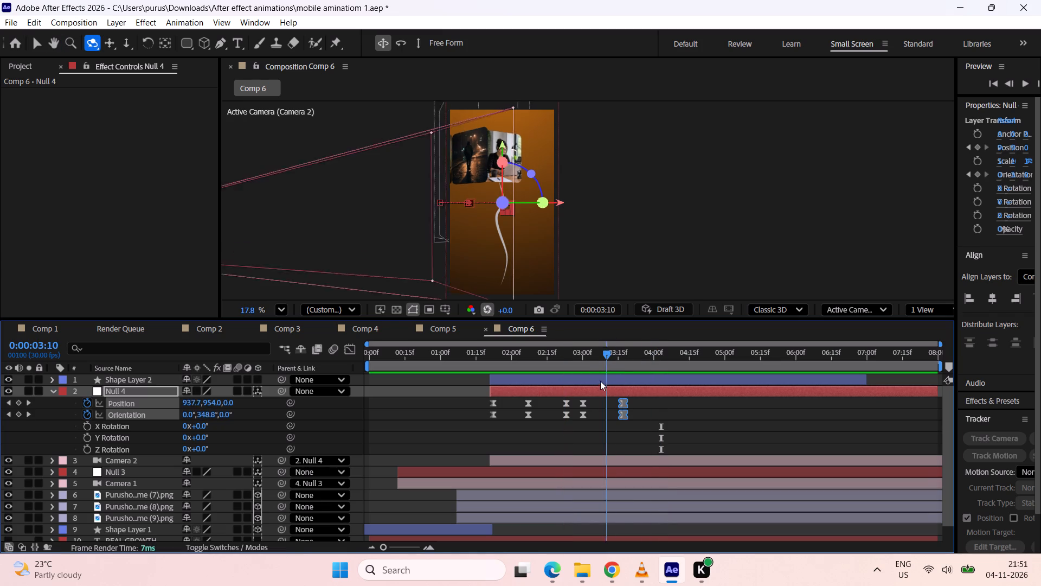
left_click_drag(600, 381, 593, 383)
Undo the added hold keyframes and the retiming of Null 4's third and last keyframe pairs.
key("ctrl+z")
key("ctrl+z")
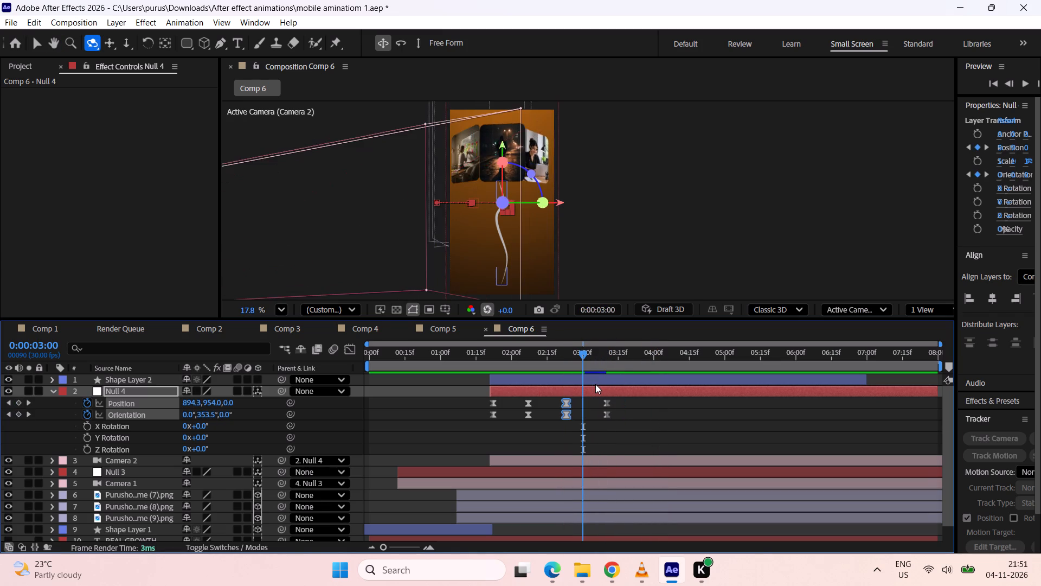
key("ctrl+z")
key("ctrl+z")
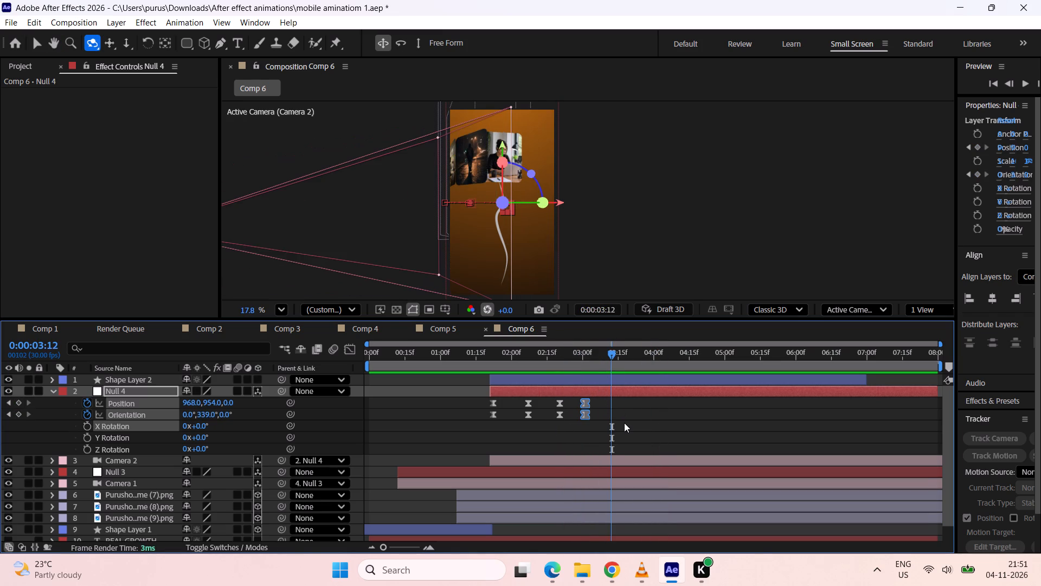
Return to 0:00:01:29 and save the project.
left_click_drag(613, 355, 512, 391)
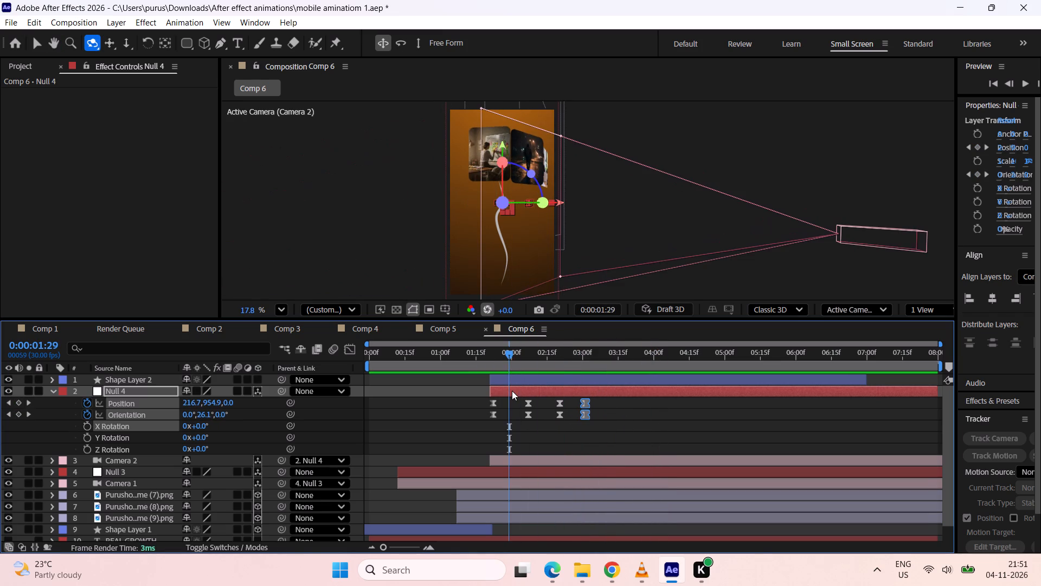
key("ctrl+s")
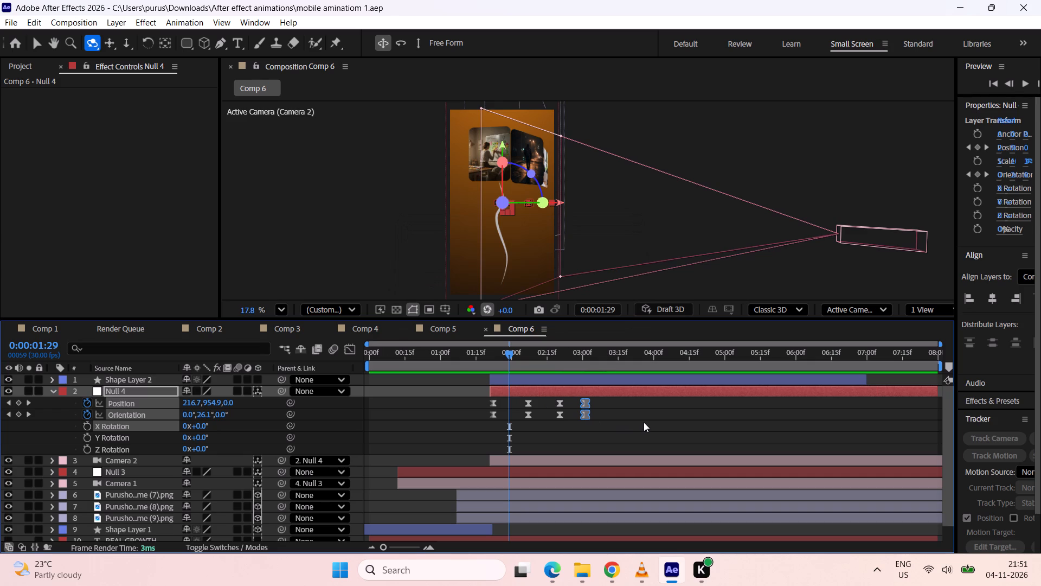